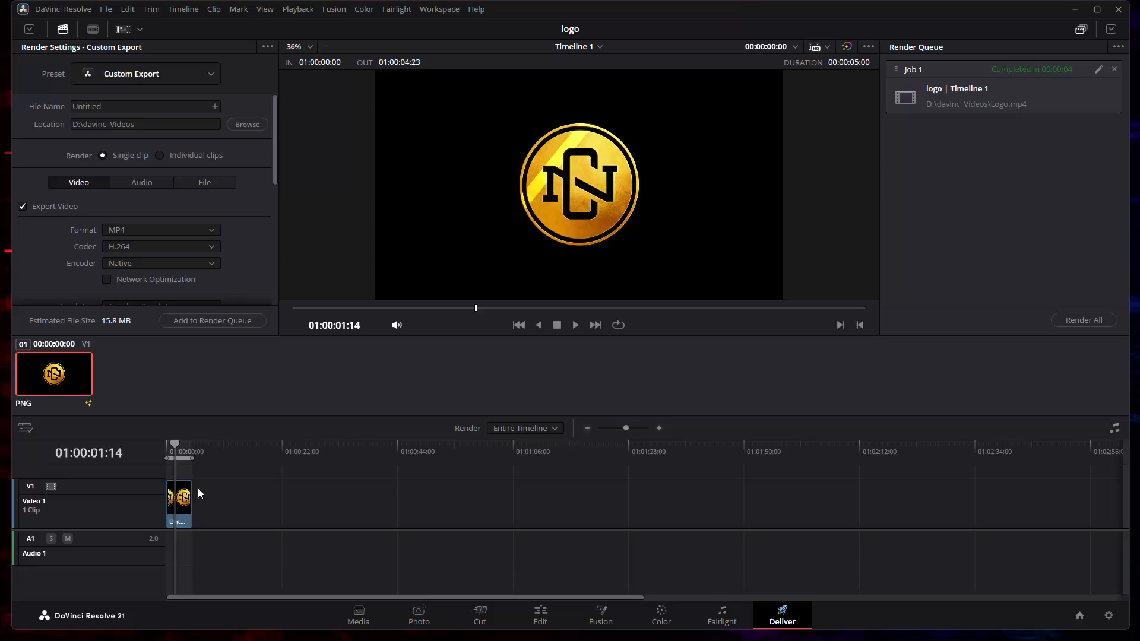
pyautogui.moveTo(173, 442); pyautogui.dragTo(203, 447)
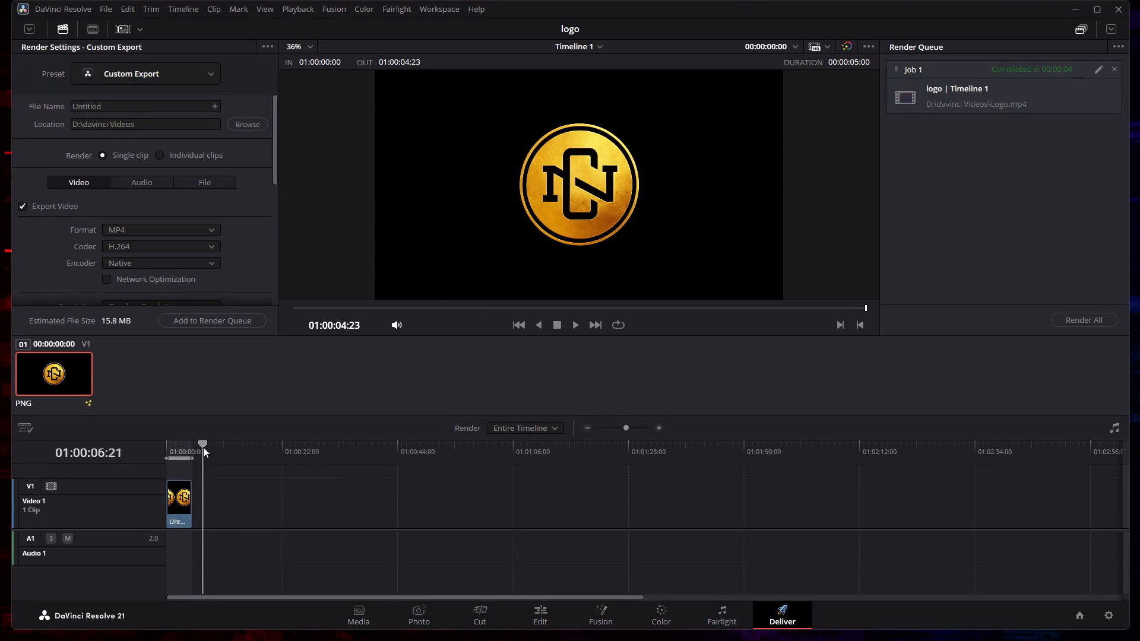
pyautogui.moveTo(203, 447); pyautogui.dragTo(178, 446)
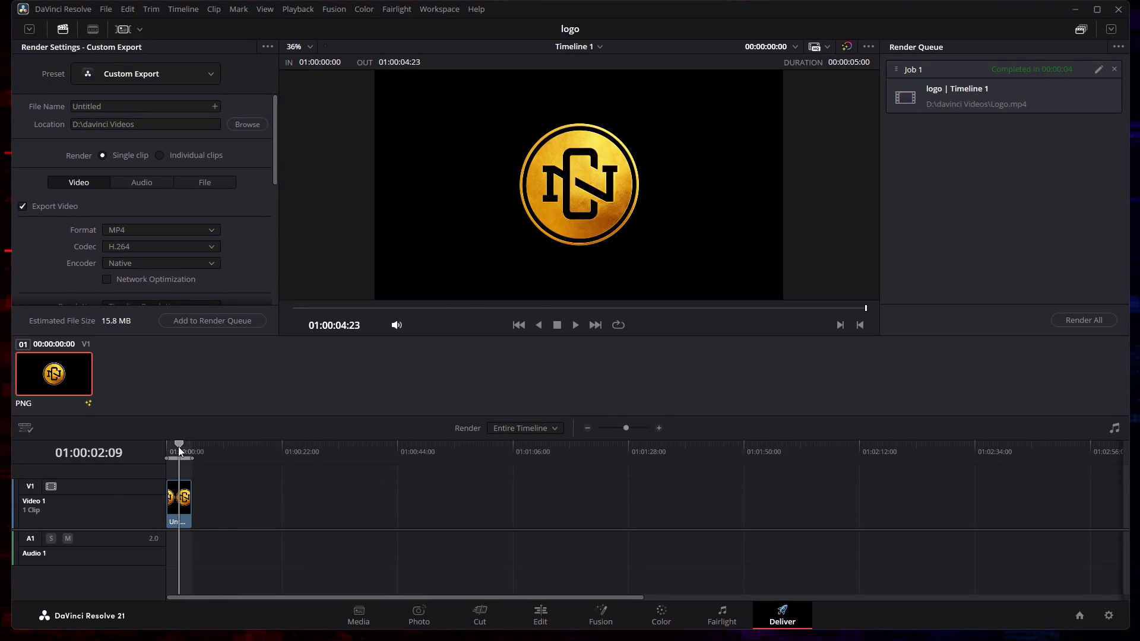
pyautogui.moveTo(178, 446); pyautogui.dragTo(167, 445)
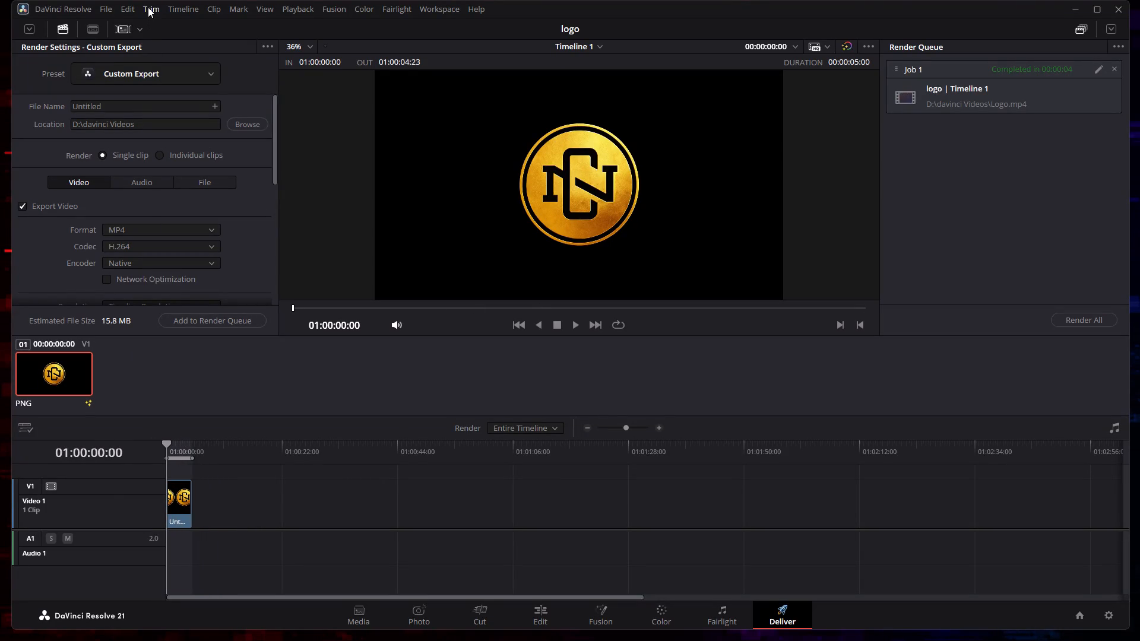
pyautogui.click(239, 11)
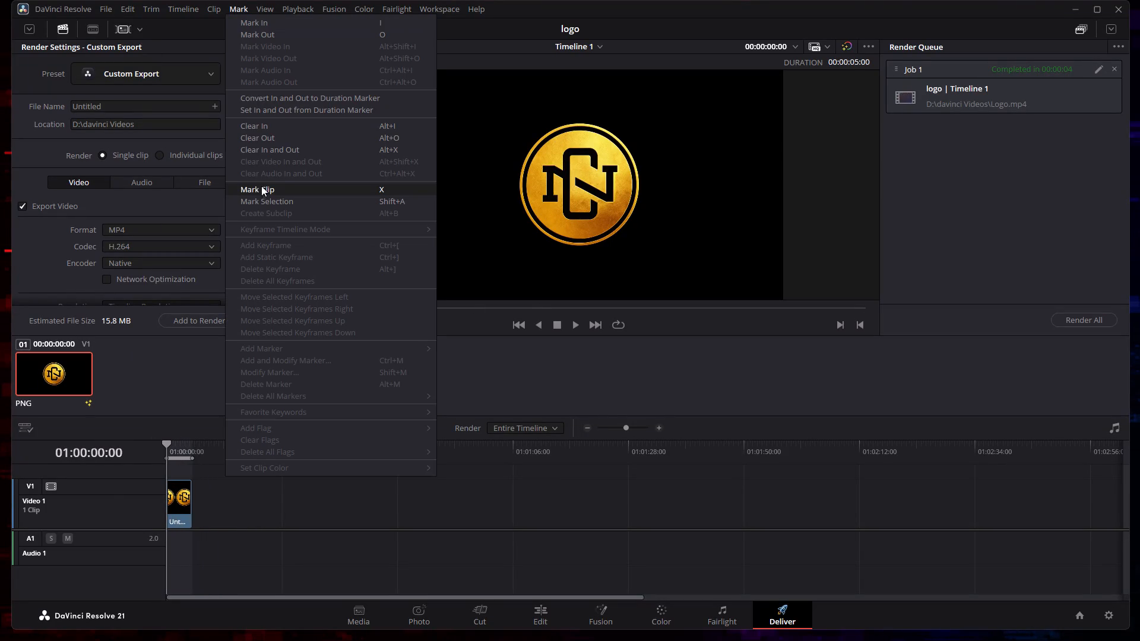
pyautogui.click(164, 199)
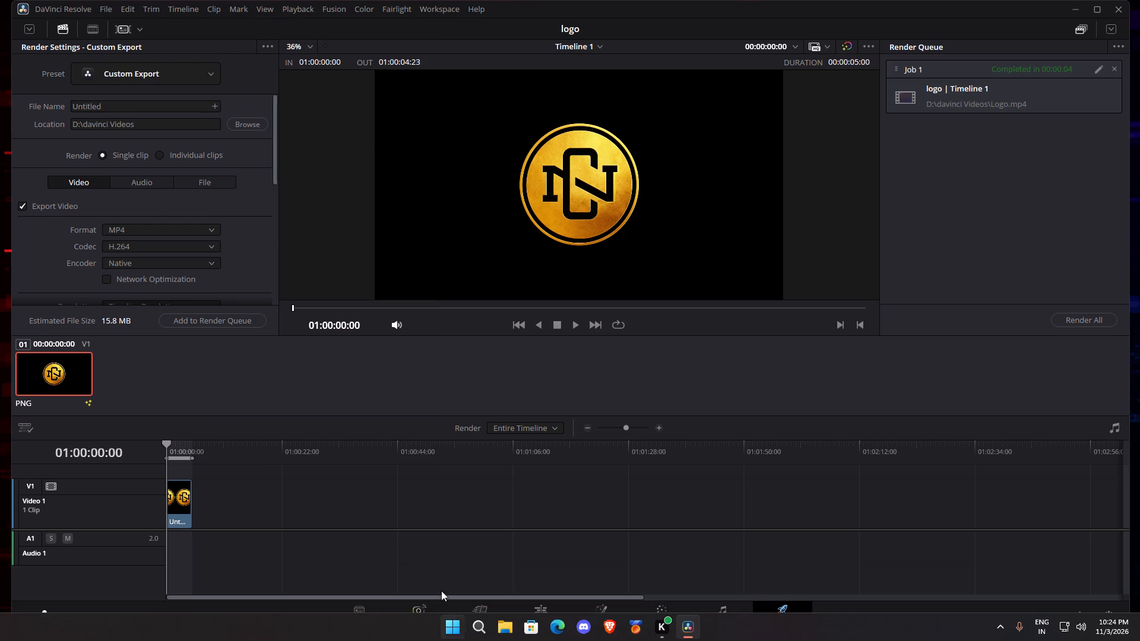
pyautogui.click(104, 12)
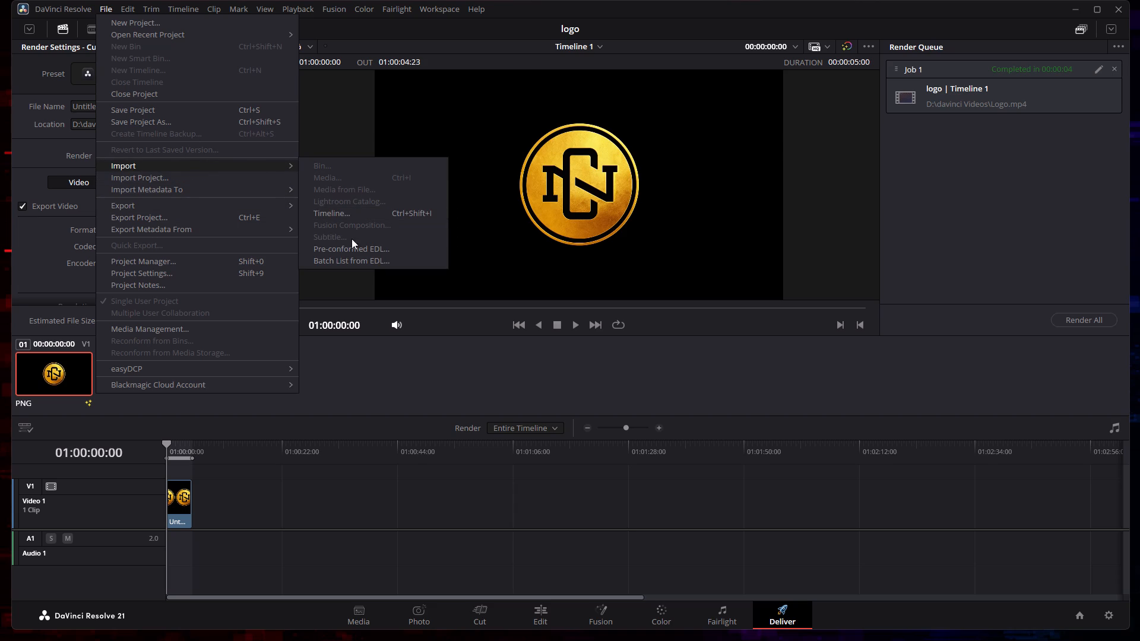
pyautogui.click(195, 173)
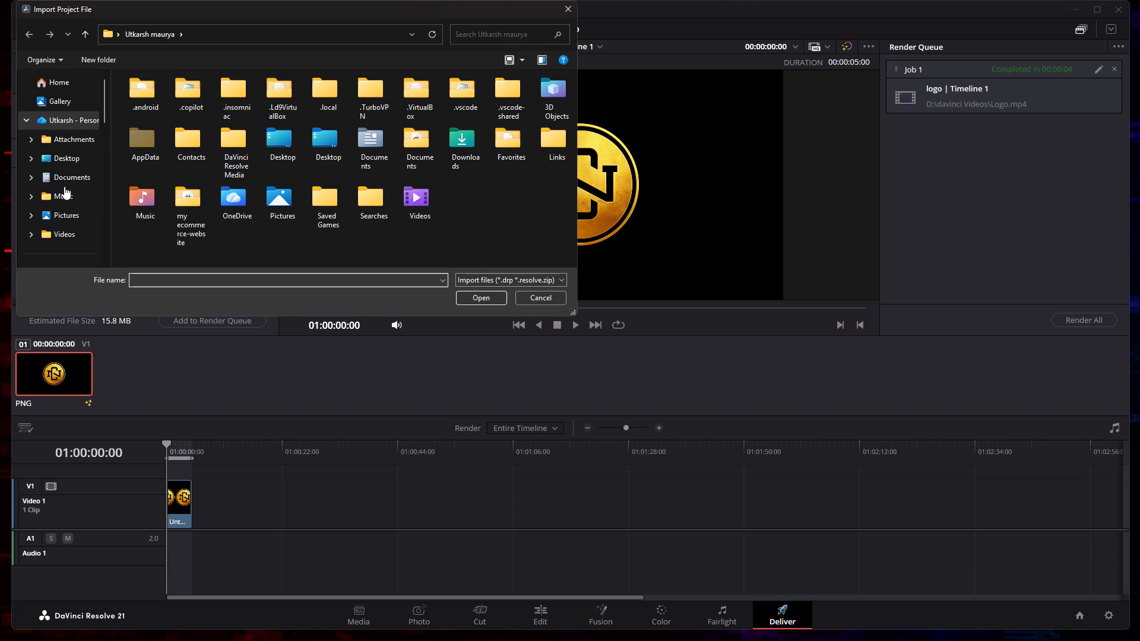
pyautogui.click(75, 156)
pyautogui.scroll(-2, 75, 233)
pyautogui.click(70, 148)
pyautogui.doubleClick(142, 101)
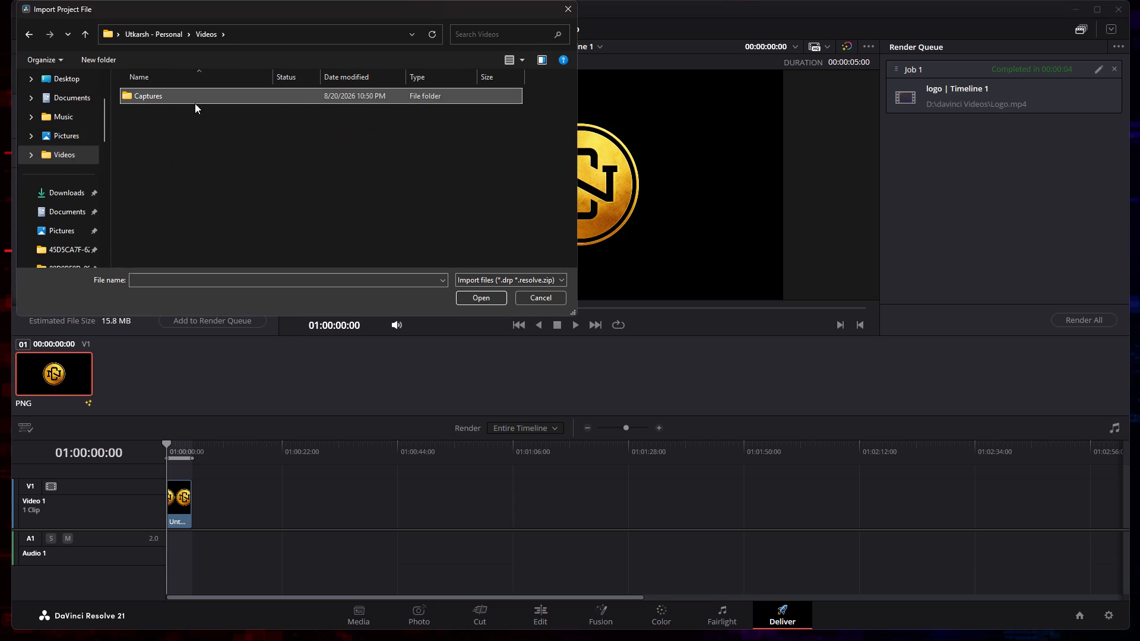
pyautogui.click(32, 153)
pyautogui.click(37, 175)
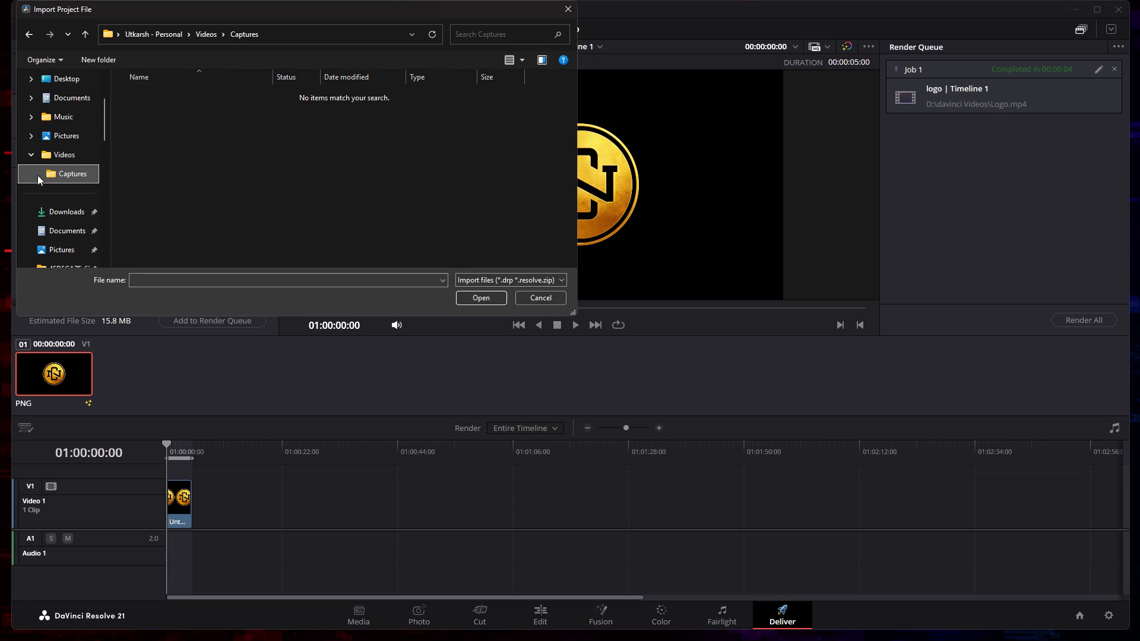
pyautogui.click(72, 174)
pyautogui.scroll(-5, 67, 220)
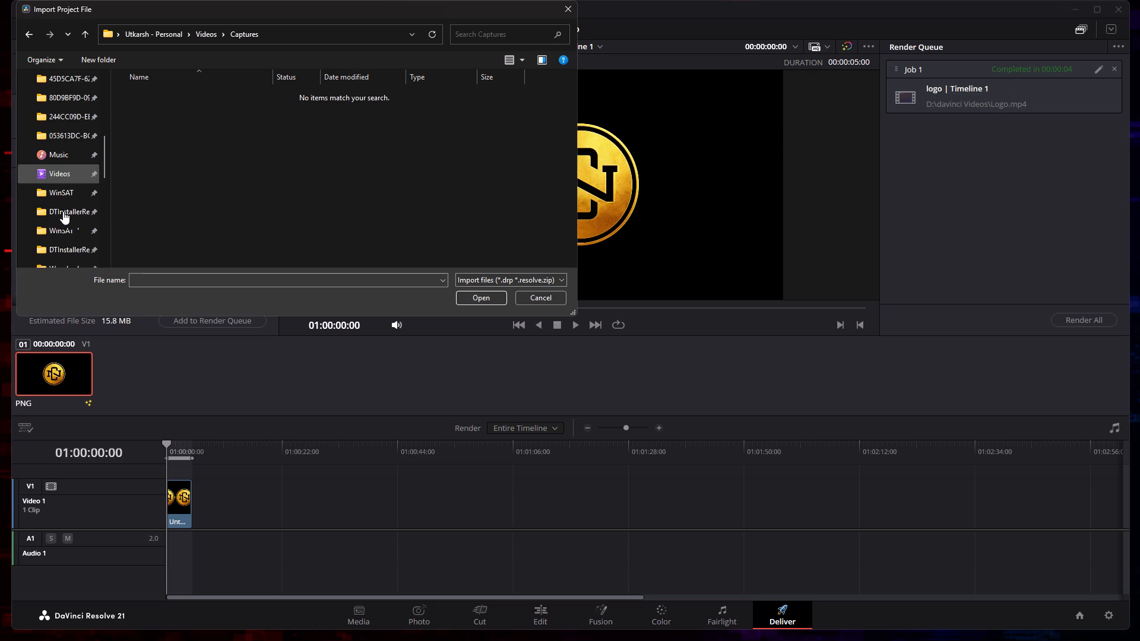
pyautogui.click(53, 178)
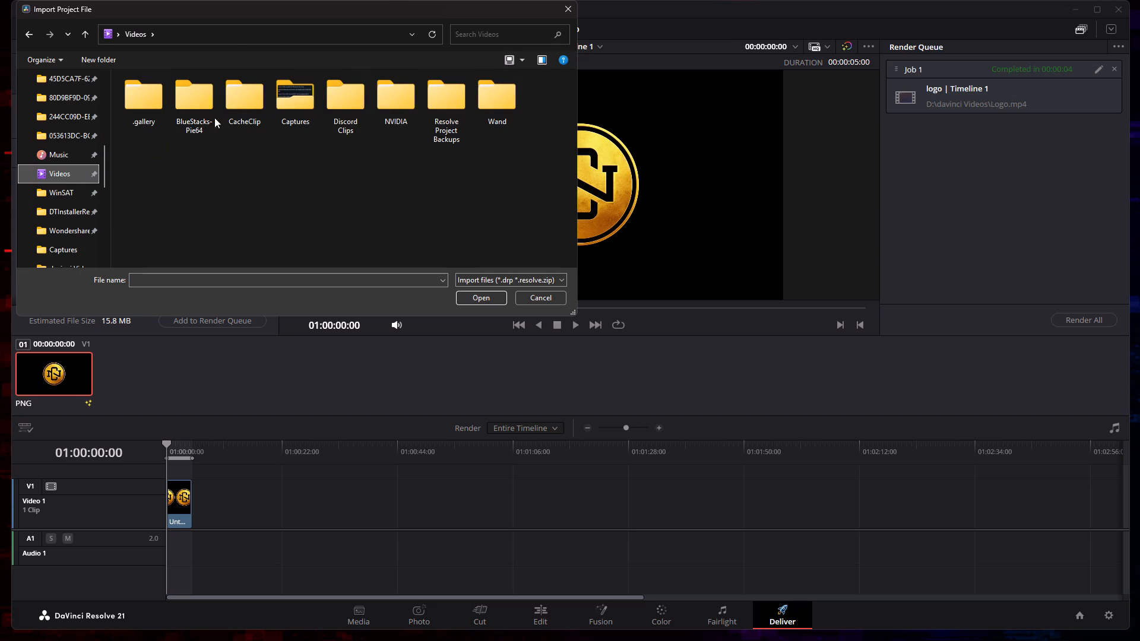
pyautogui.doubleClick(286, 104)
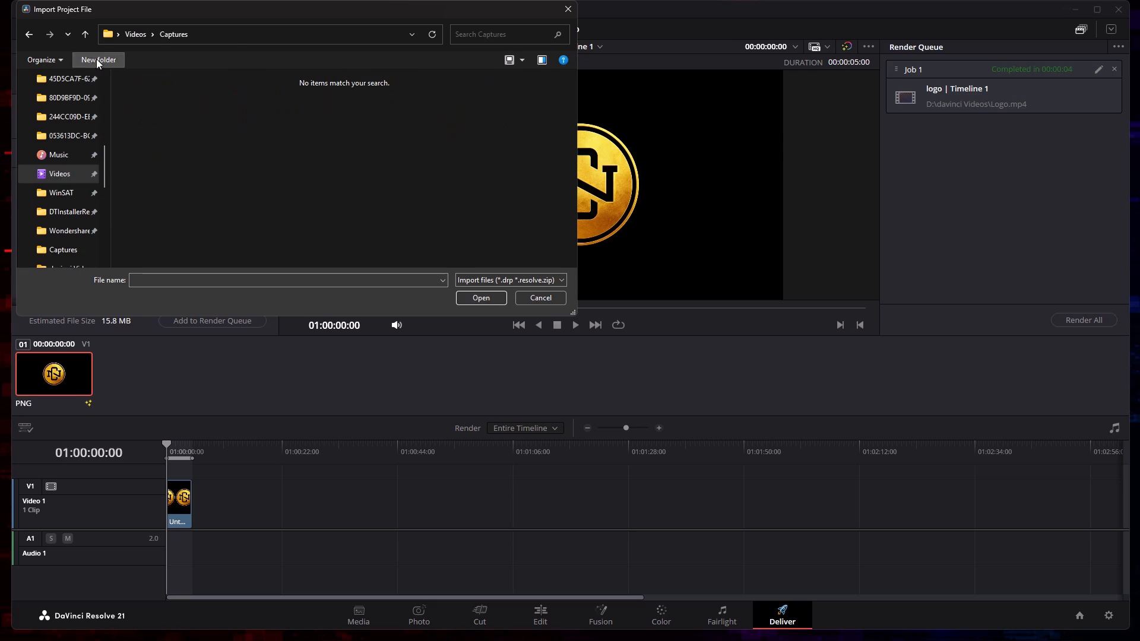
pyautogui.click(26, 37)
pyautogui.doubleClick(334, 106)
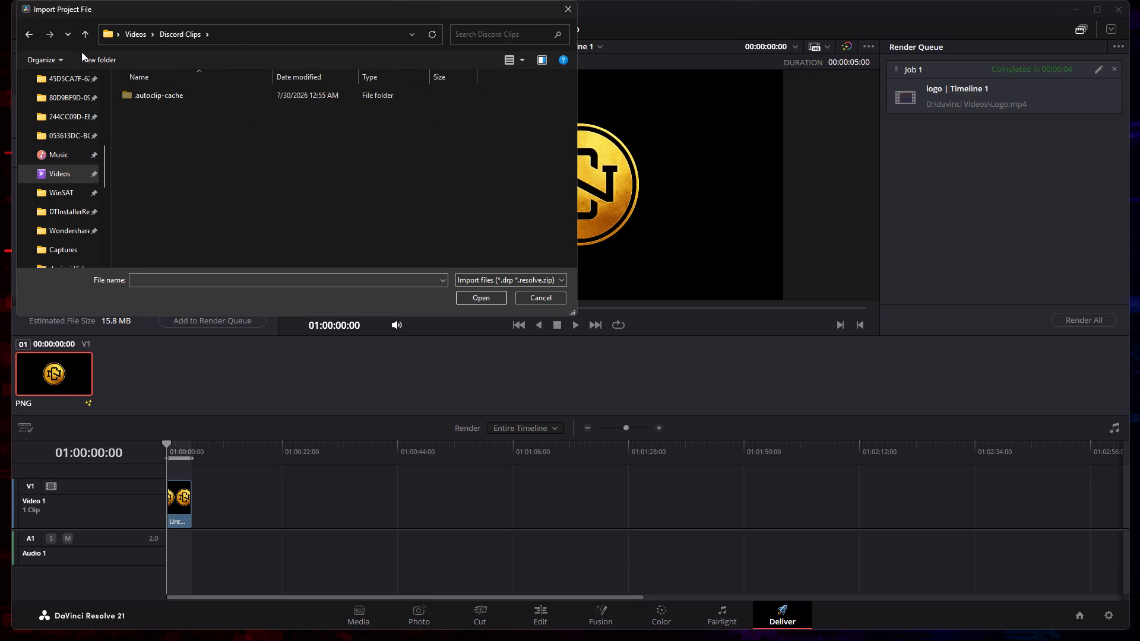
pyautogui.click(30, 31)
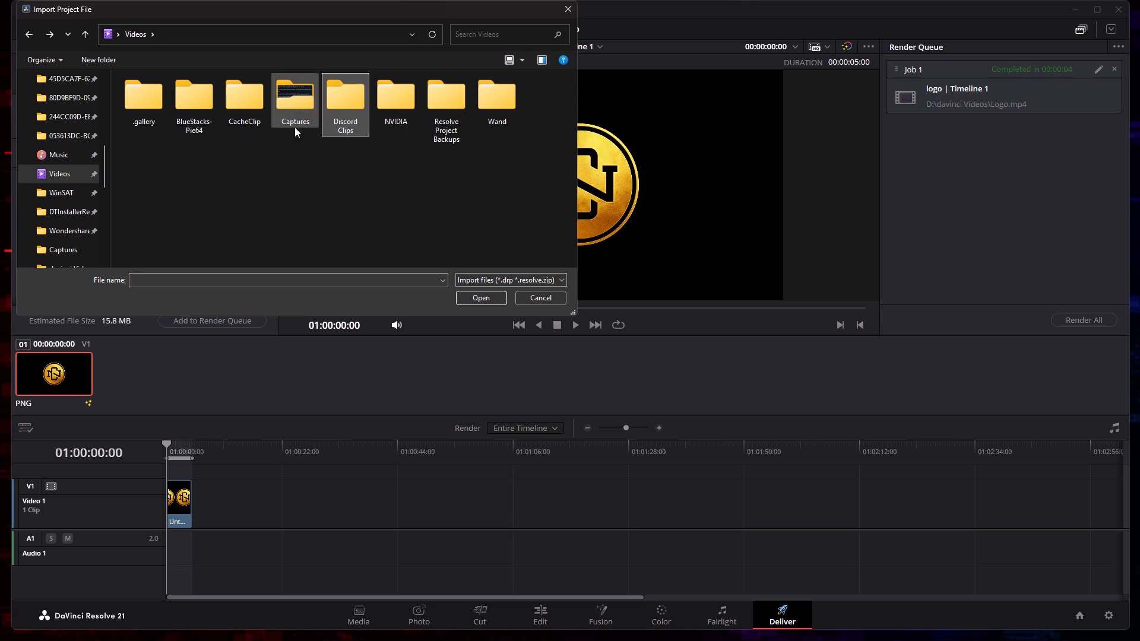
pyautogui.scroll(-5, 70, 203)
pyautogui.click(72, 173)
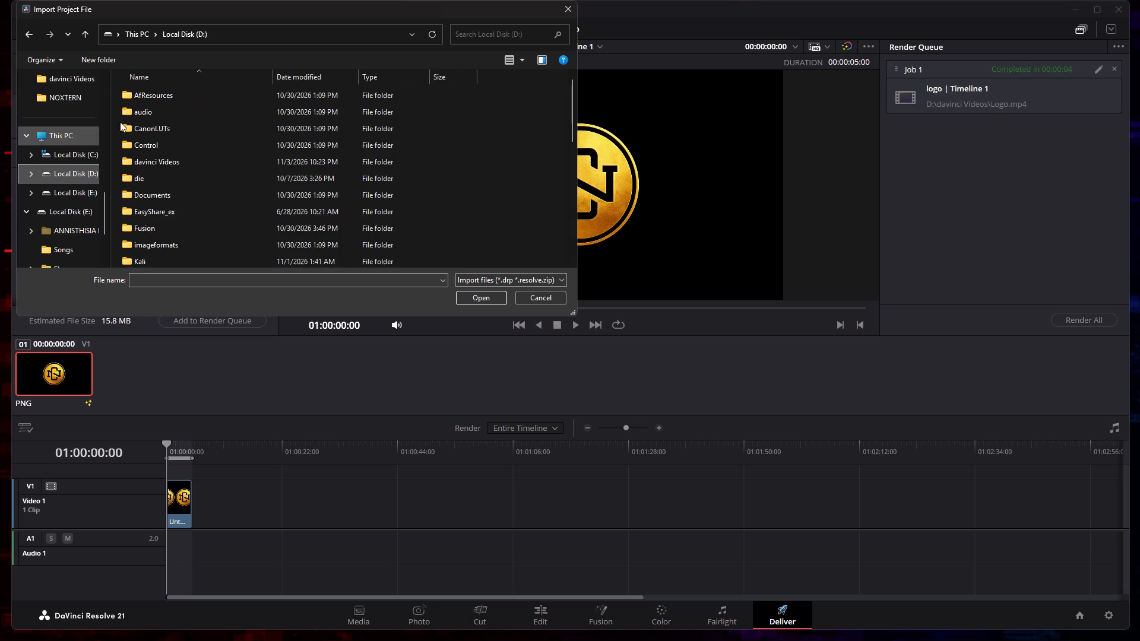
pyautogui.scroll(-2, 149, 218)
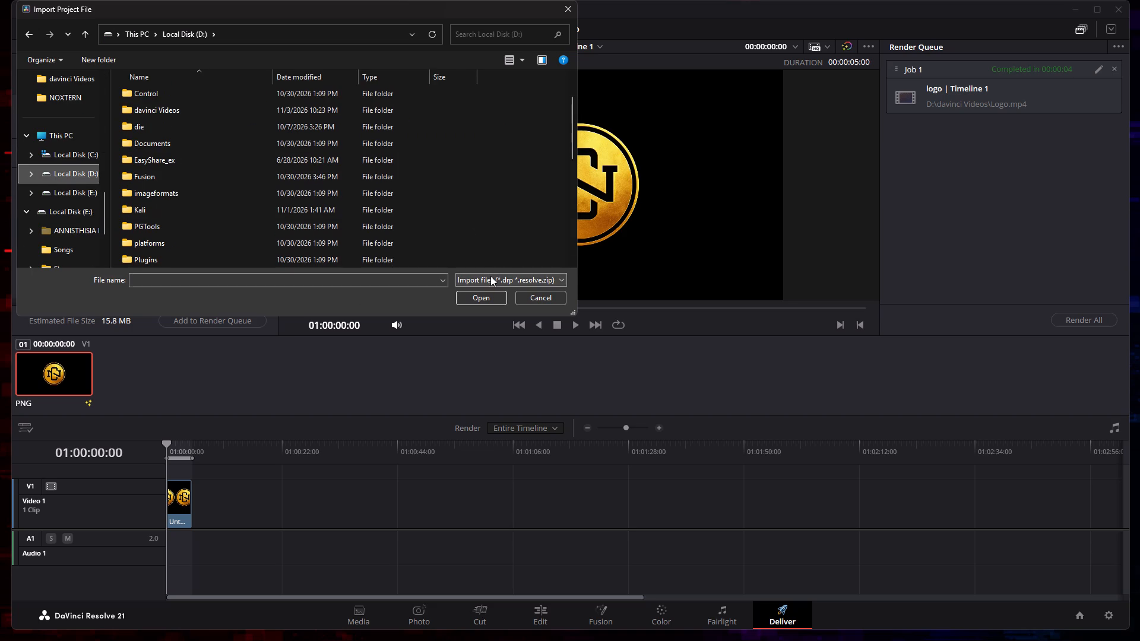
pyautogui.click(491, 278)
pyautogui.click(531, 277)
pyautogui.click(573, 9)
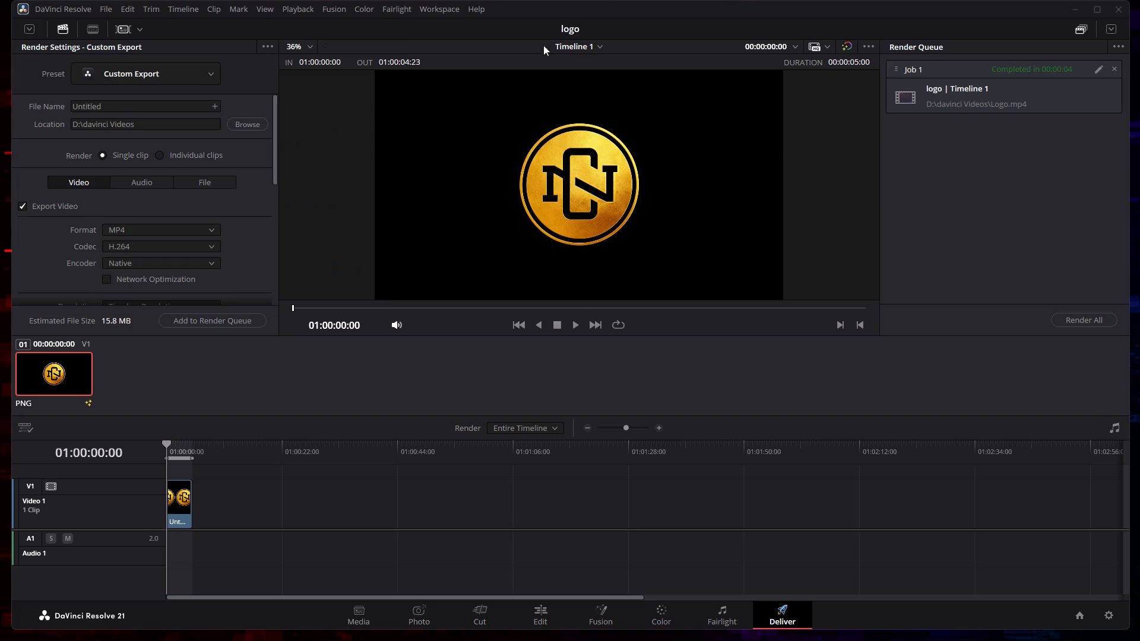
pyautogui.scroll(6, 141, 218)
pyautogui.click(539, 609)
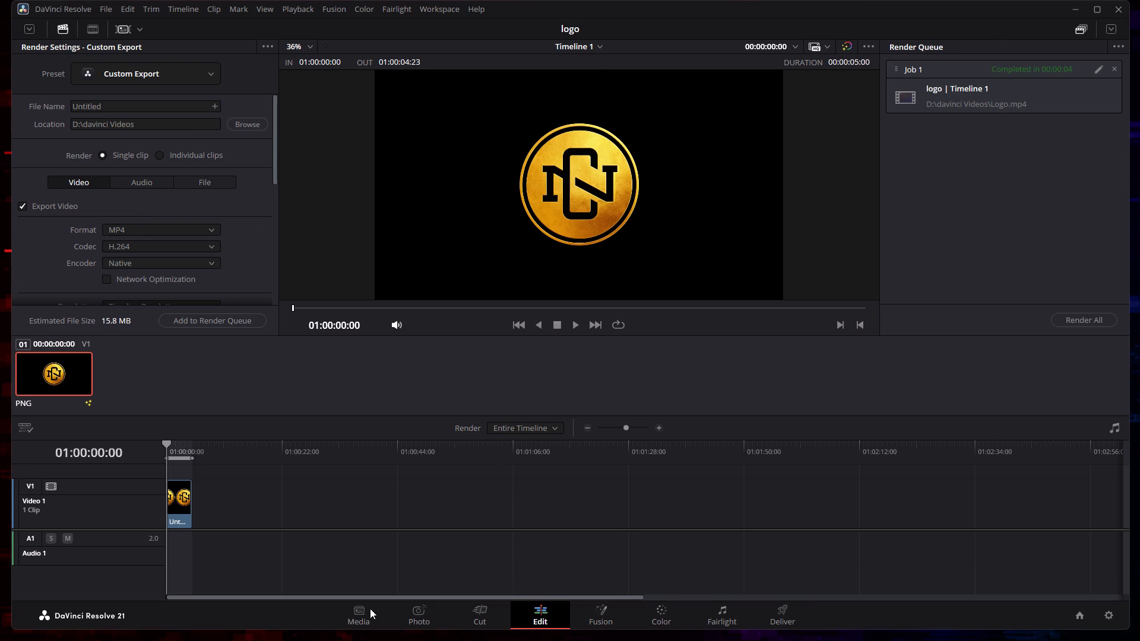
pyautogui.click(370, 608)
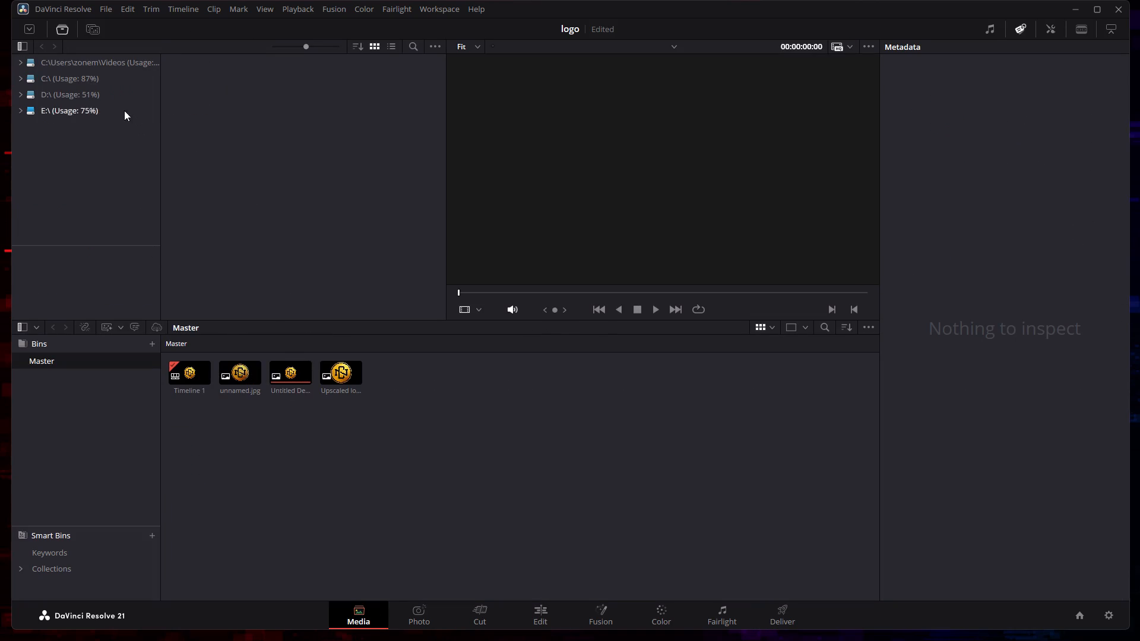
pyautogui.click(109, 11)
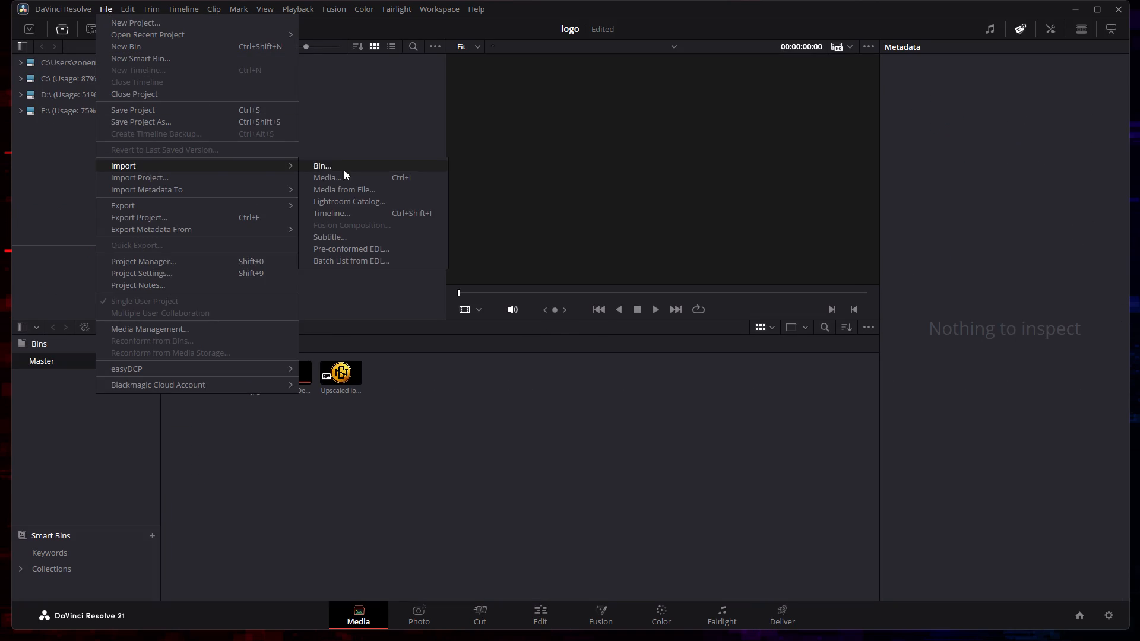
pyautogui.click(344, 181)
pyautogui.scroll(-3, 189, 230)
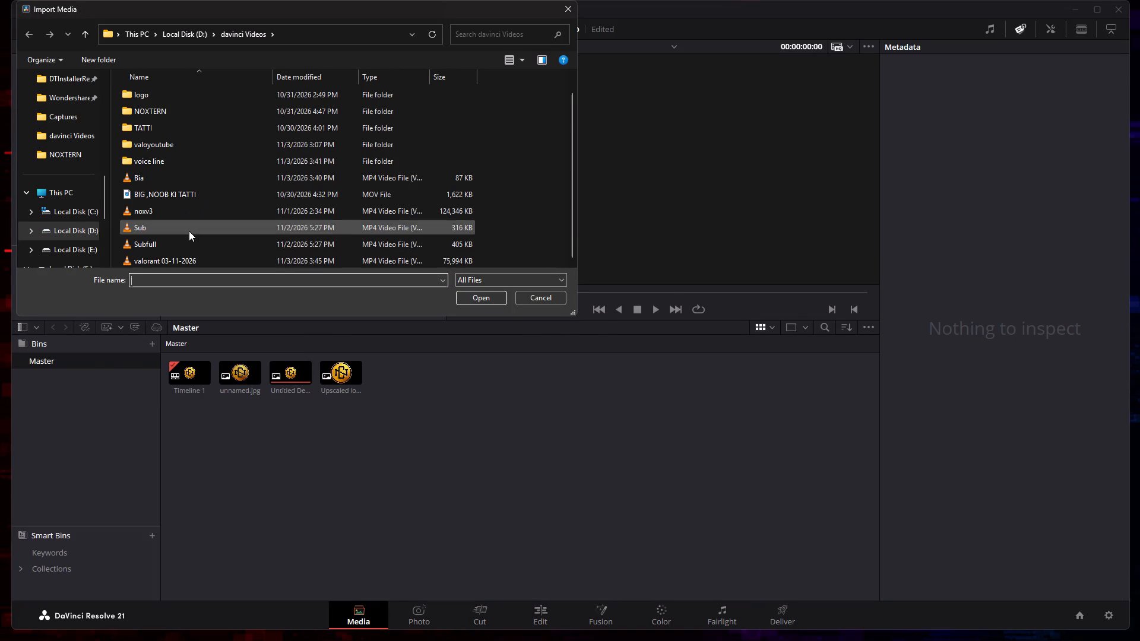
pyautogui.scroll(-2, 189, 231)
pyautogui.scroll(4, 70, 192)
pyautogui.click(69, 185)
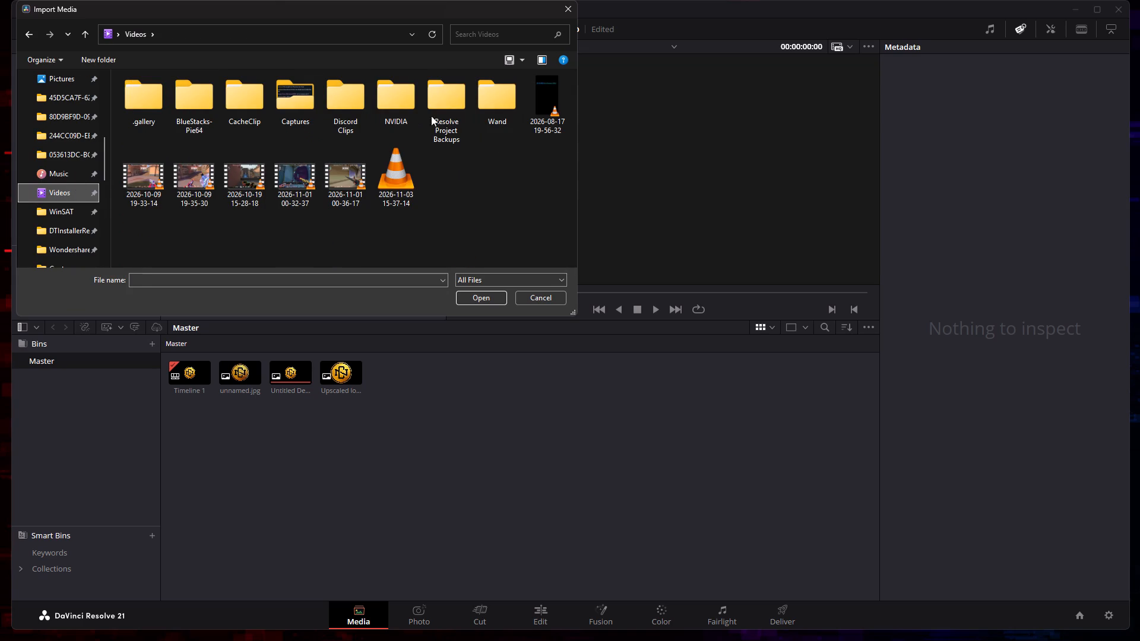
pyautogui.click(449, 115)
pyautogui.click(321, 207)
pyautogui.click(333, 195)
pyautogui.moveTo(339, 187); pyautogui.dragTo(342, 230)
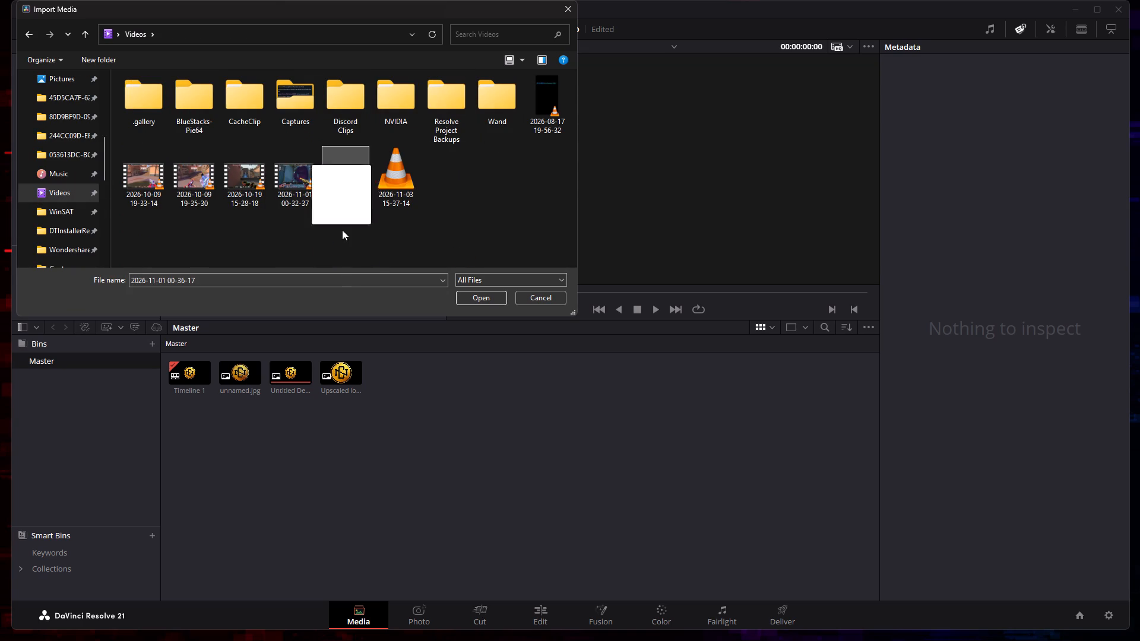
pyautogui.moveTo(342, 230); pyautogui.dragTo(341, 488)
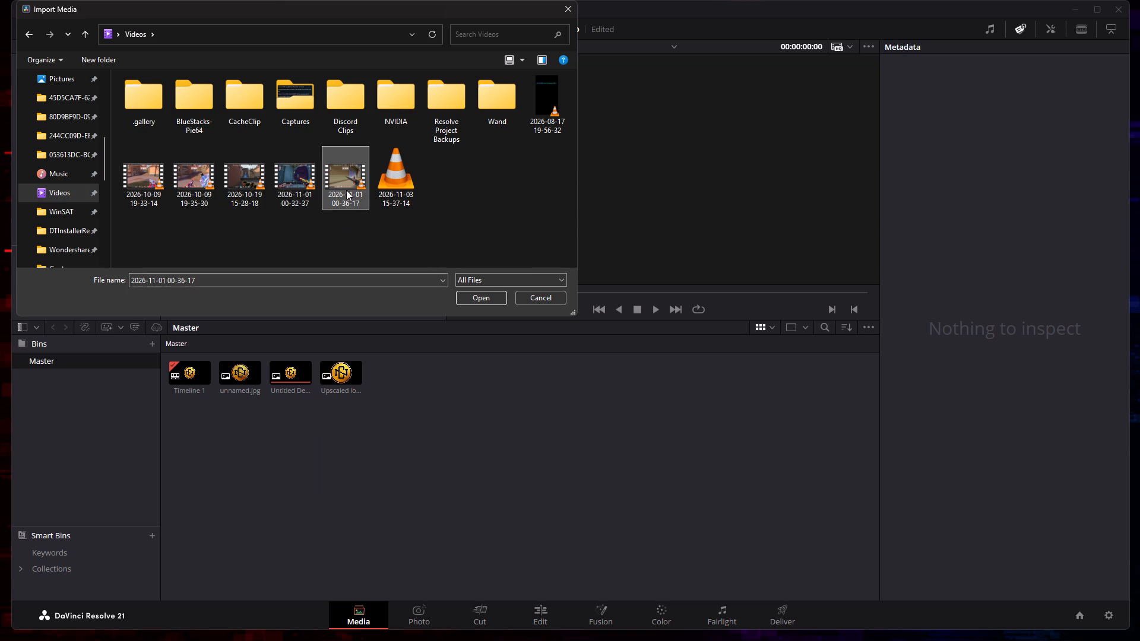
pyautogui.keyDown('ctrl'); pyautogui.click(303, 182); pyautogui.keyUp('ctrl')
pyautogui.keyDown('ctrl'); pyautogui.click(245, 181); pyautogui.keyUp('ctrl')
pyautogui.keyDown('ctrl'); pyautogui.click(205, 180); pyautogui.keyUp('ctrl')
pyautogui.keyDown('ctrl'); pyautogui.click(145, 179); pyautogui.keyUp('ctrl')
pyautogui.click(491, 299)
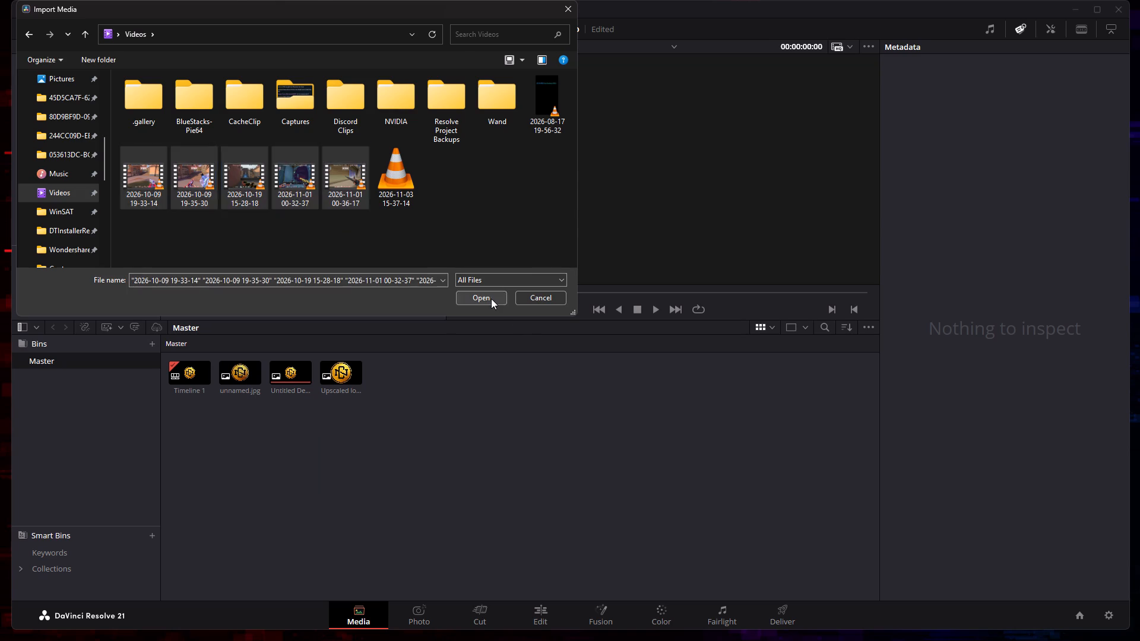
pyautogui.click(211, 380)
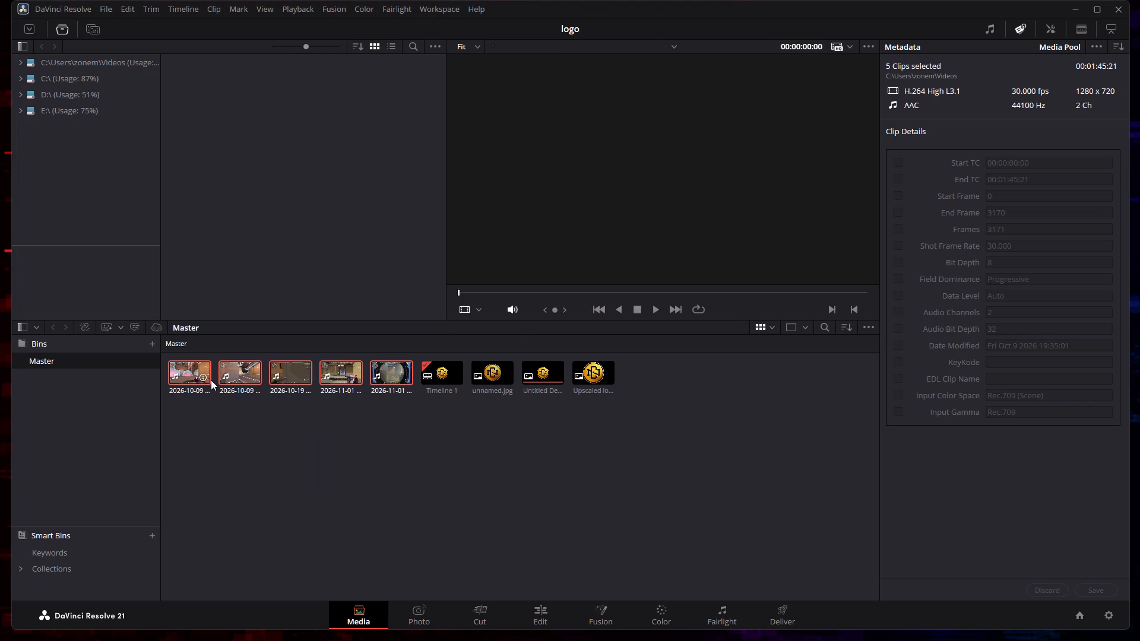
# On the Edit page, remove the gold logo image clip from the Video 1 track of Timeline 1.
pyautogui.click(536, 608)
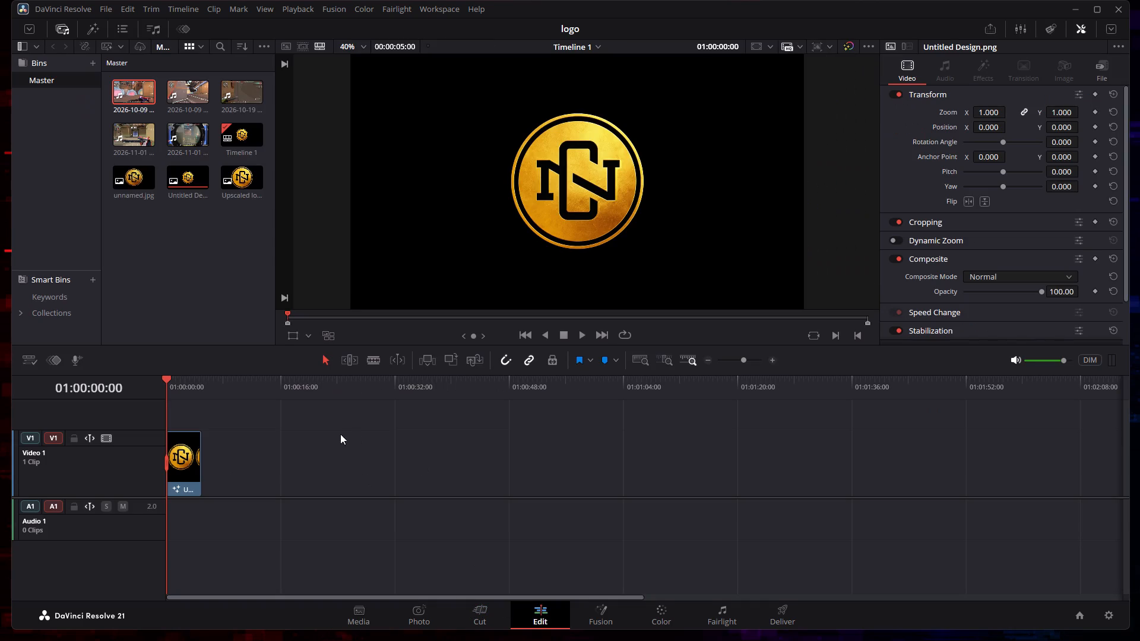
pyautogui.click(150, 101)
pyautogui.click(180, 463)
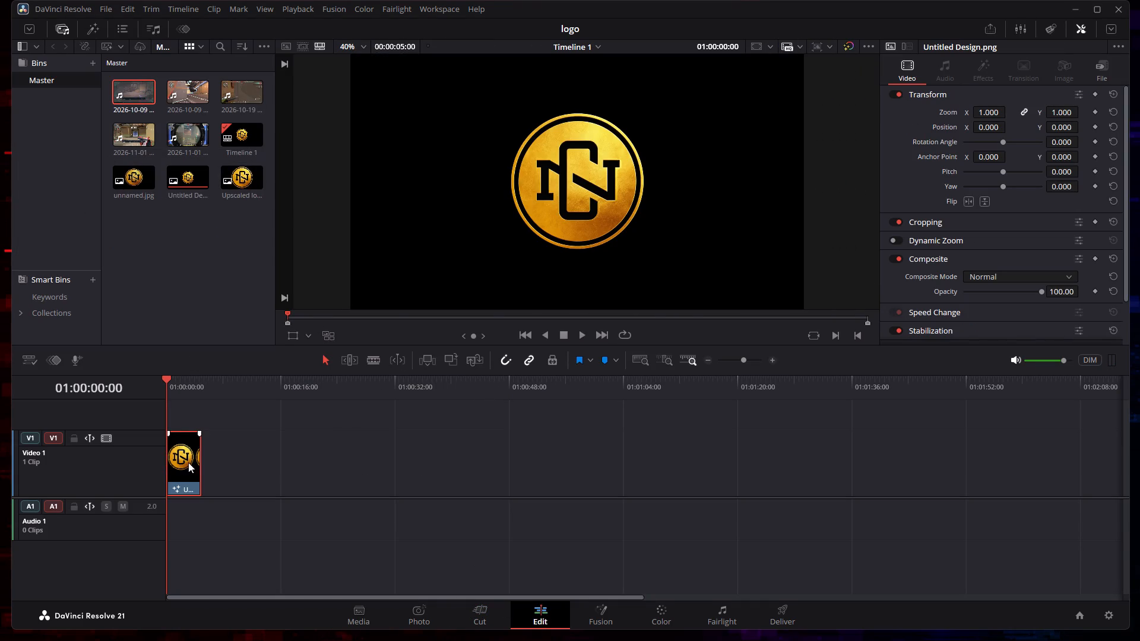
pyautogui.rightClick(188, 457)
pyautogui.click(254, 226)
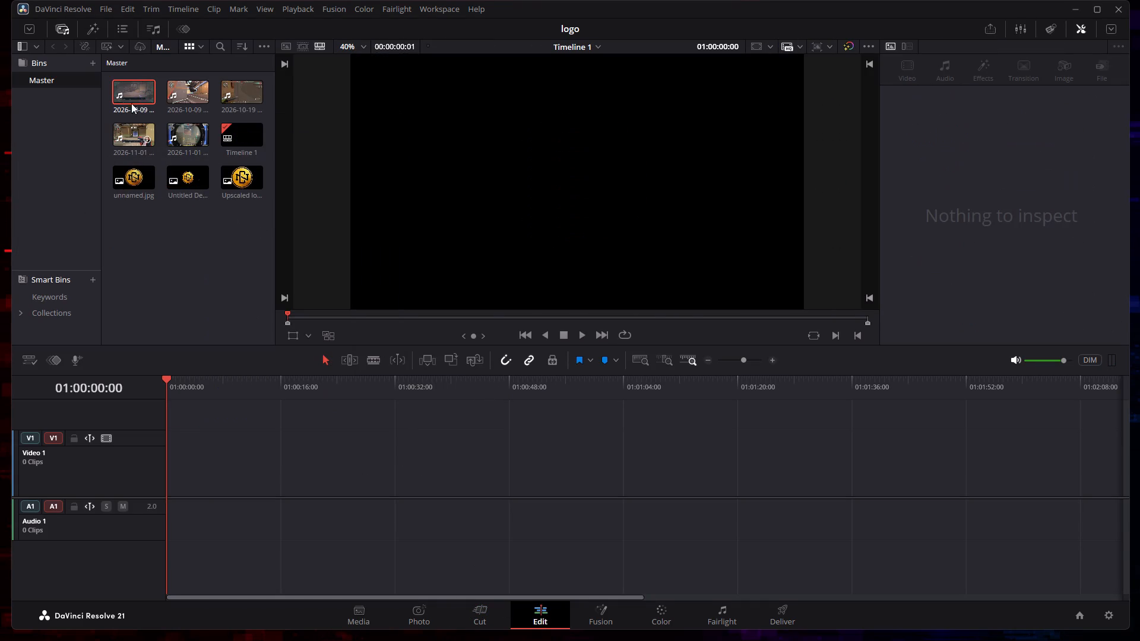
pyautogui.moveTo(129, 99); pyautogui.dragTo(154, 472)
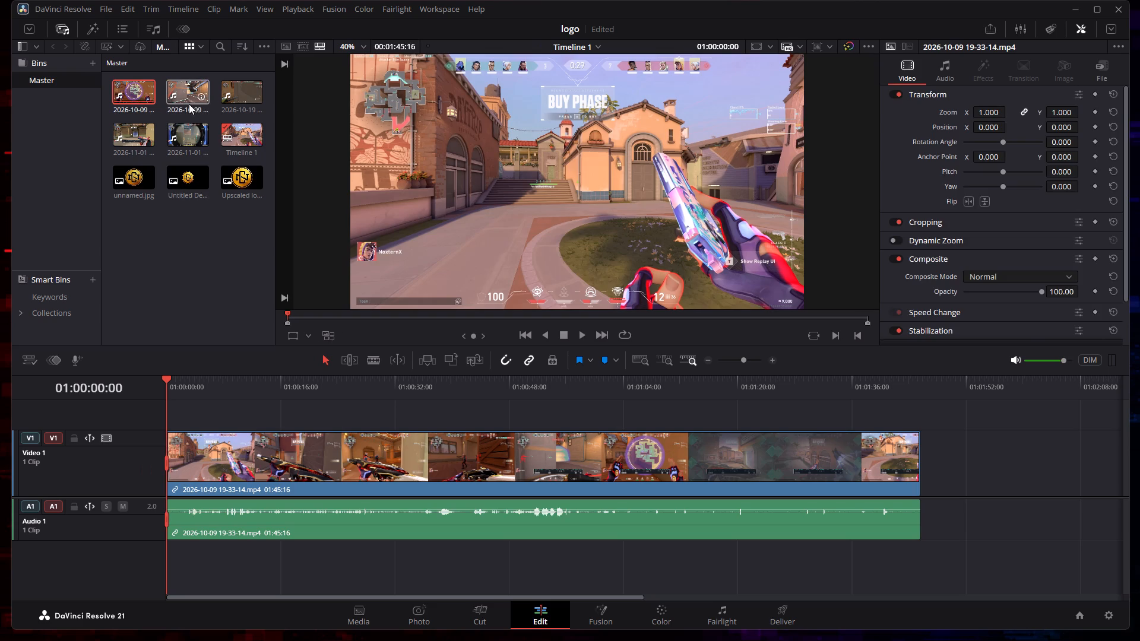
pyautogui.moveTo(189, 101); pyautogui.dragTo(913, 503)
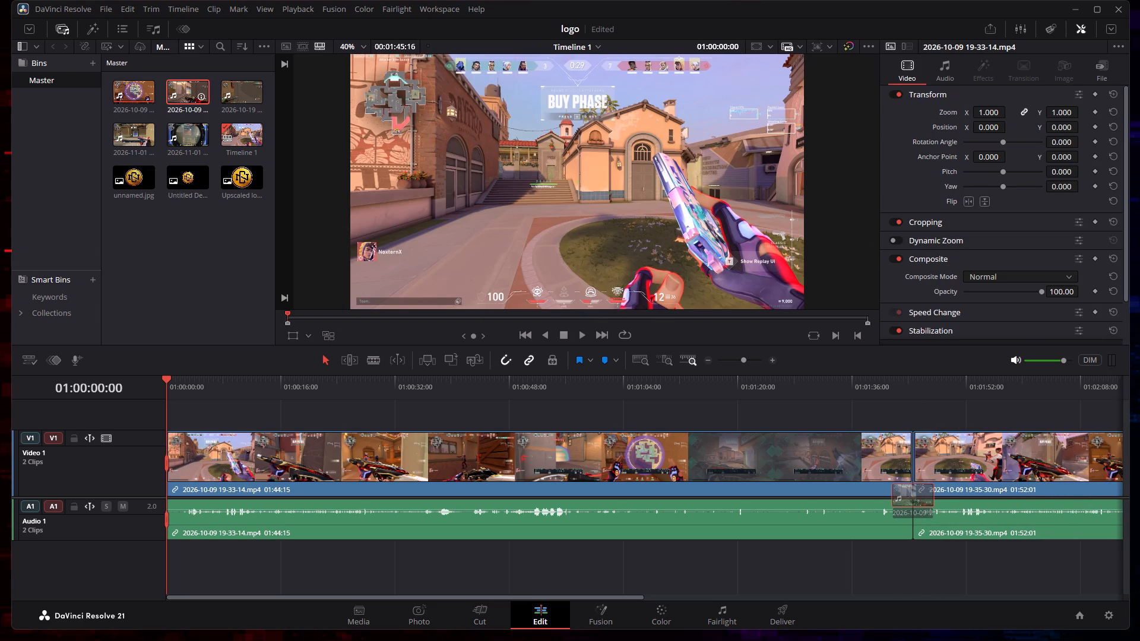
pyautogui.moveTo(913, 503); pyautogui.dragTo(921, 505)
pyautogui.moveTo(513, 595); pyautogui.dragTo(549, 598)
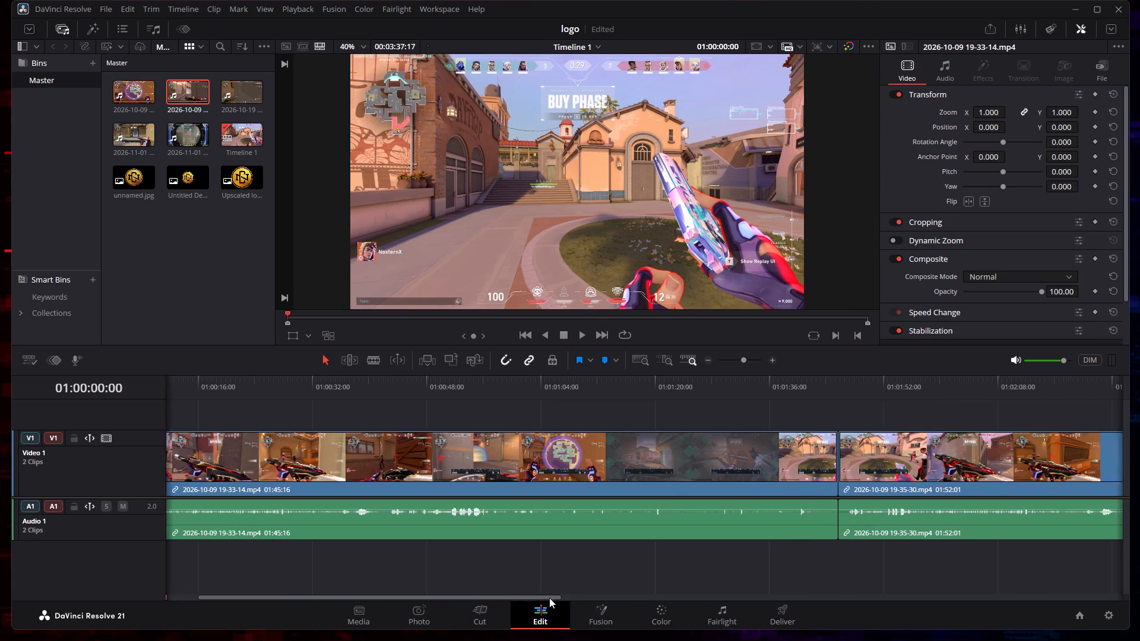
pyautogui.moveTo(549, 598); pyautogui.dragTo(973, 576)
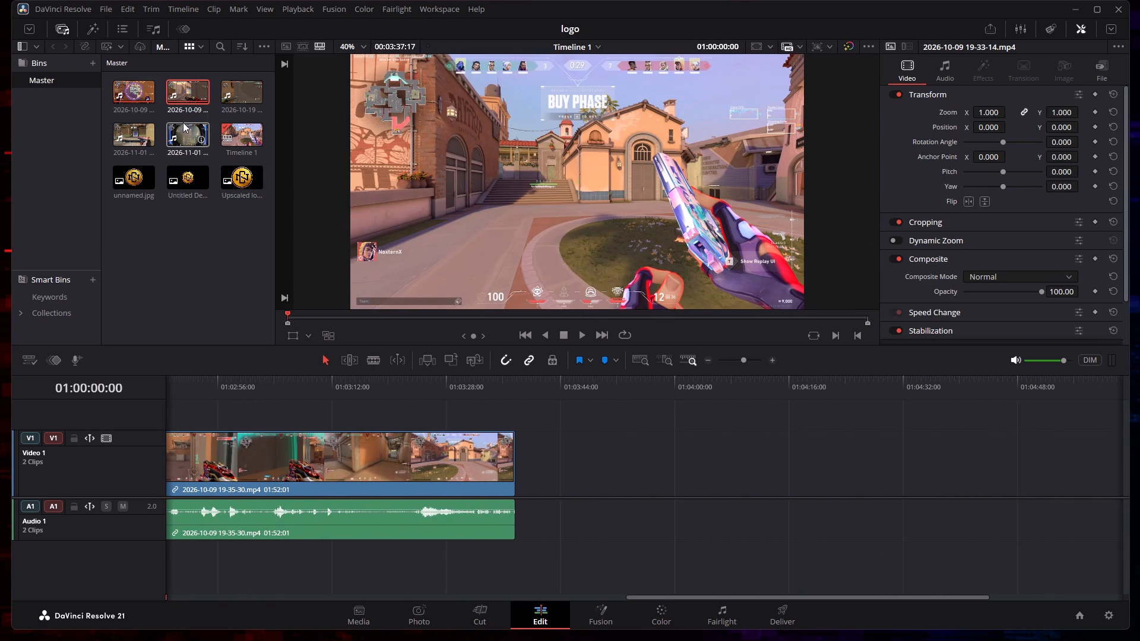
pyautogui.moveTo(236, 101); pyautogui.dragTo(522, 484)
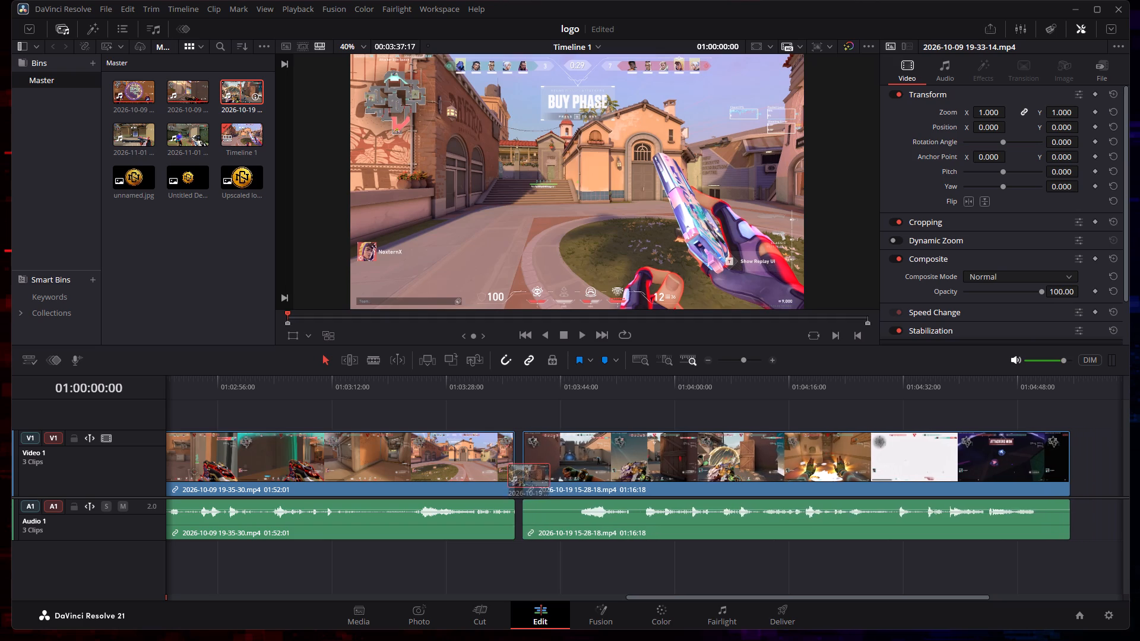
pyautogui.moveTo(522, 484); pyautogui.dragTo(514, 484)
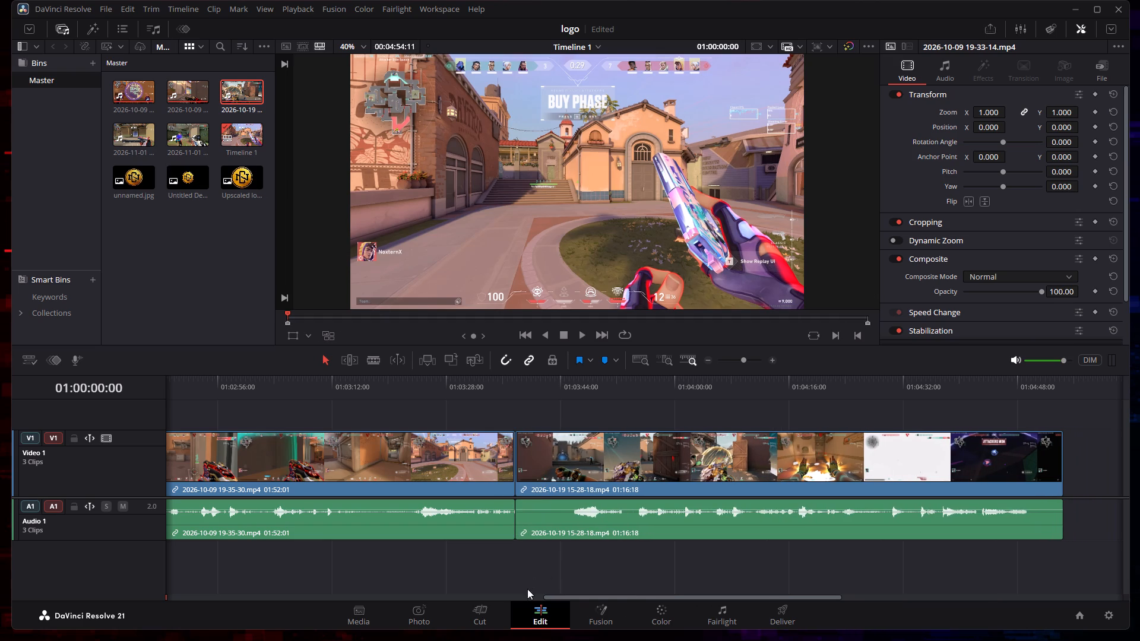
pyautogui.moveTo(567, 595); pyautogui.dragTo(773, 594)
pyautogui.moveTo(126, 126); pyautogui.dragTo(167, 149)
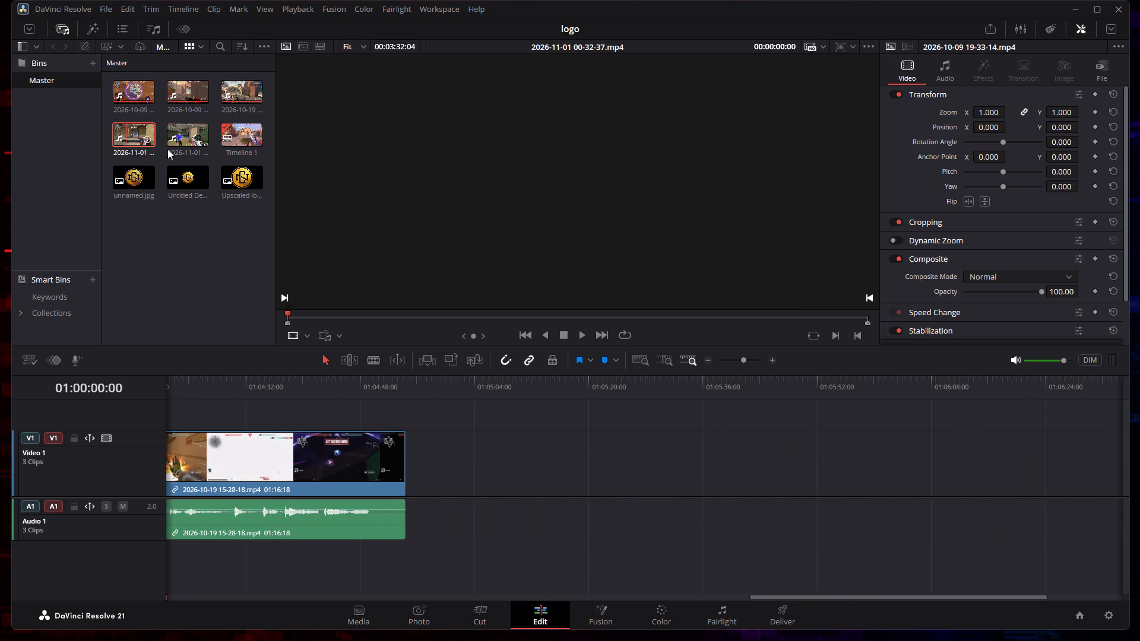
pyautogui.moveTo(167, 149); pyautogui.dragTo(404, 478)
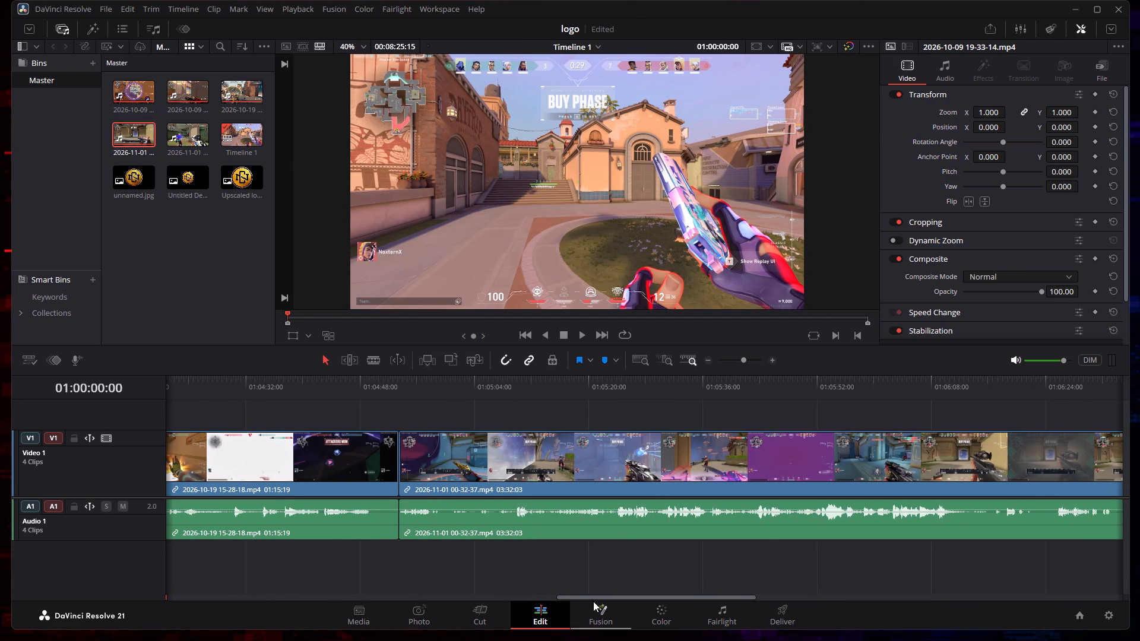
pyautogui.moveTo(593, 596); pyautogui.dragTo(939, 591)
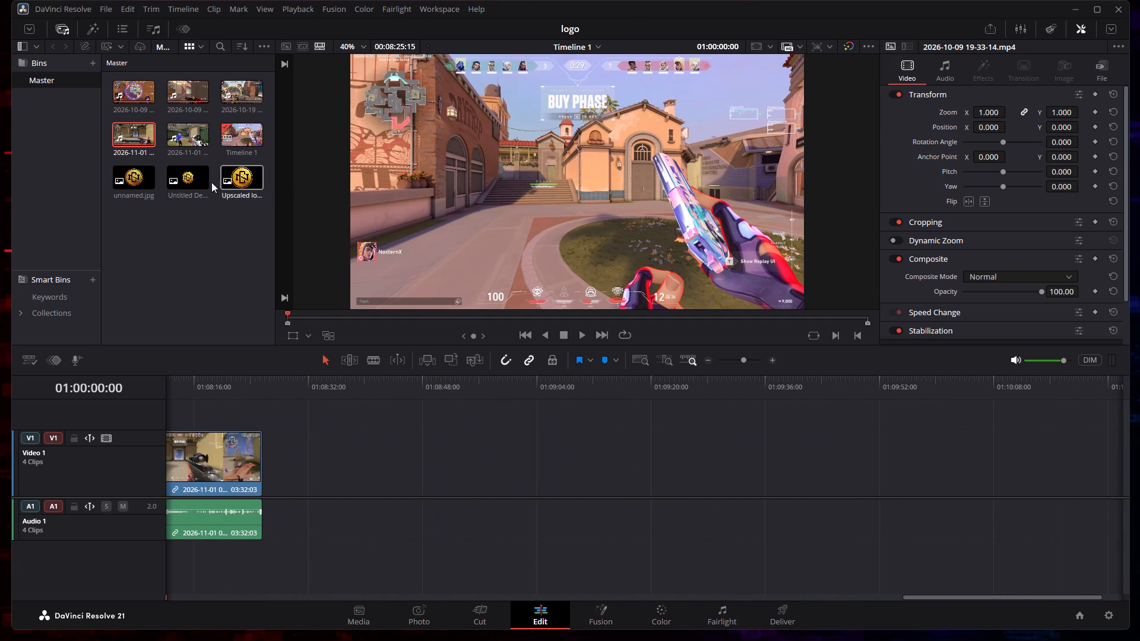
pyautogui.moveTo(182, 145); pyautogui.dragTo(246, 490)
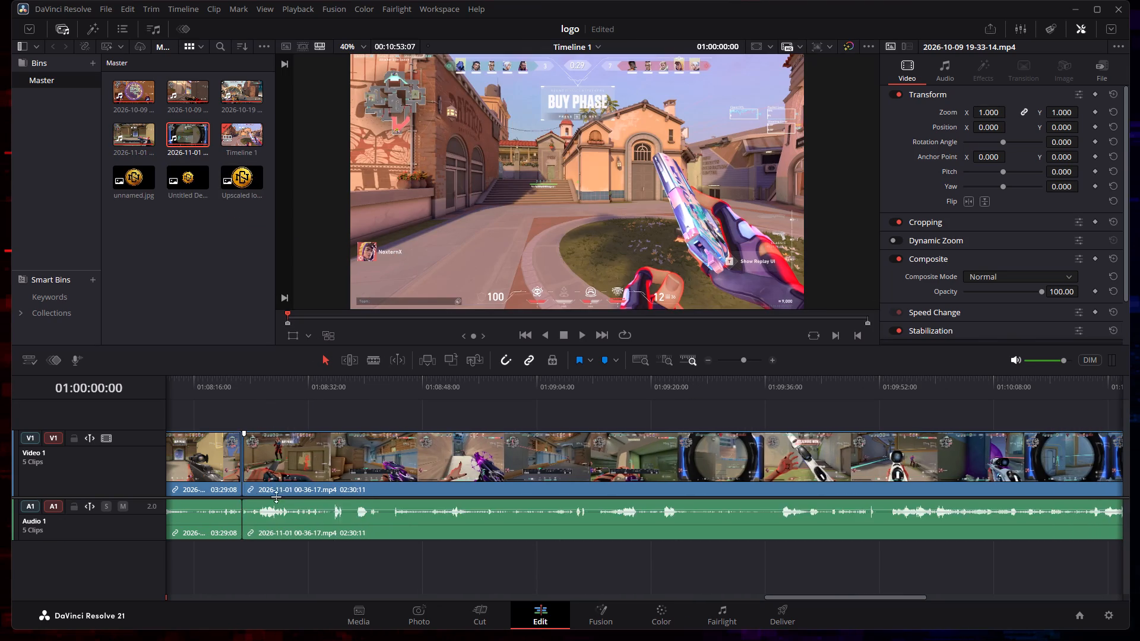
pyautogui.moveTo(302, 500); pyautogui.dragTo(350, 509)
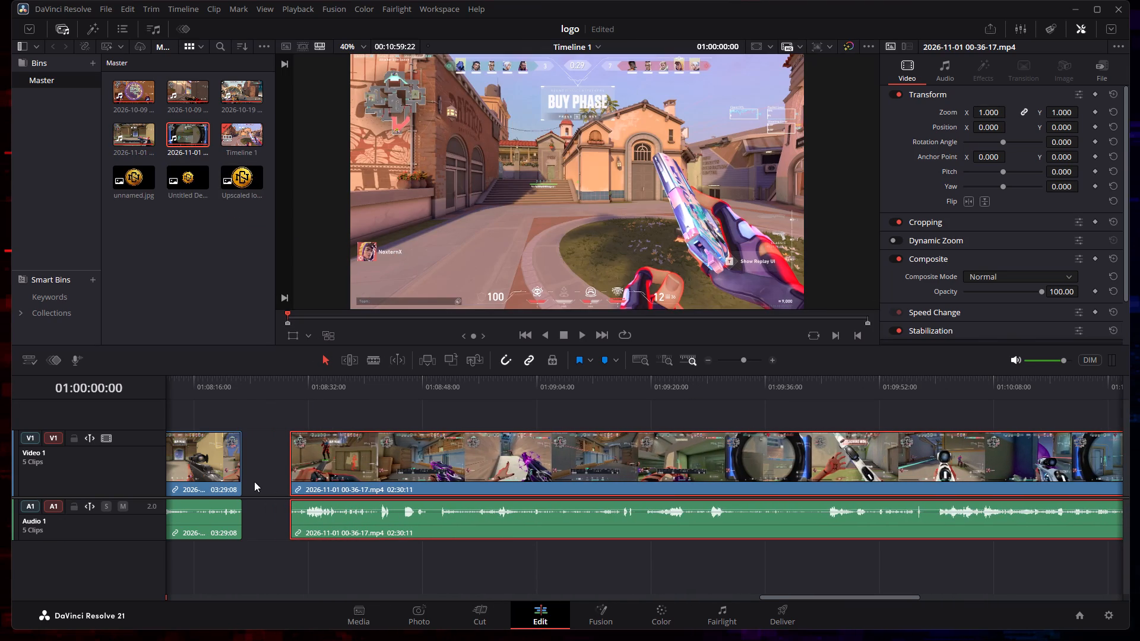
pyautogui.moveTo(242, 475); pyautogui.dragTo(304, 480)
pyautogui.moveTo(354, 488); pyautogui.dragTo(332, 488)
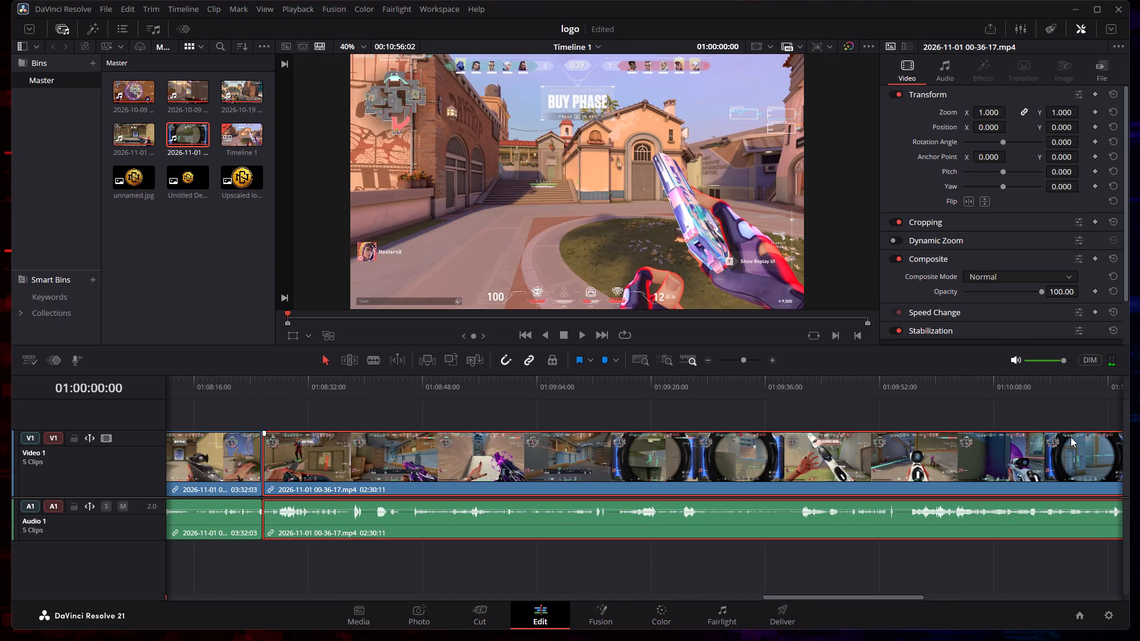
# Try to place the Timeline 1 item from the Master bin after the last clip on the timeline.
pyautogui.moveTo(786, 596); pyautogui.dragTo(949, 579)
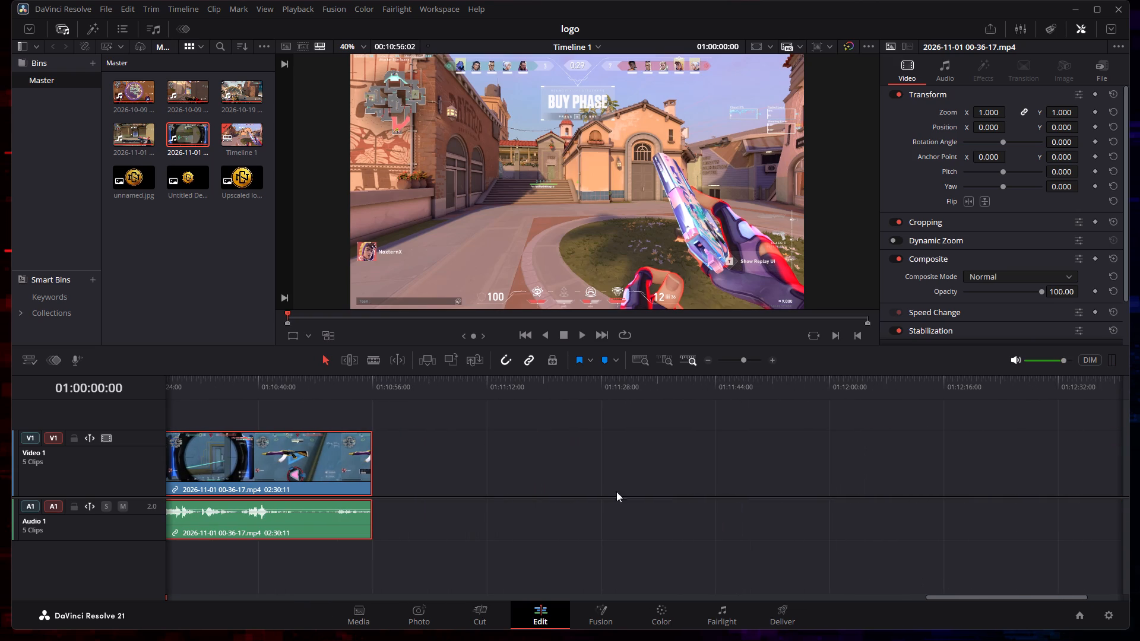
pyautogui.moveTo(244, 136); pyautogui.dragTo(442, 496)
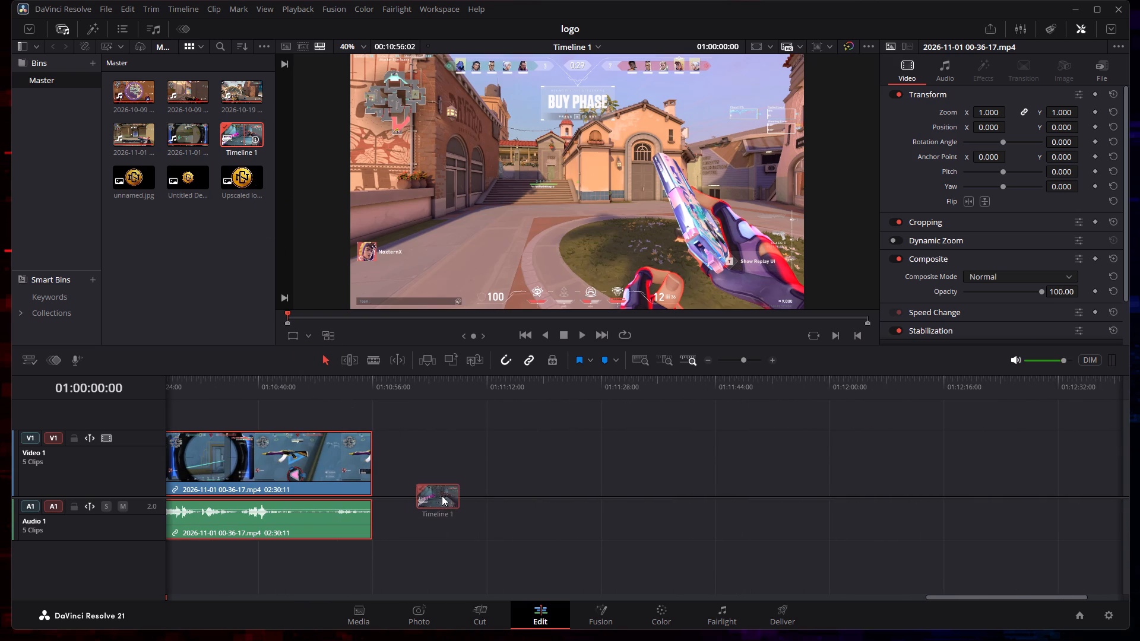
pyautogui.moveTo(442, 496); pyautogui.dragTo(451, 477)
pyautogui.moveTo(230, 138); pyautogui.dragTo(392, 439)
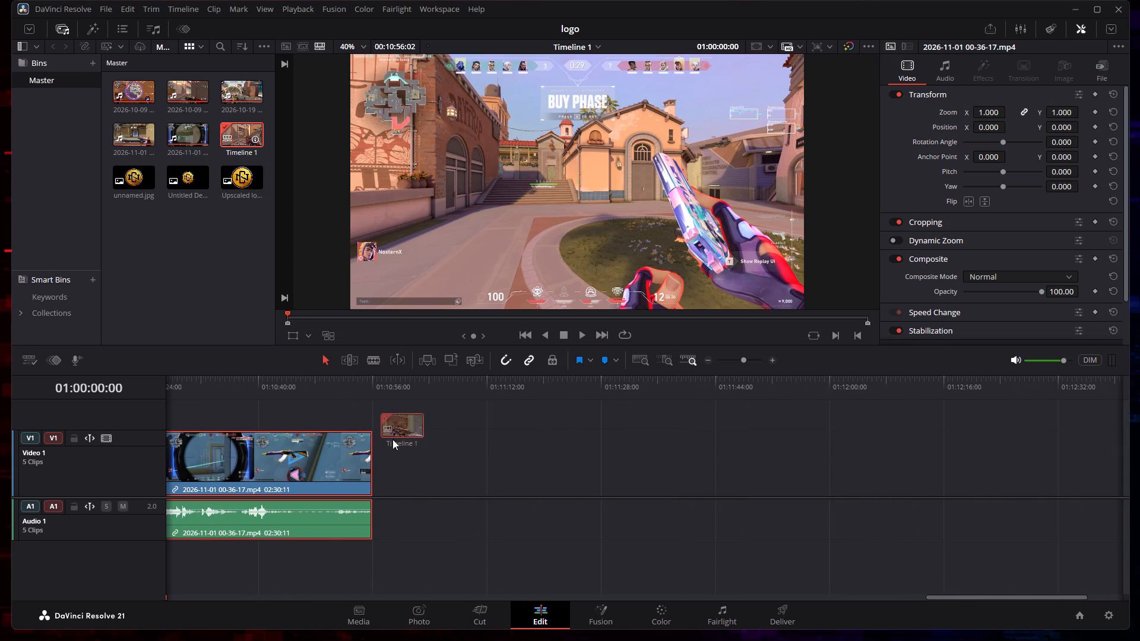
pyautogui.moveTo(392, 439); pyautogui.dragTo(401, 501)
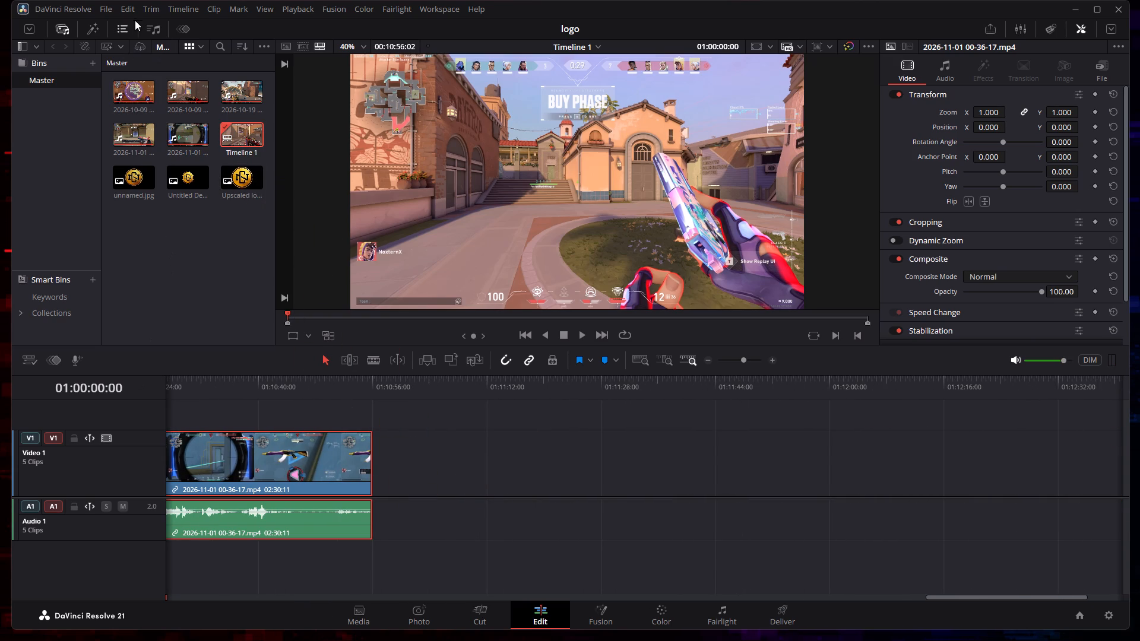
# Start a media import and browse the Pictures subfolders and the Captures folder in Videos for another clip.
pyautogui.click(107, 12)
pyautogui.click(134, 171)
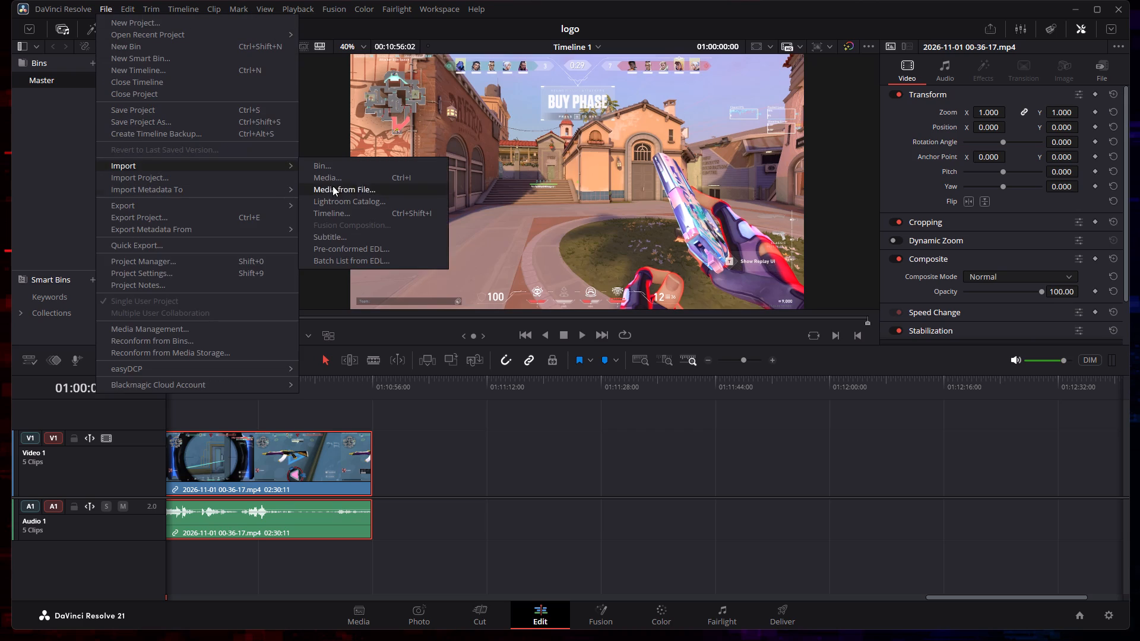
pyautogui.click(356, 182)
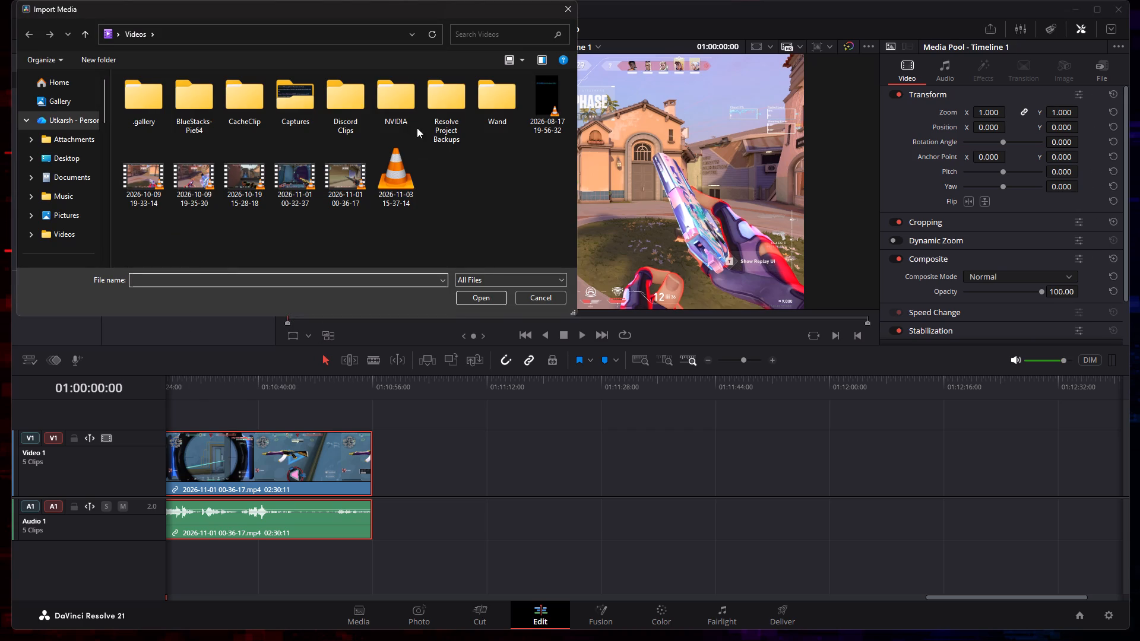
pyautogui.scroll(-4, 79, 201)
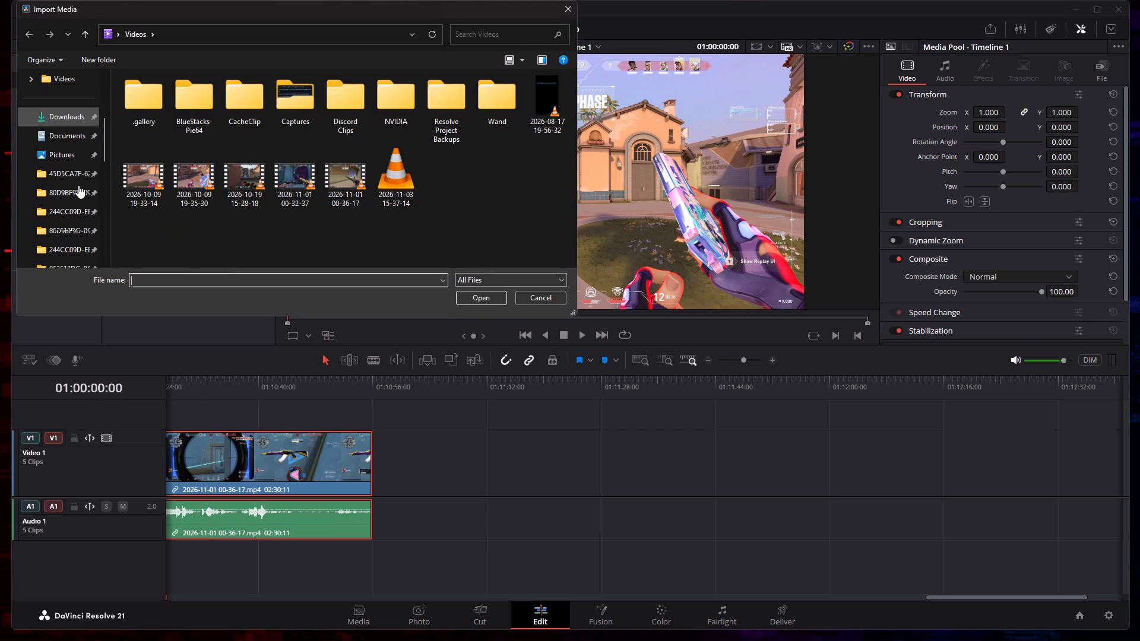
pyautogui.scroll(-1, 77, 223)
pyautogui.scroll(3, 66, 195)
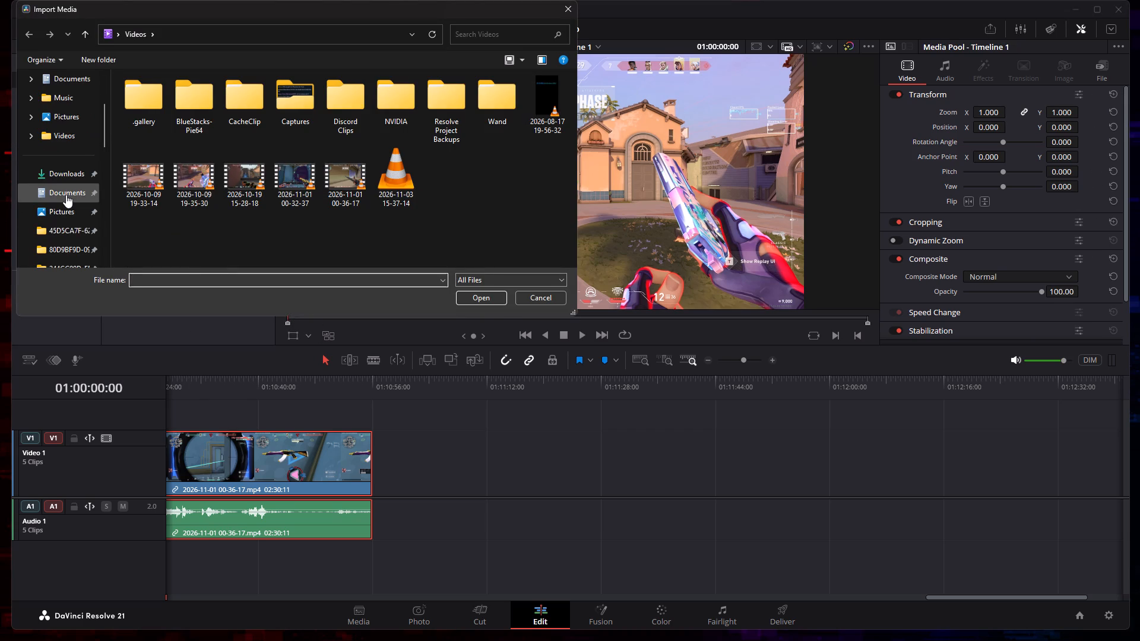
pyautogui.scroll(6, 66, 195)
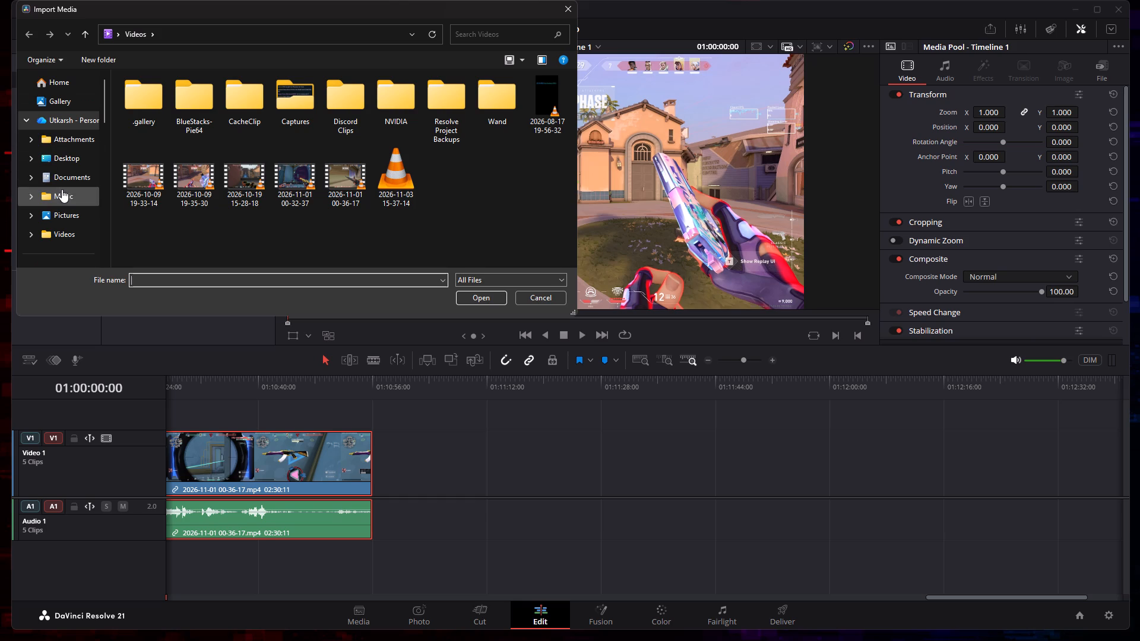
pyautogui.click(30, 215)
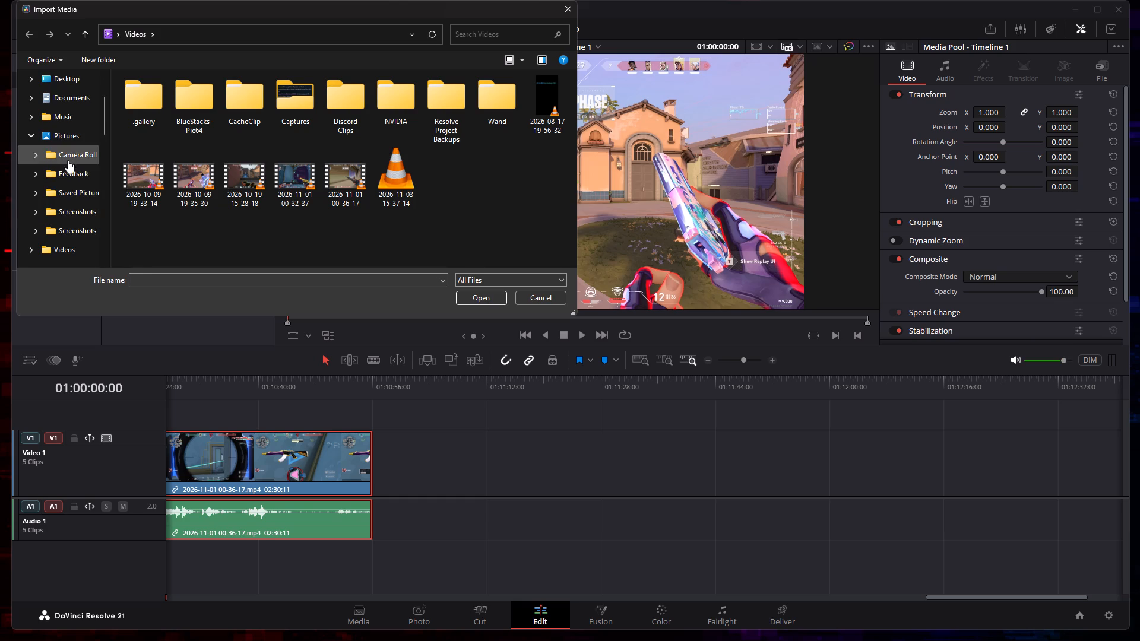
pyautogui.click(37, 194)
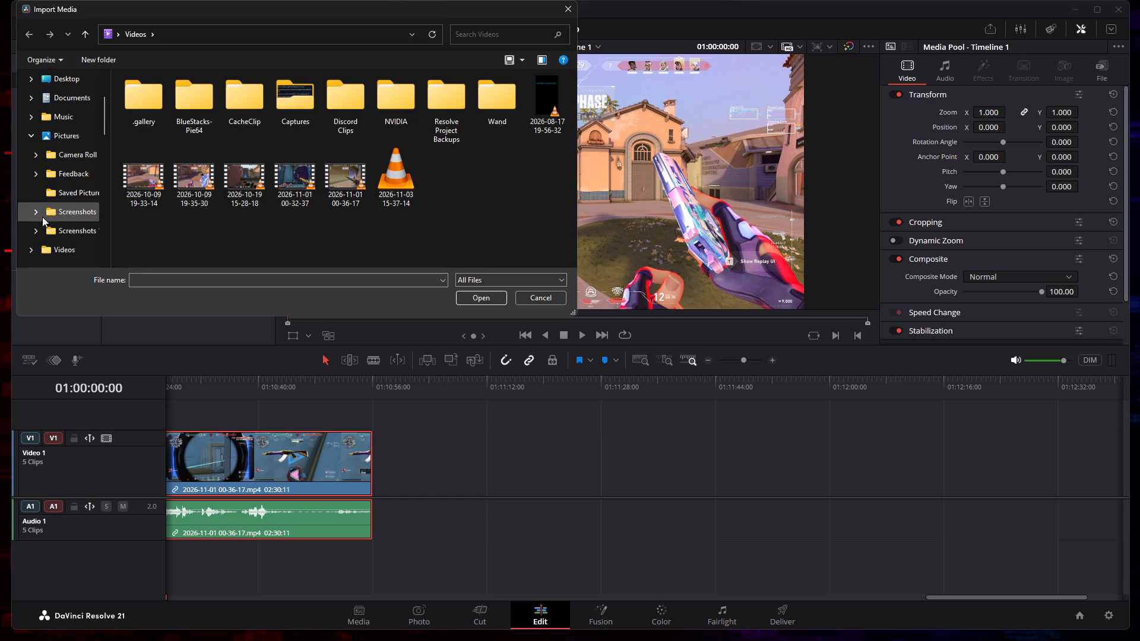
pyautogui.click(39, 212)
pyautogui.click(33, 233)
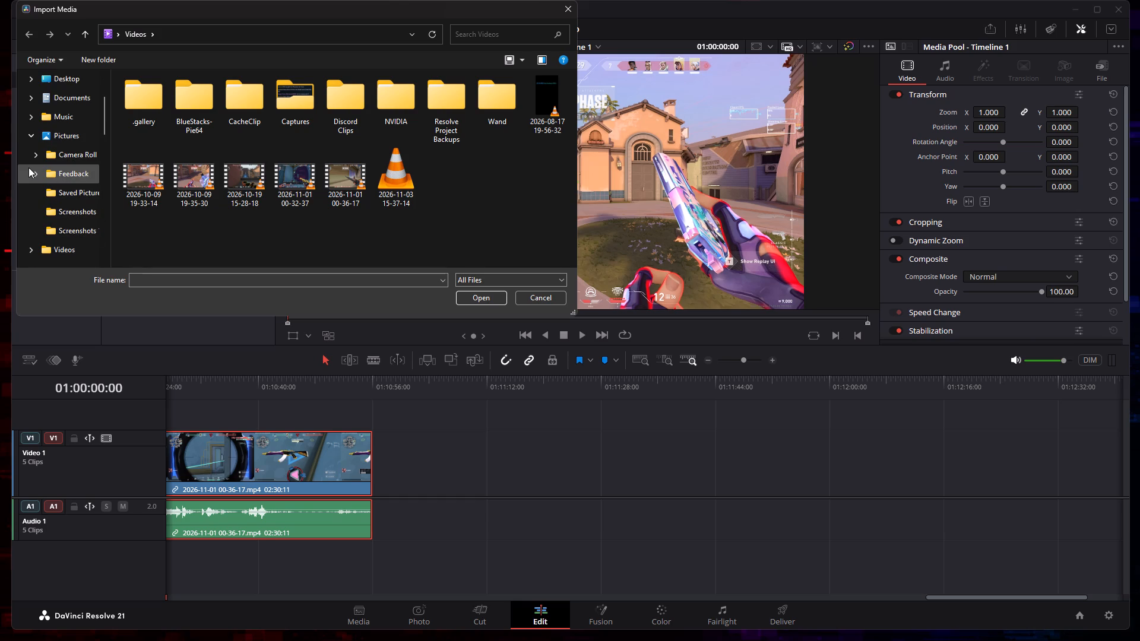
pyautogui.click(31, 177)
pyautogui.click(33, 160)
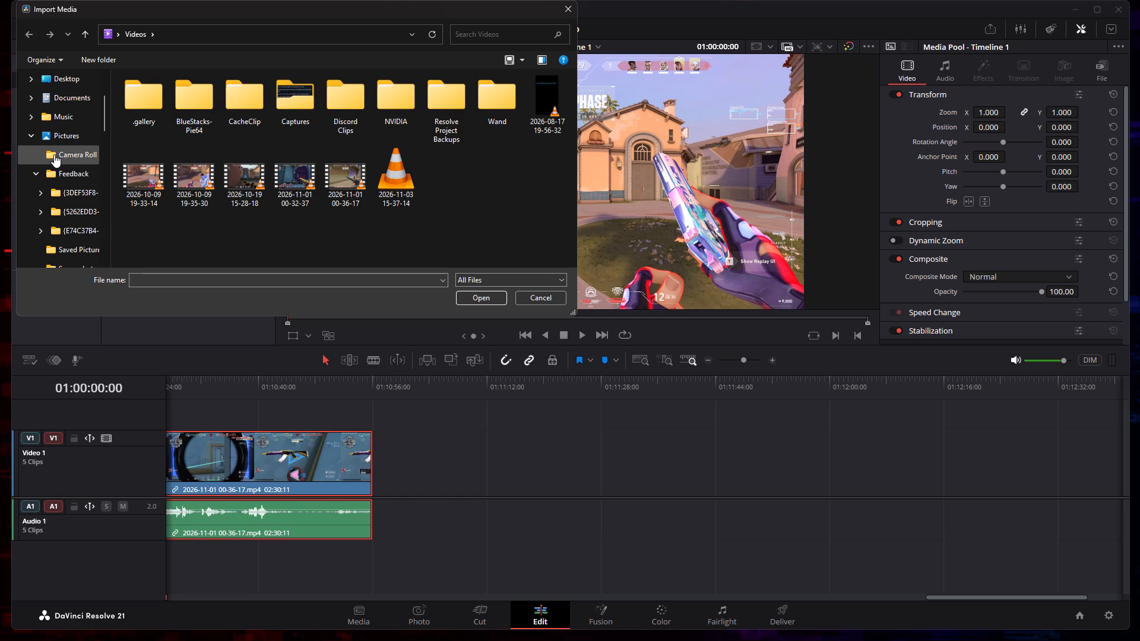
pyautogui.scroll(1, 62, 179)
pyautogui.click(34, 172)
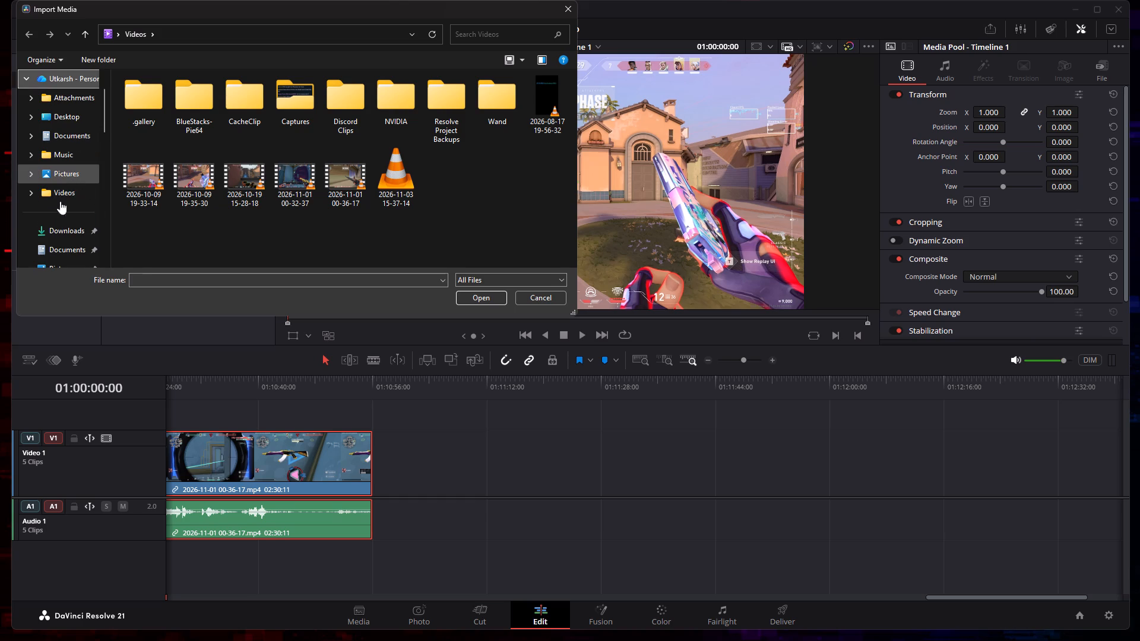
pyautogui.click(58, 188)
pyautogui.doubleClick(153, 91)
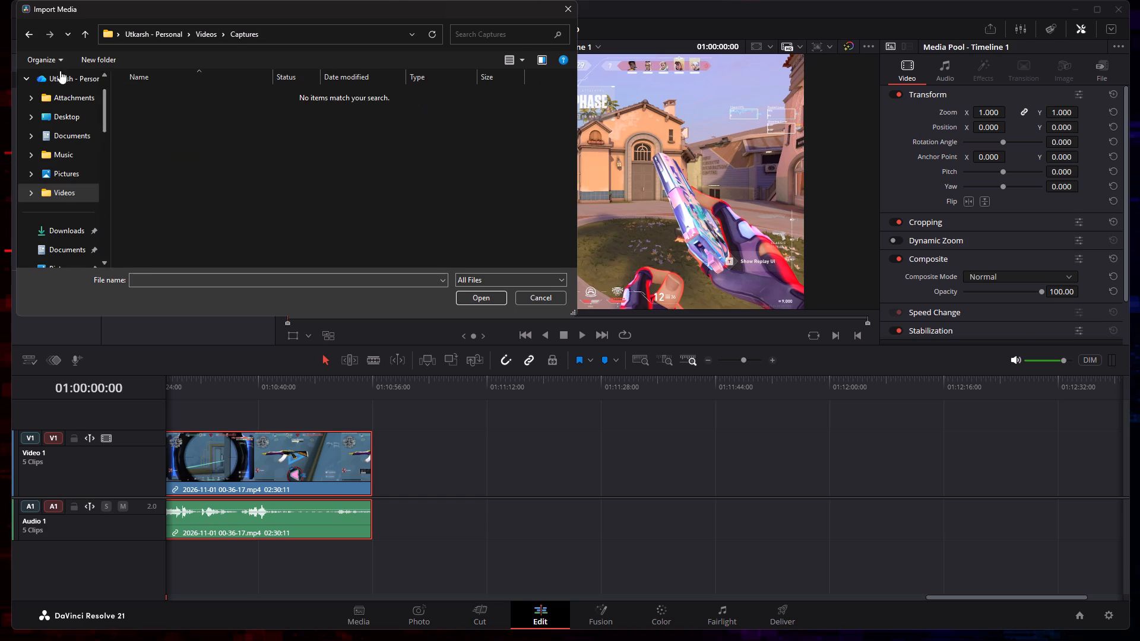
pyautogui.click(27, 29)
pyautogui.click(27, 31)
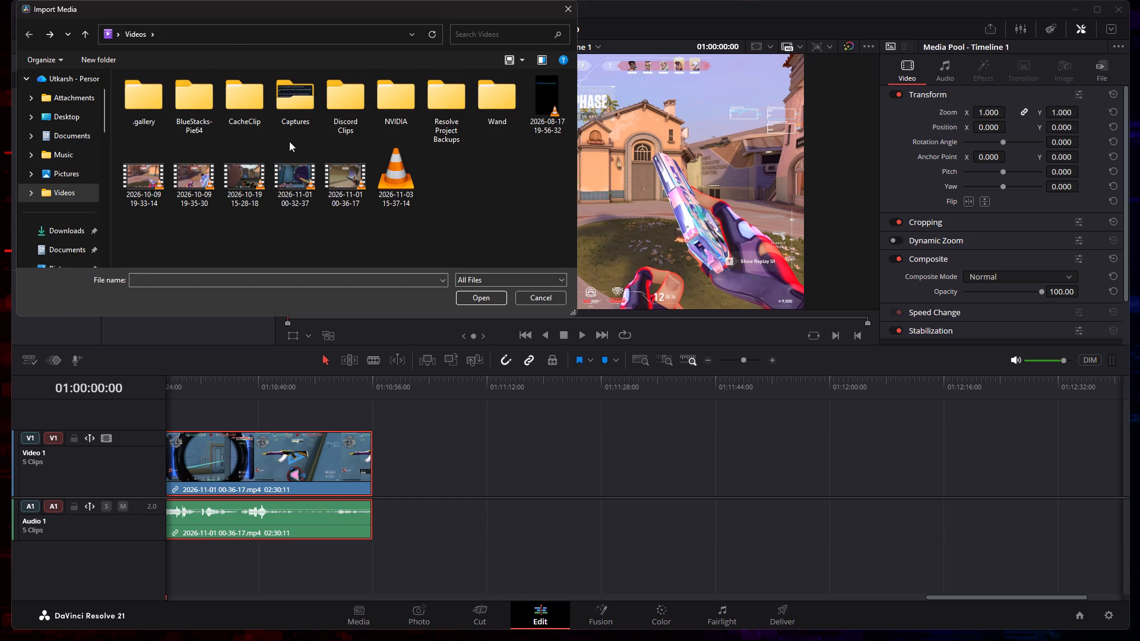
# Import the "ace 1 vs 5 valorant" MP4 video from the Pictures folder into the Master bin.
pyautogui.scroll(-4, 74, 225)
pyautogui.click(74, 94)
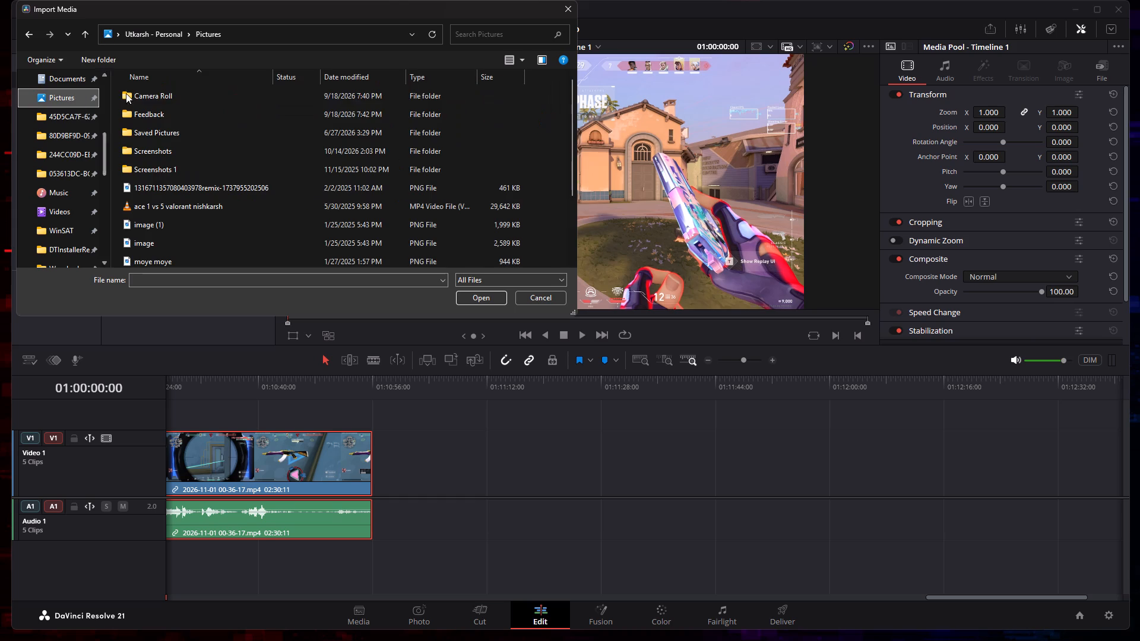
pyautogui.scroll(-3, 184, 199)
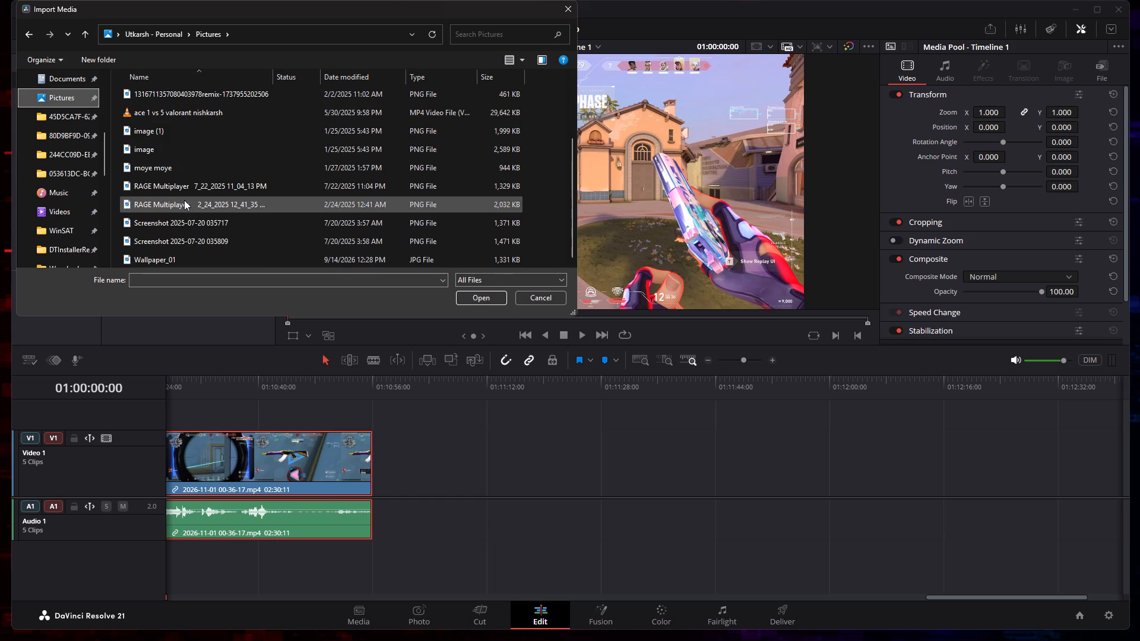
pyautogui.scroll(-5, 184, 200)
pyautogui.click(166, 108)
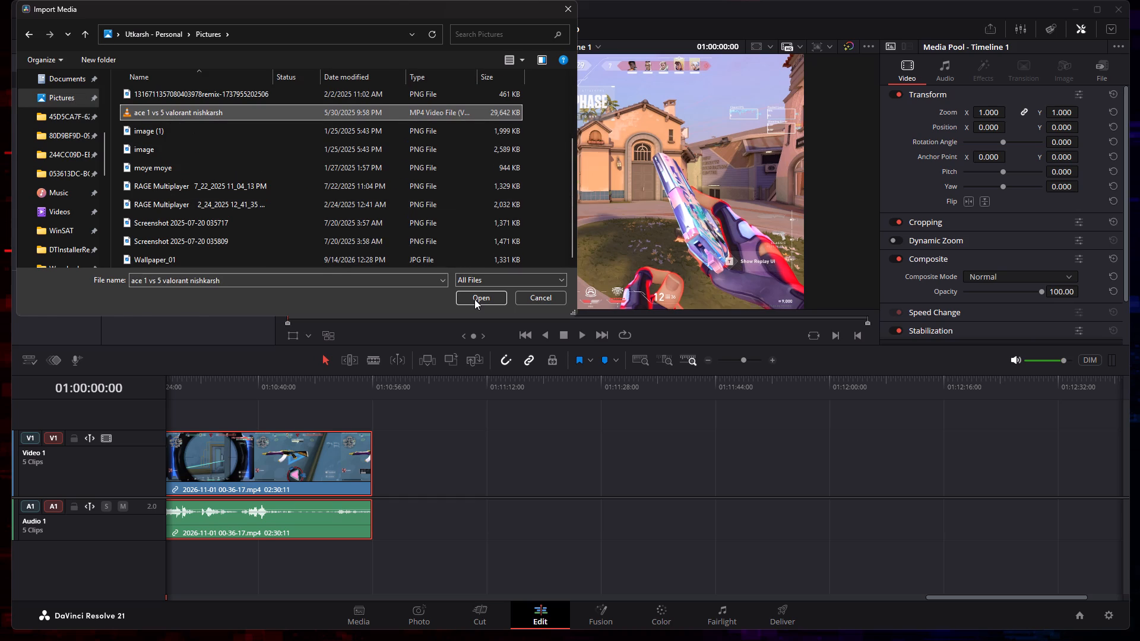
pyautogui.click(474, 299)
pyautogui.moveTo(234, 134); pyautogui.dragTo(396, 453)
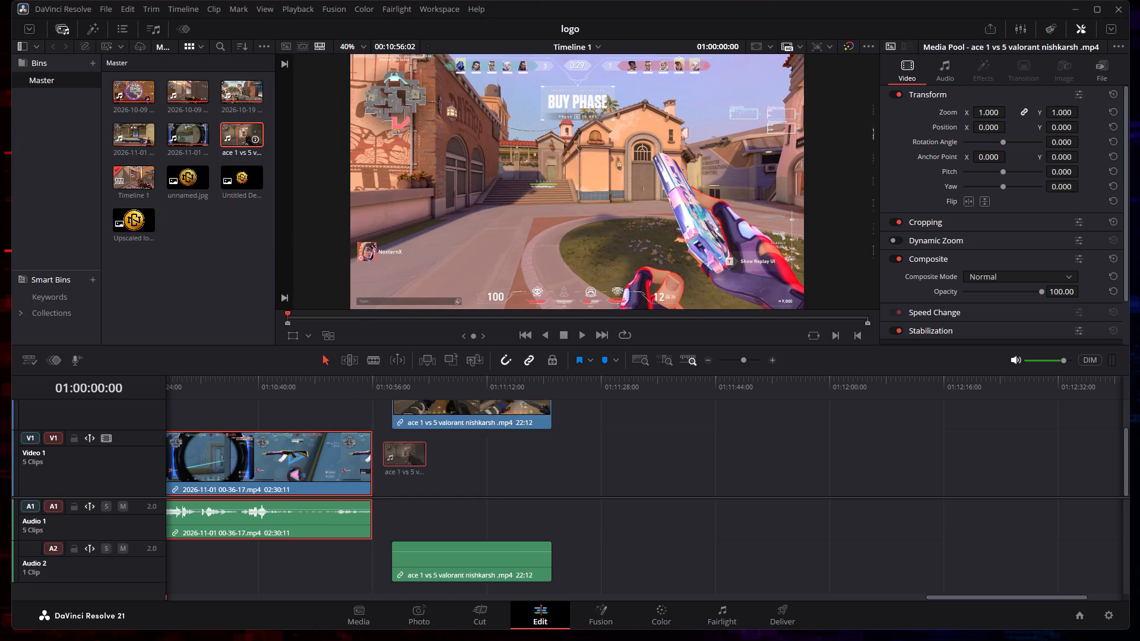
pyautogui.moveTo(396, 453); pyautogui.dragTo(374, 458)
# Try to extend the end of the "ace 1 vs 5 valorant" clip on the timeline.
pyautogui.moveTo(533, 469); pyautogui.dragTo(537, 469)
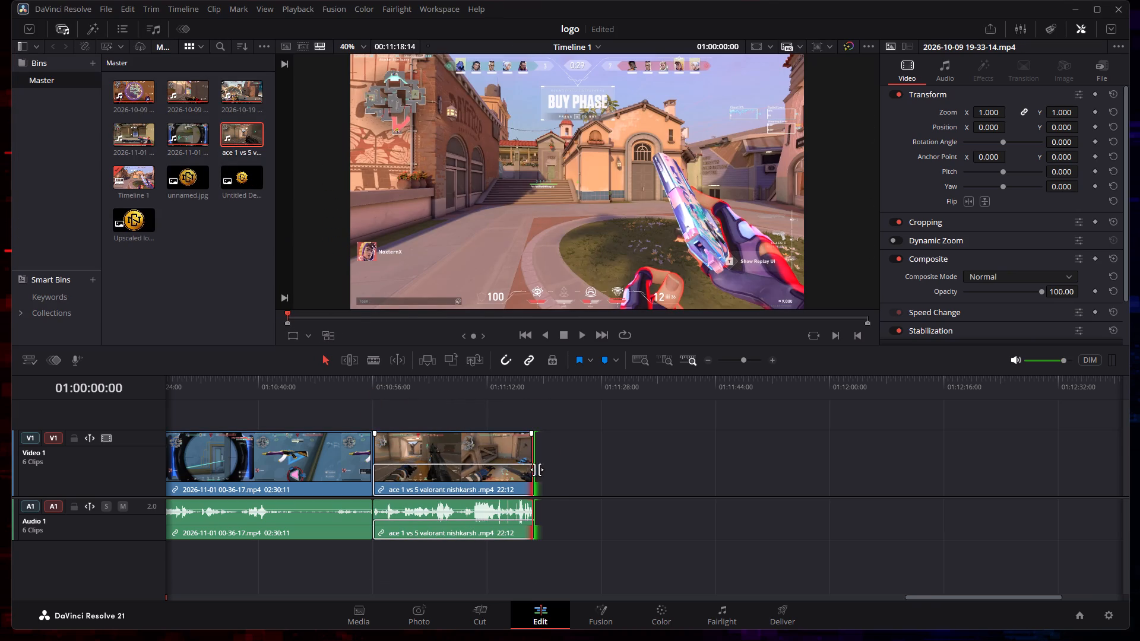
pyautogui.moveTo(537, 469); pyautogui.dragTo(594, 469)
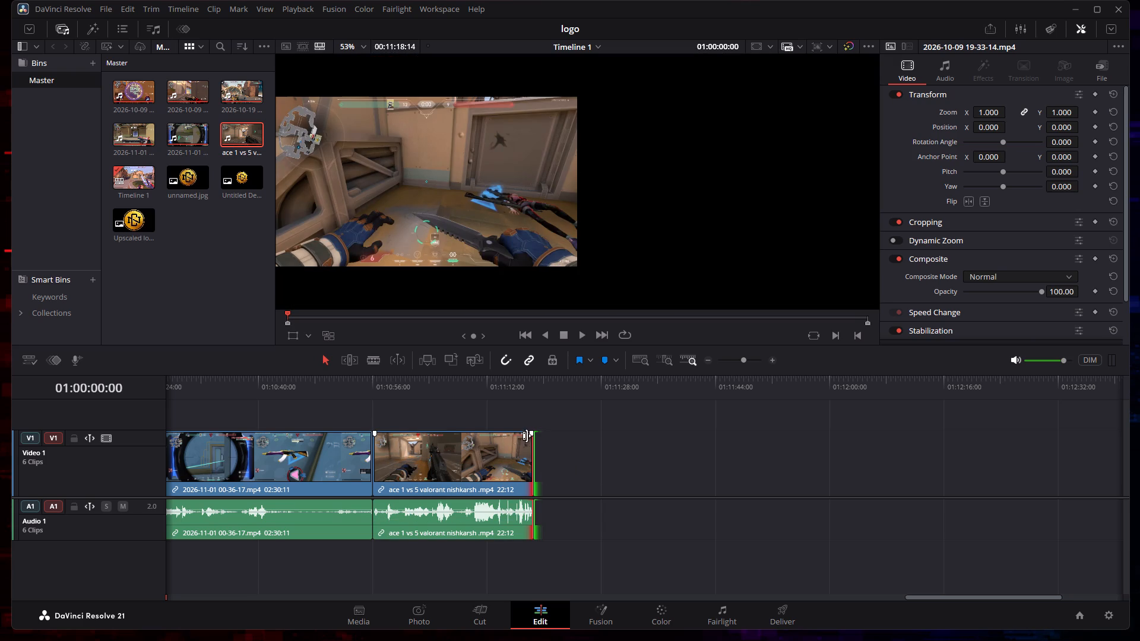
# Scrub the playhead back from the end of the last clip to about 01:10:49 to review the footage.
pyautogui.click(536, 377)
pyautogui.moveTo(533, 382); pyautogui.dragTo(462, 382)
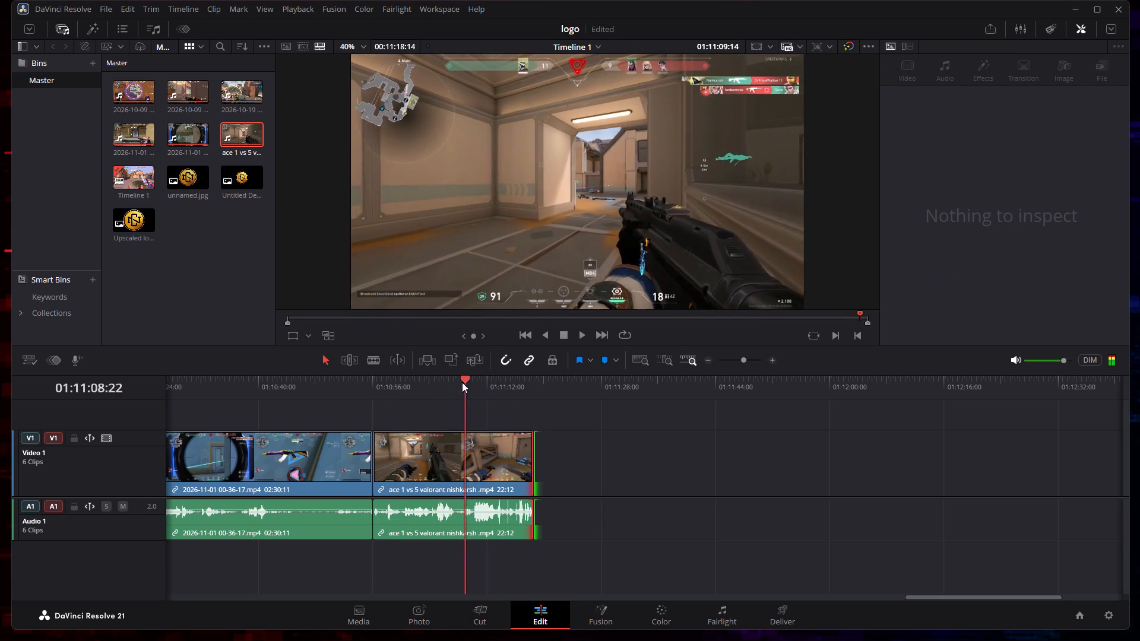
pyautogui.moveTo(462, 382); pyautogui.dragTo(408, 382)
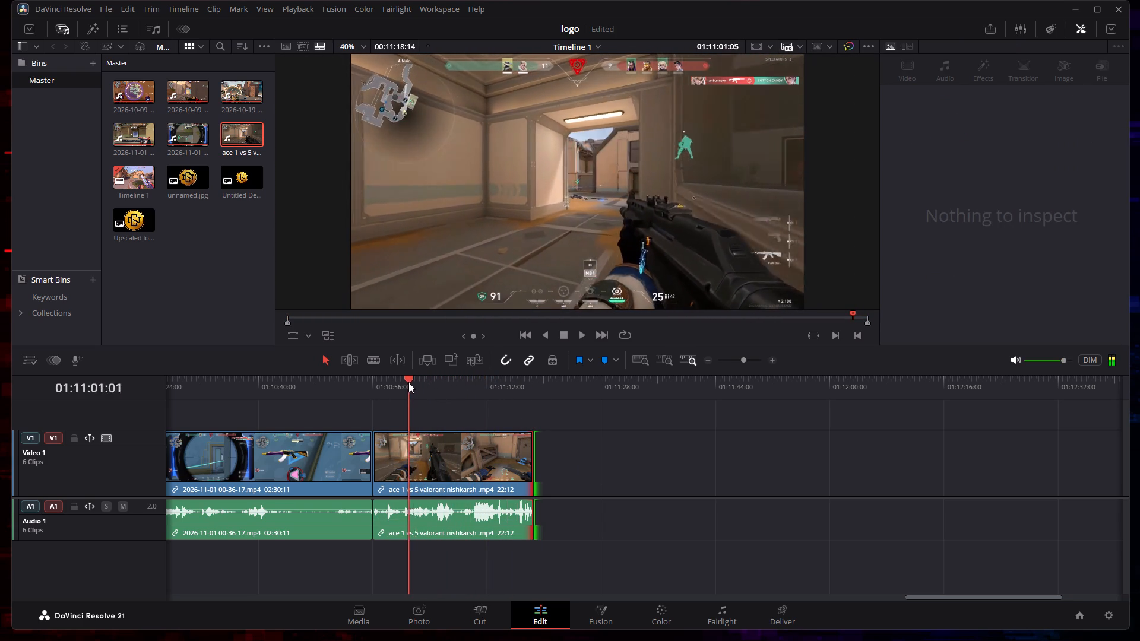
pyautogui.moveTo(408, 382); pyautogui.dragTo(321, 377)
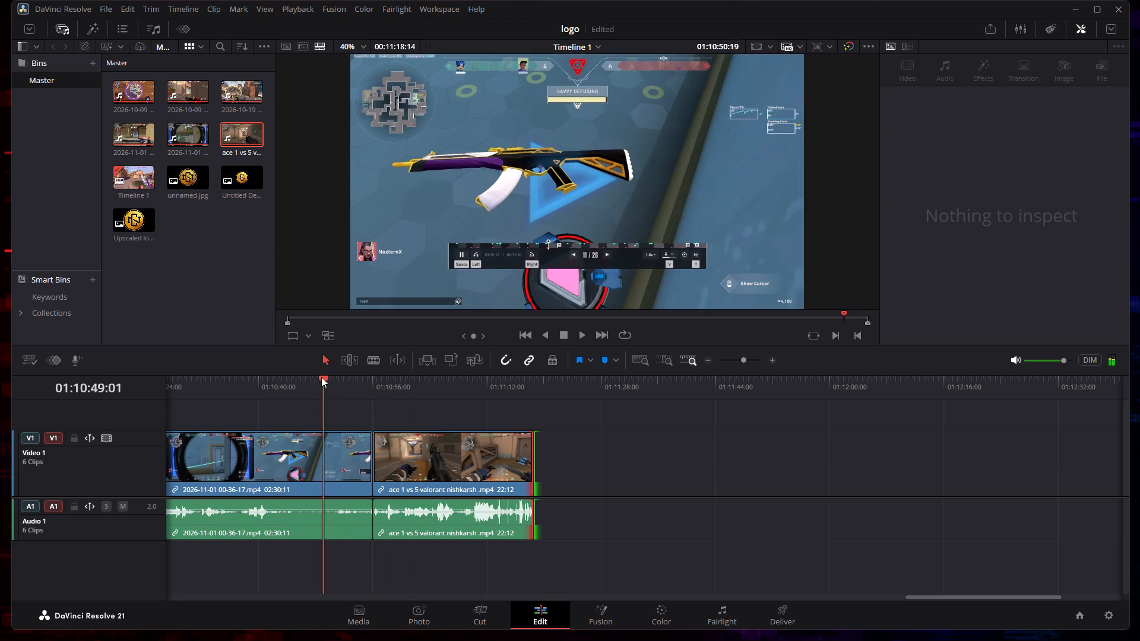
pyautogui.moveTo(321, 377); pyautogui.dragTo(110, 373)
pyautogui.moveTo(169, 376); pyautogui.dragTo(180, 377)
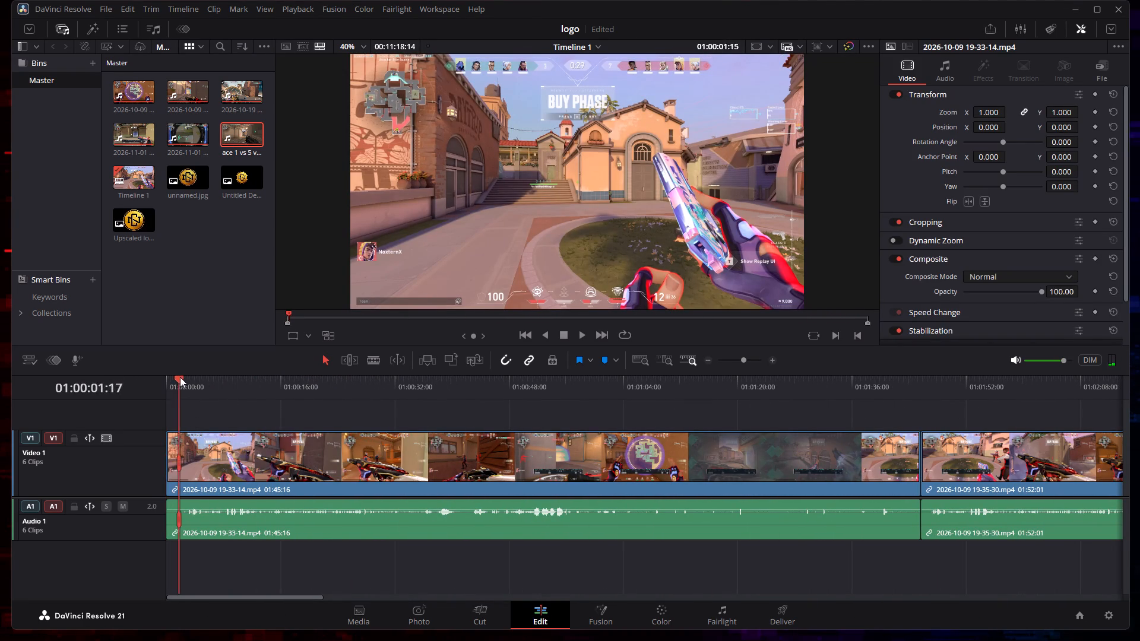
pyautogui.moveTo(180, 377); pyautogui.dragTo(224, 377)
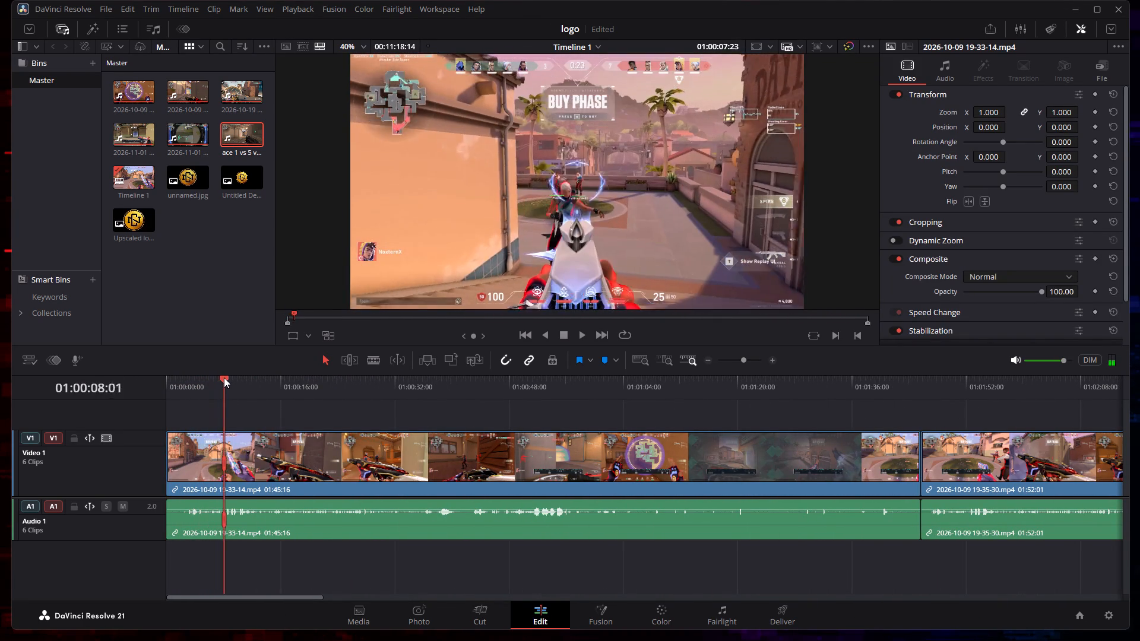
pyautogui.moveTo(224, 377); pyautogui.dragTo(252, 377)
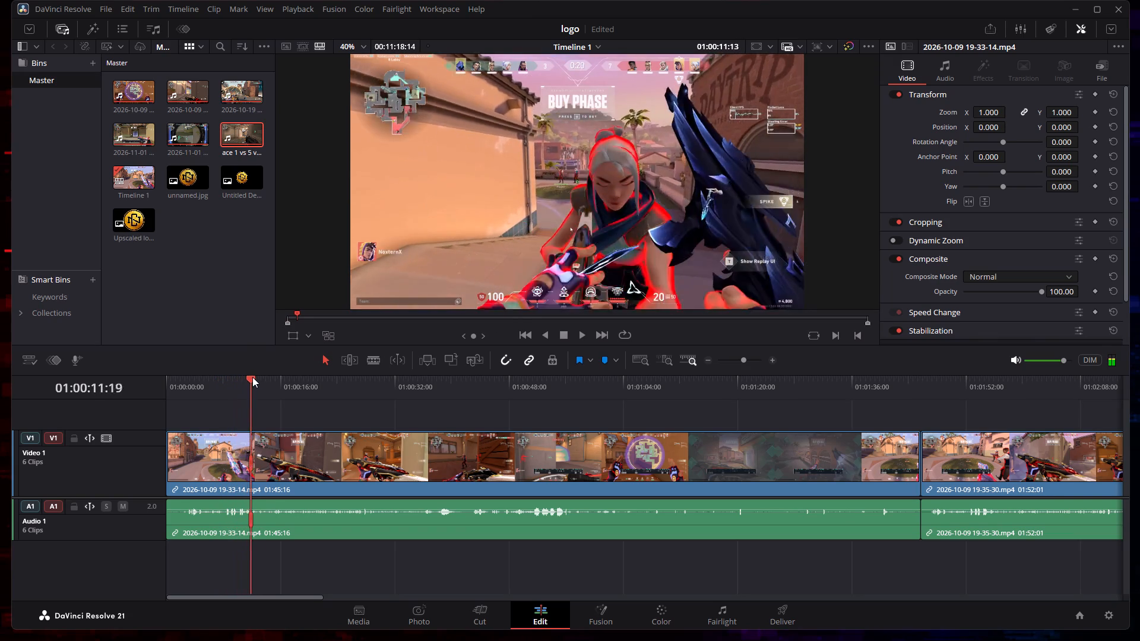
pyautogui.moveTo(252, 377); pyautogui.dragTo(330, 374)
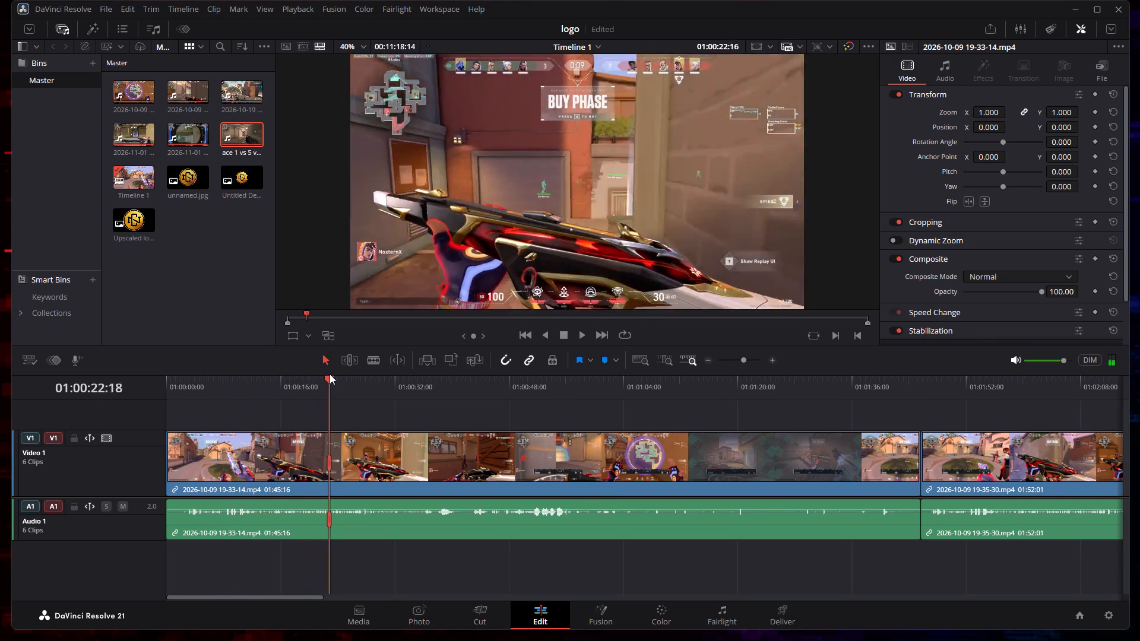
pyautogui.moveTo(330, 374); pyautogui.dragTo(386, 373)
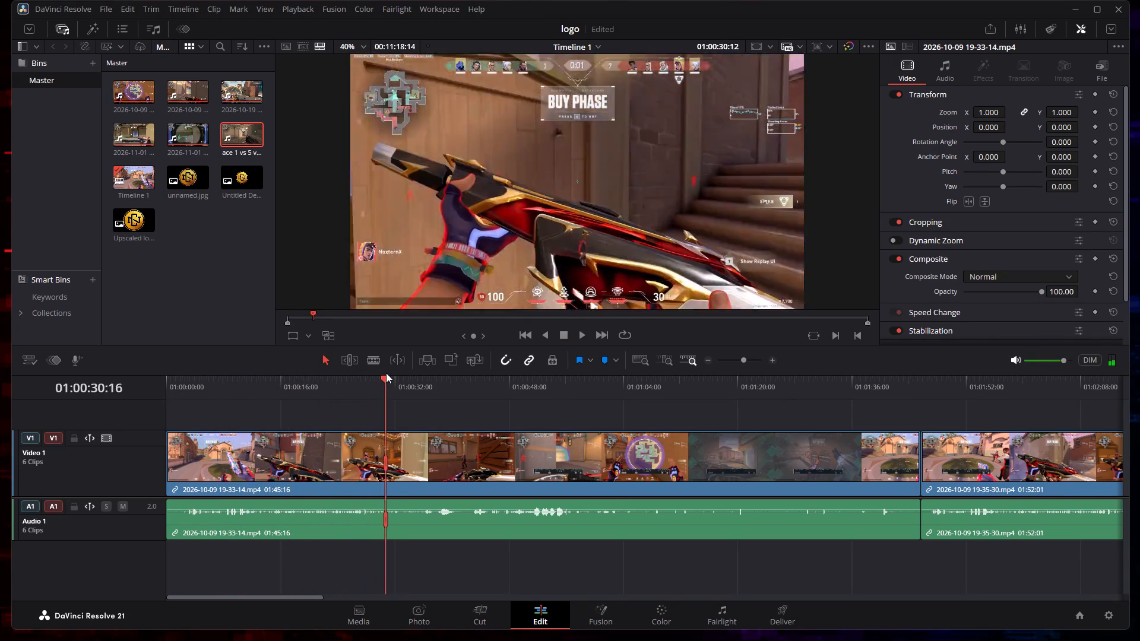
pyautogui.moveTo(386, 373); pyautogui.dragTo(418, 372)
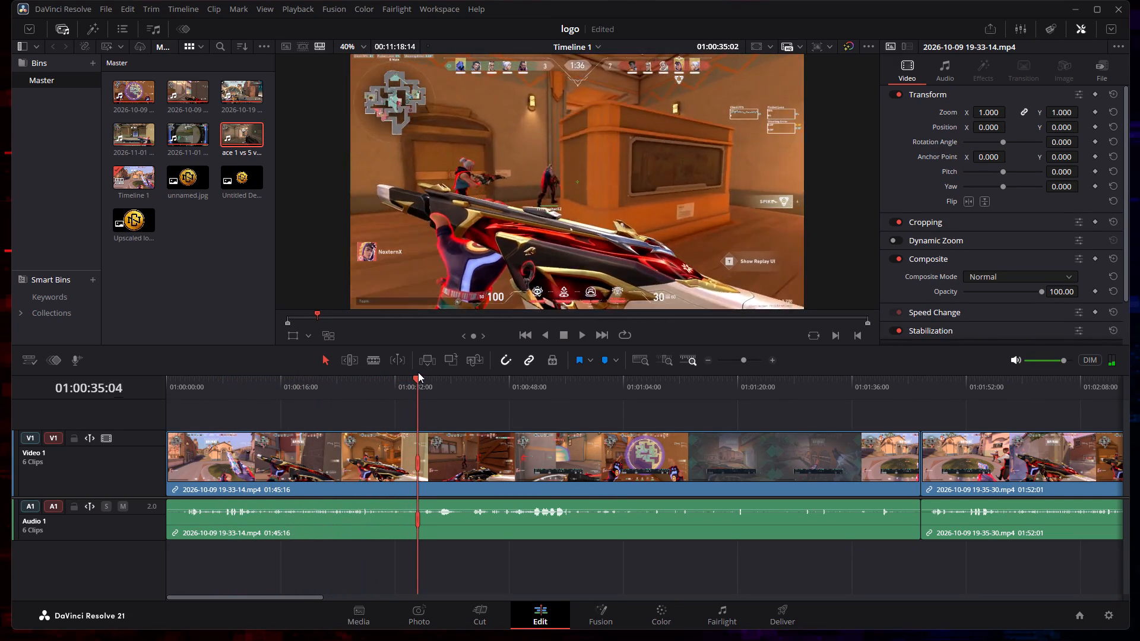
pyautogui.moveTo(418, 372); pyautogui.dragTo(444, 372)
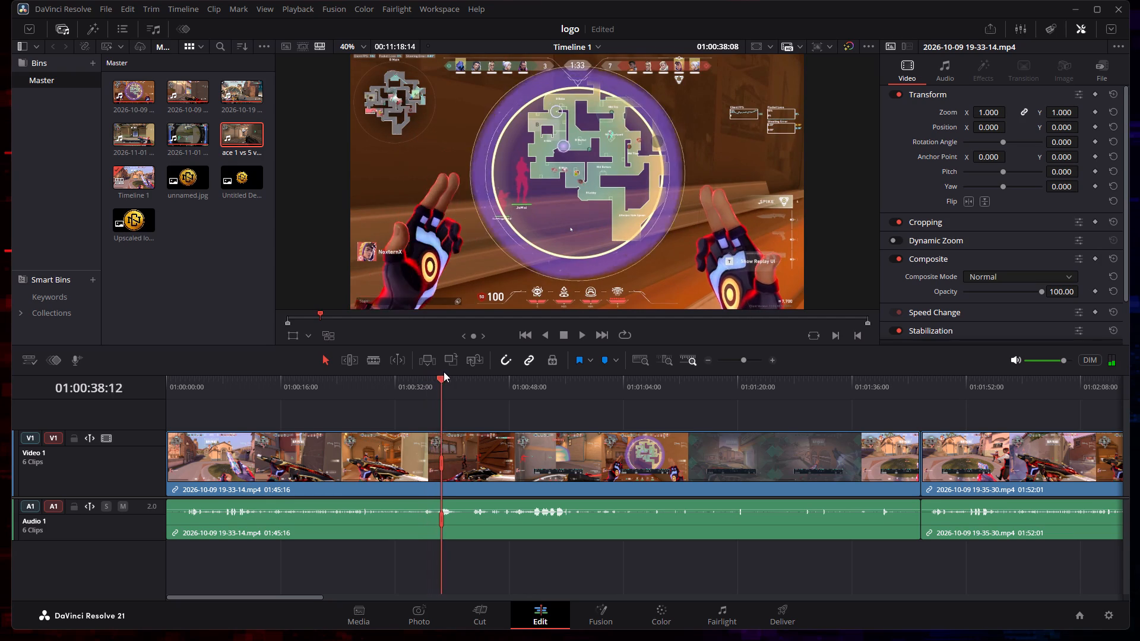
pyautogui.moveTo(444, 372); pyautogui.dragTo(477, 370)
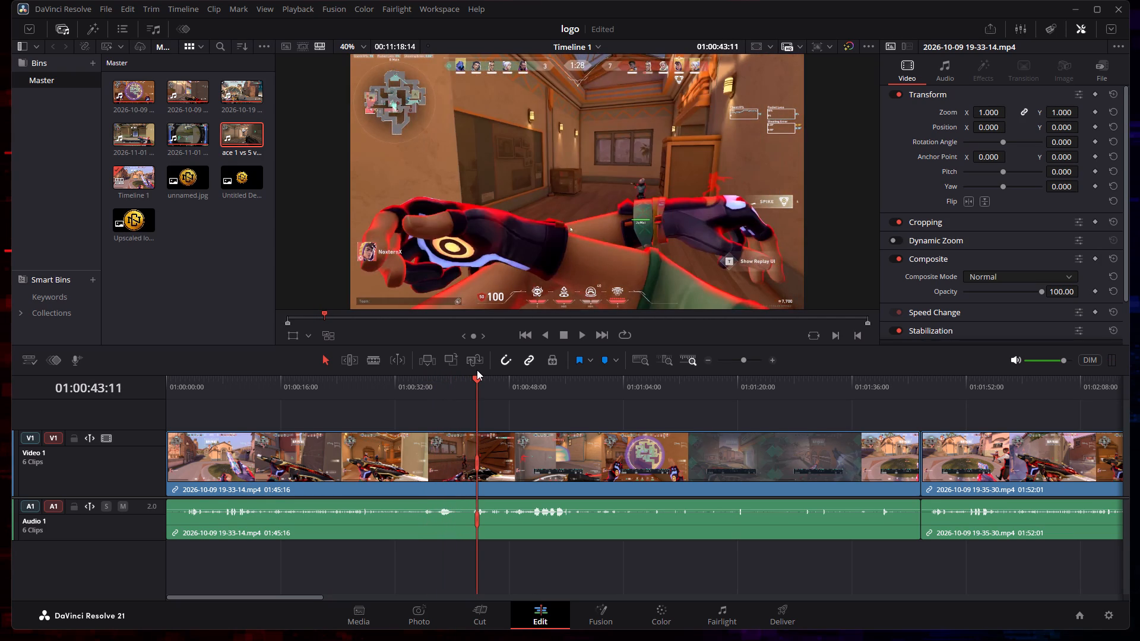
# Switch to Brave, open YouTube, search for "valorant clip" and look through the results.
pyautogui.click(619, 634)
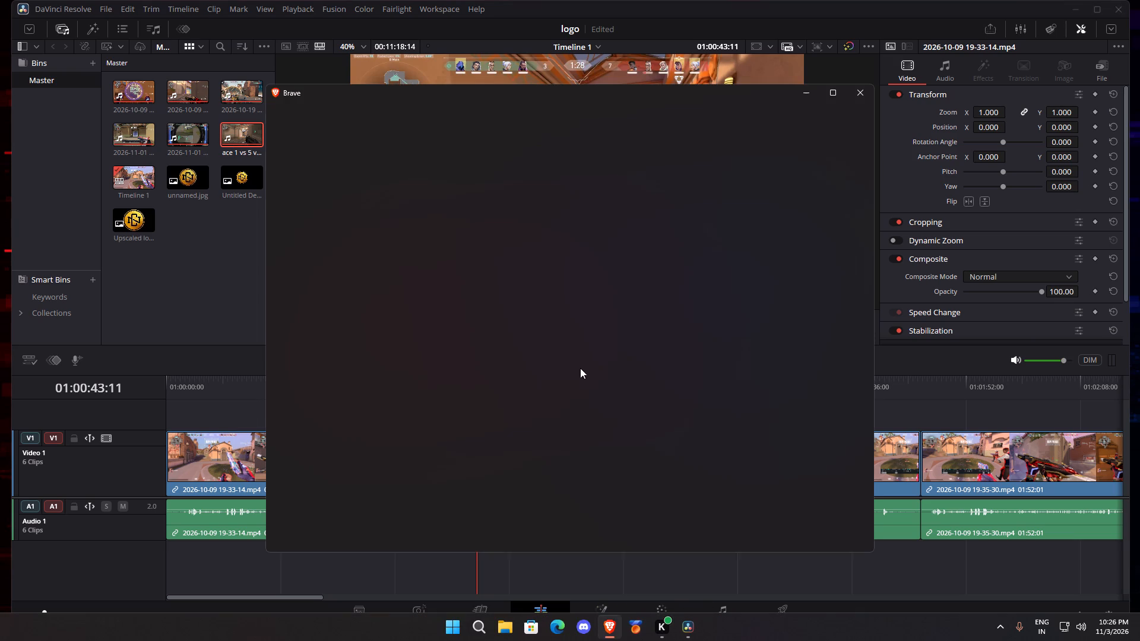
pyautogui.click(494, 320)
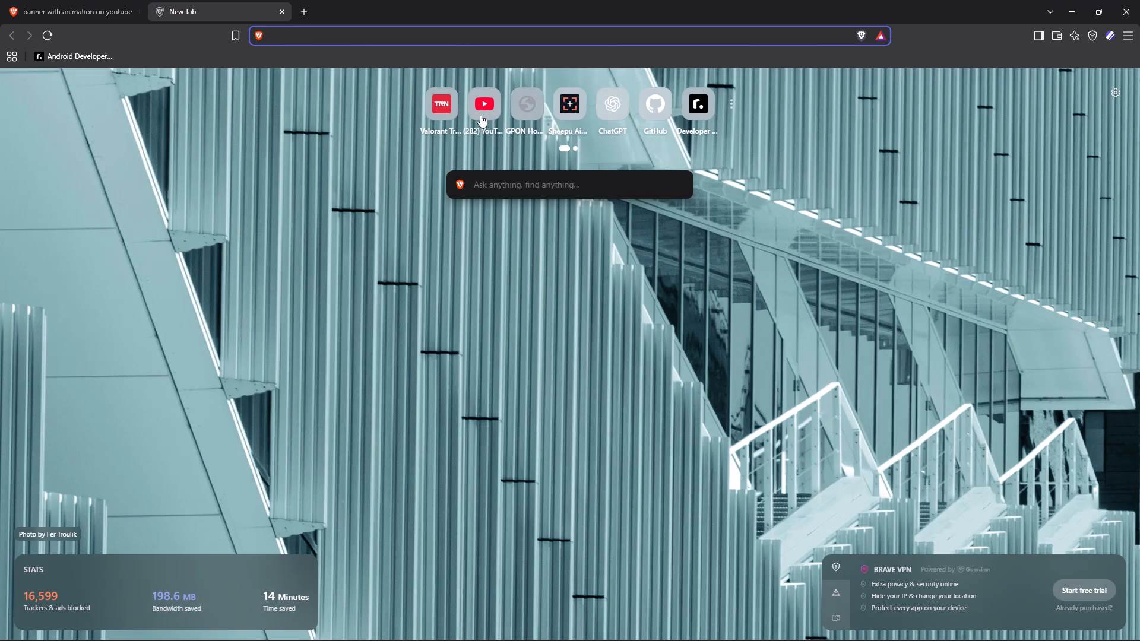
pyautogui.click(480, 115)
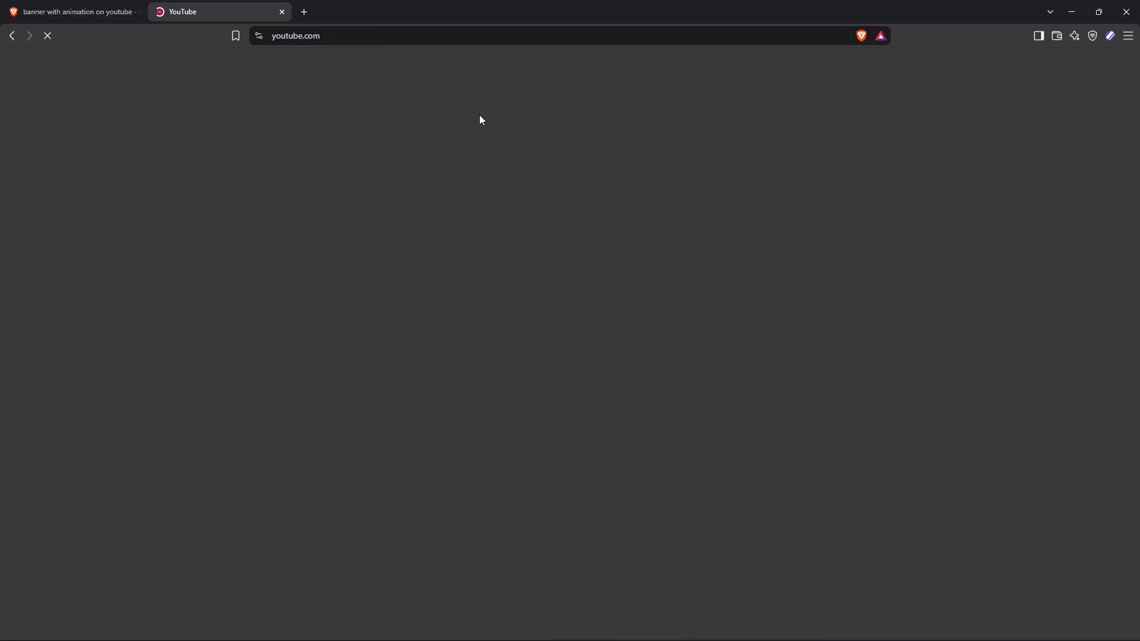
pyautogui.click(468, 64)
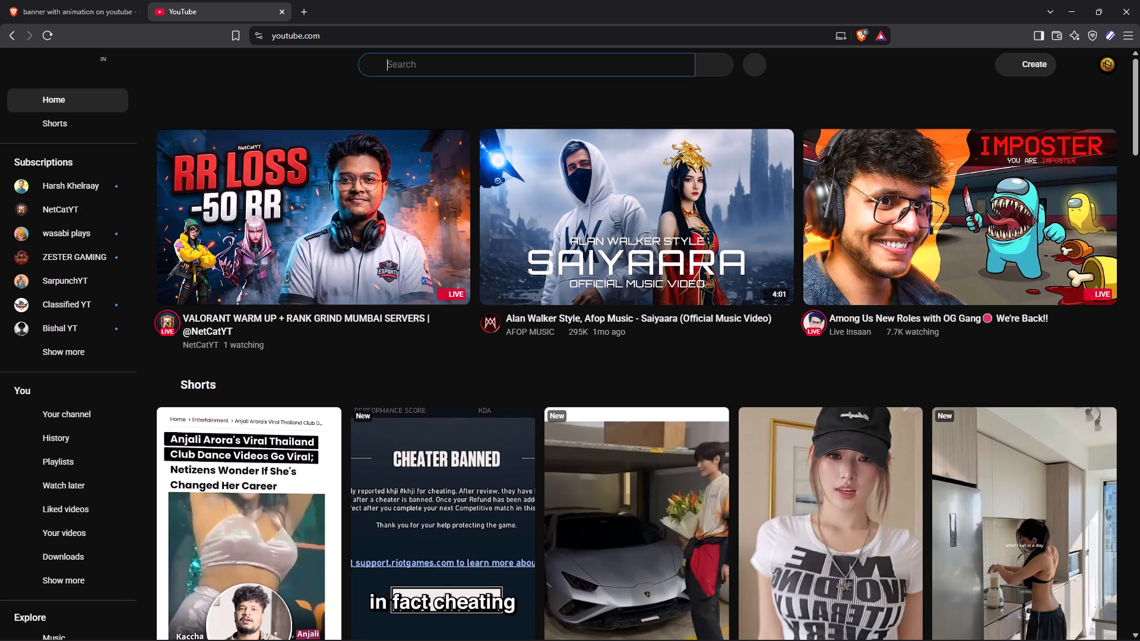
pyautogui.write('valoratn')
pyautogui.press('BackSpace')
pyautogui.press('BackSpace')
pyautogui.write('nt')
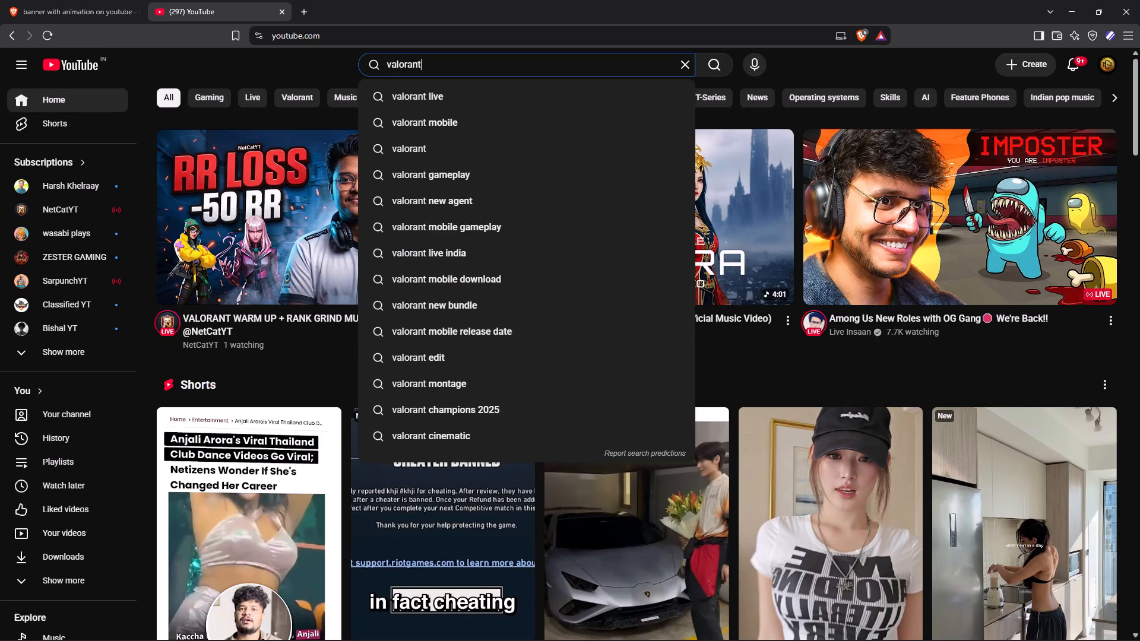
pyautogui.press('space')
pyautogui.write('clip')
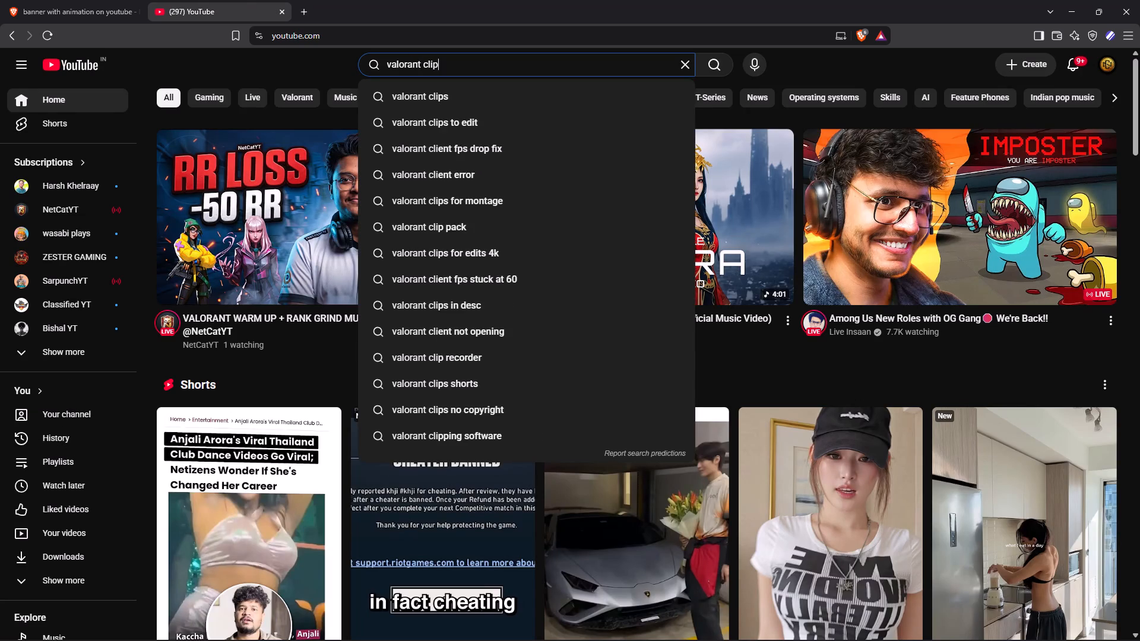
pyautogui.press('Return')
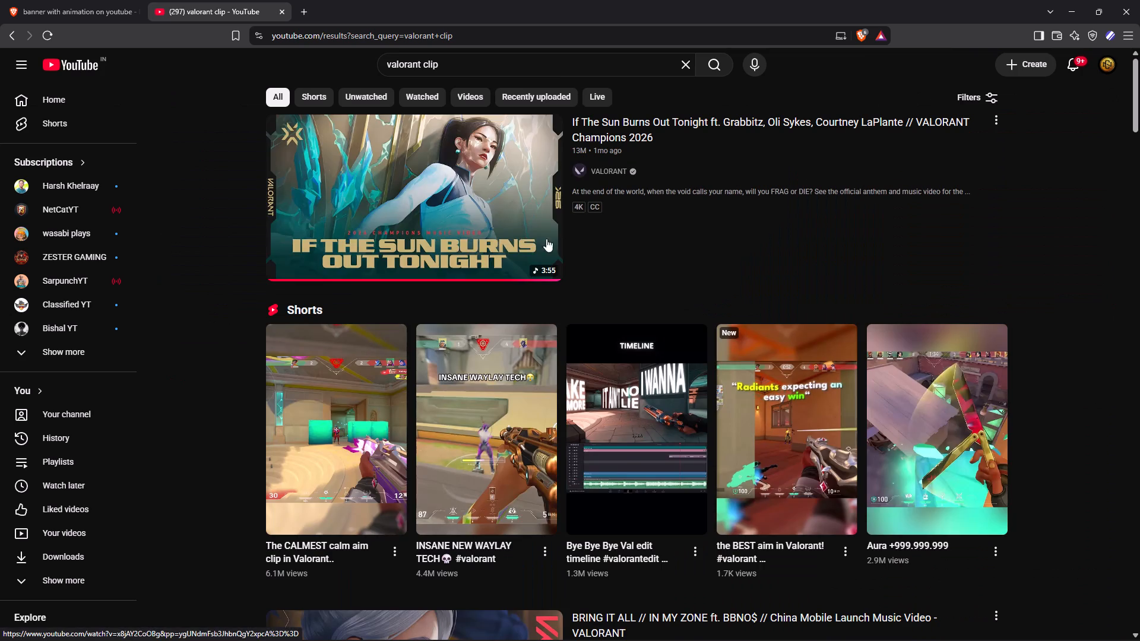
pyautogui.scroll(-2, 498, 389)
# Refine the YouTube search to "valorant clip song".
pyautogui.click(522, 40)
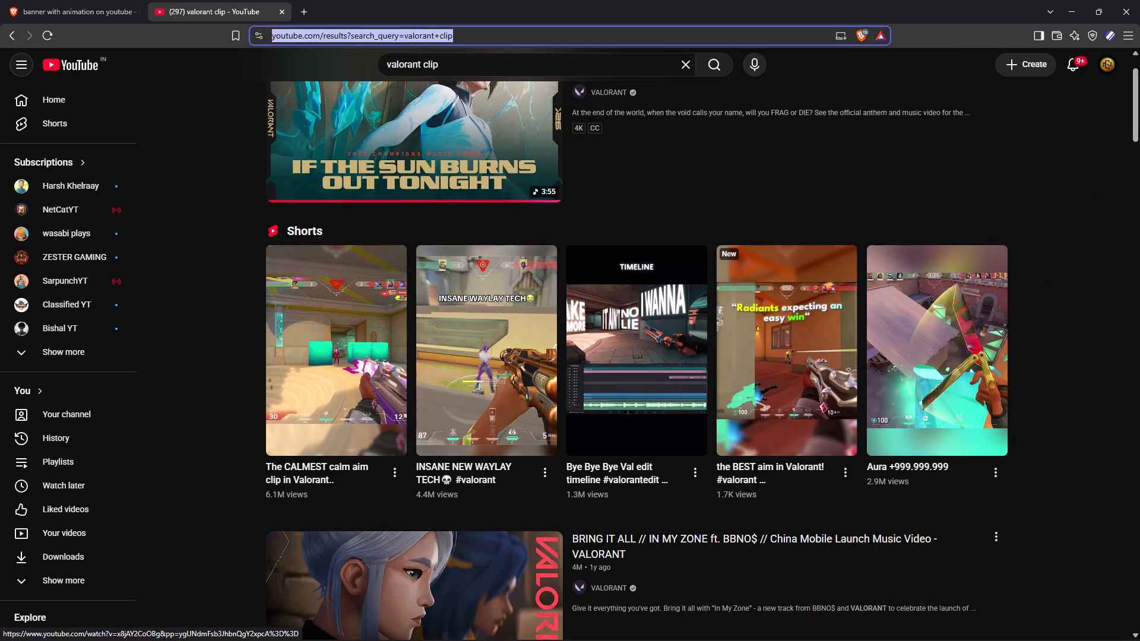
pyautogui.click(504, 60)
pyautogui.press('space')
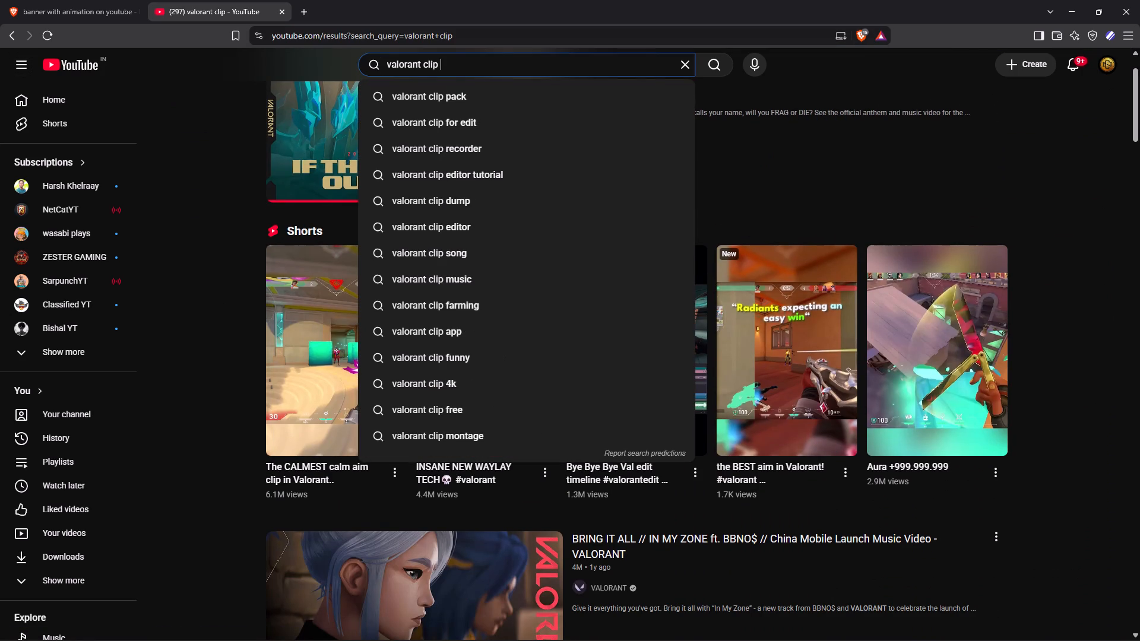
pyautogui.write('song')
pyautogui.press('Return')
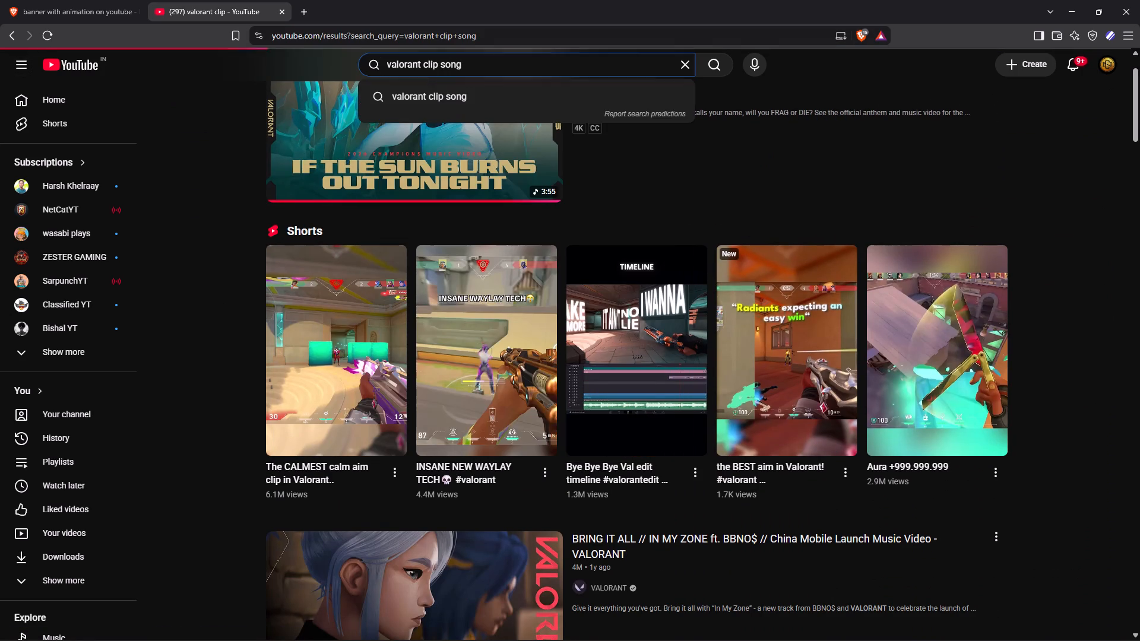
# Watch the Short "Bye Bye Bye Val edit timeline" with its volume lowered slightly, and return to the search results.
pyautogui.scroll(-6, 508, 383)
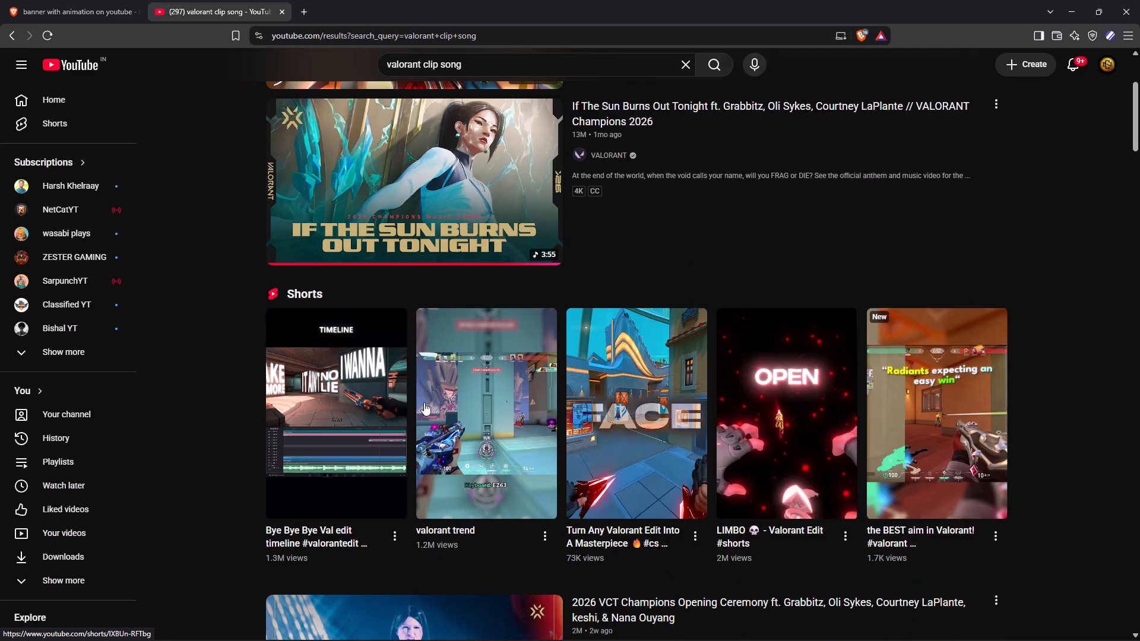
pyautogui.click(352, 395)
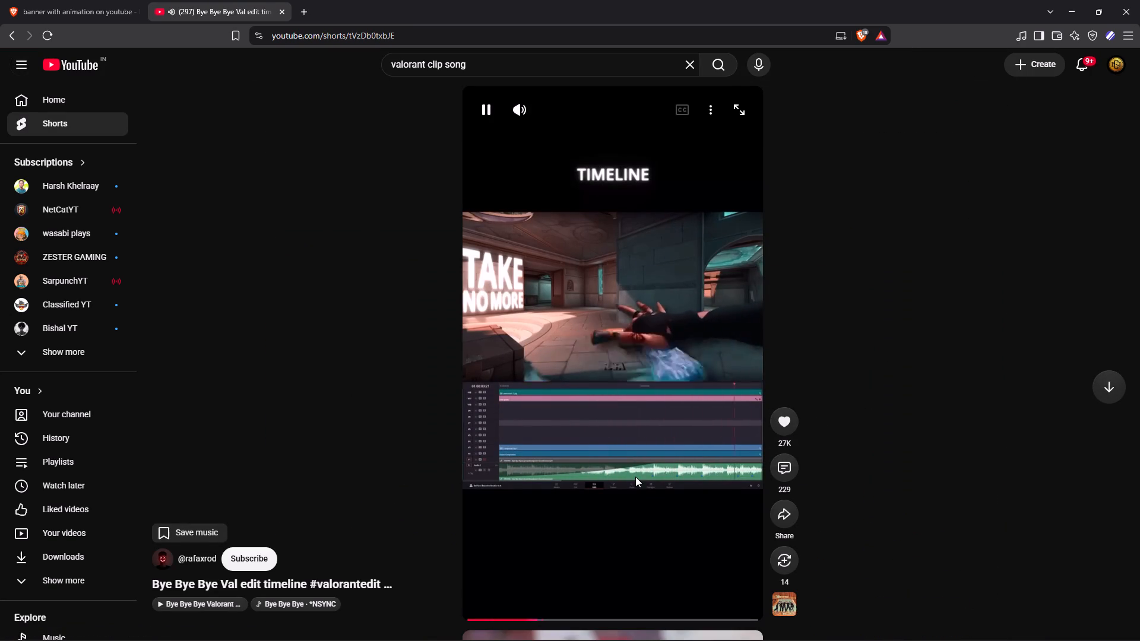
pyautogui.moveTo(570, 110); pyautogui.dragTo(555, 108)
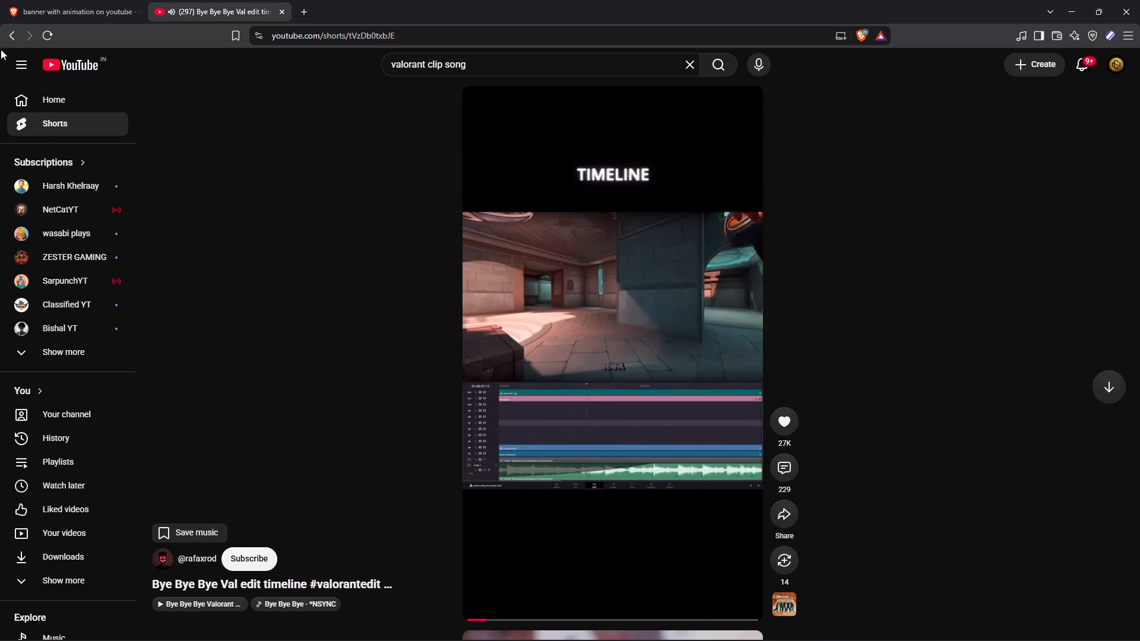
pyautogui.click(11, 36)
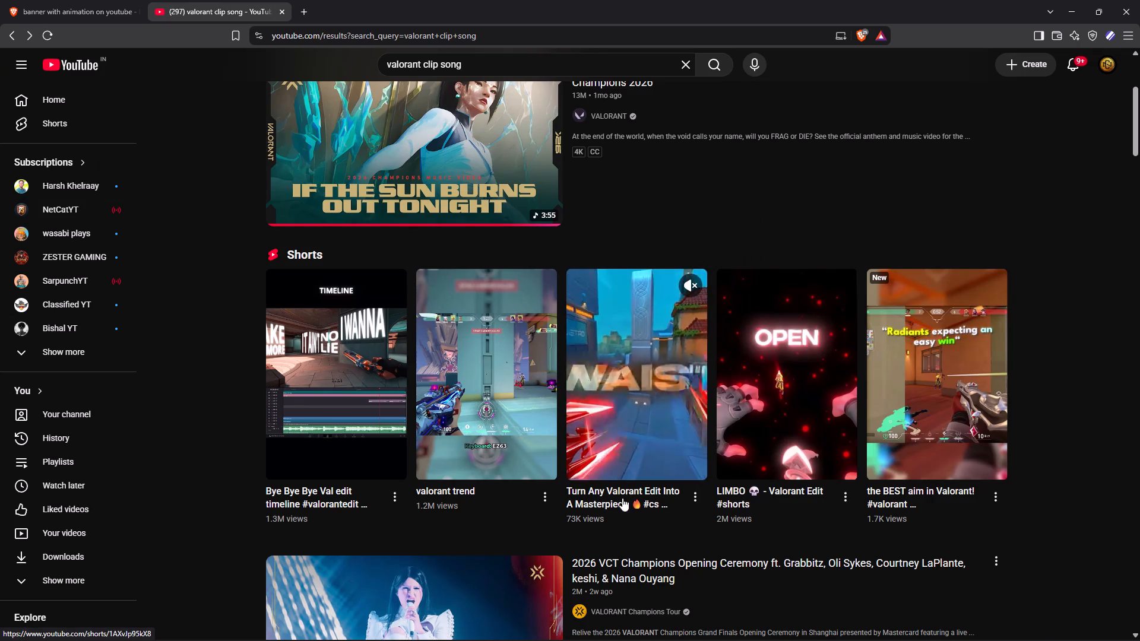
# Watch and like the Short "Turn Any Valorant Edit Into A Masterpiece", and return to the search results.
pyautogui.moveTo(622, 498); pyautogui.dragTo(627, 474)
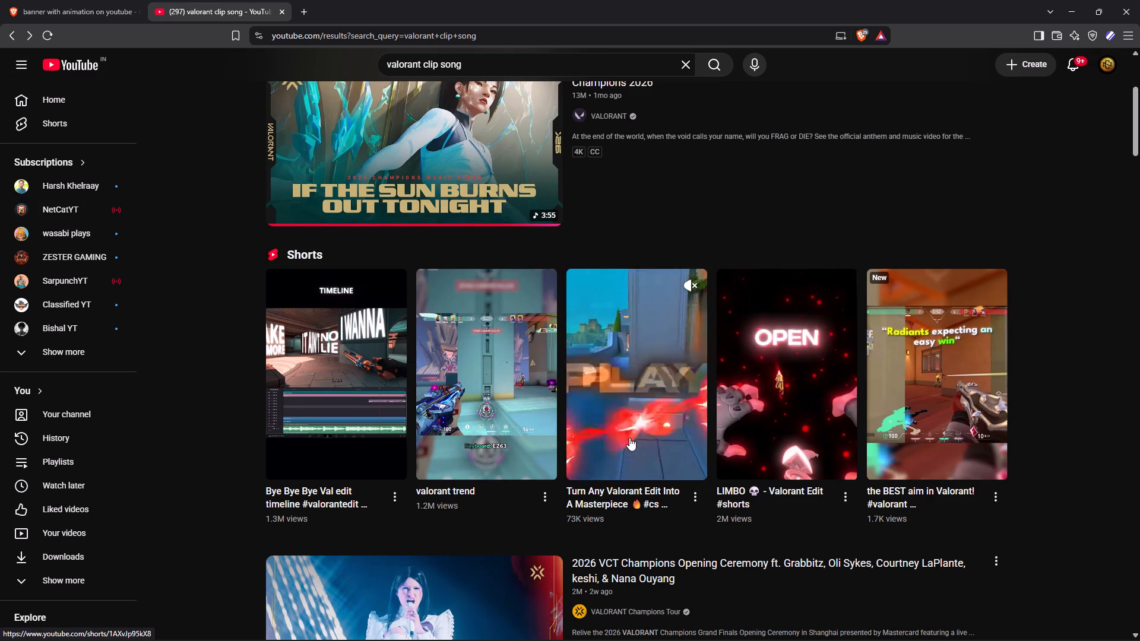
pyautogui.click(629, 437)
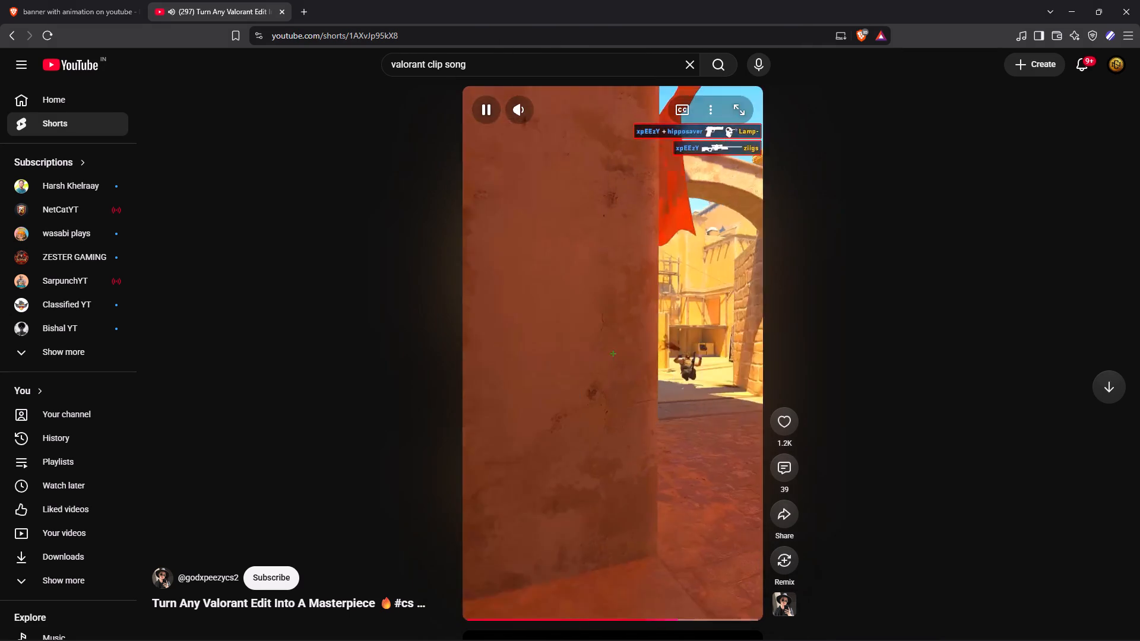
pyautogui.click(803, 431)
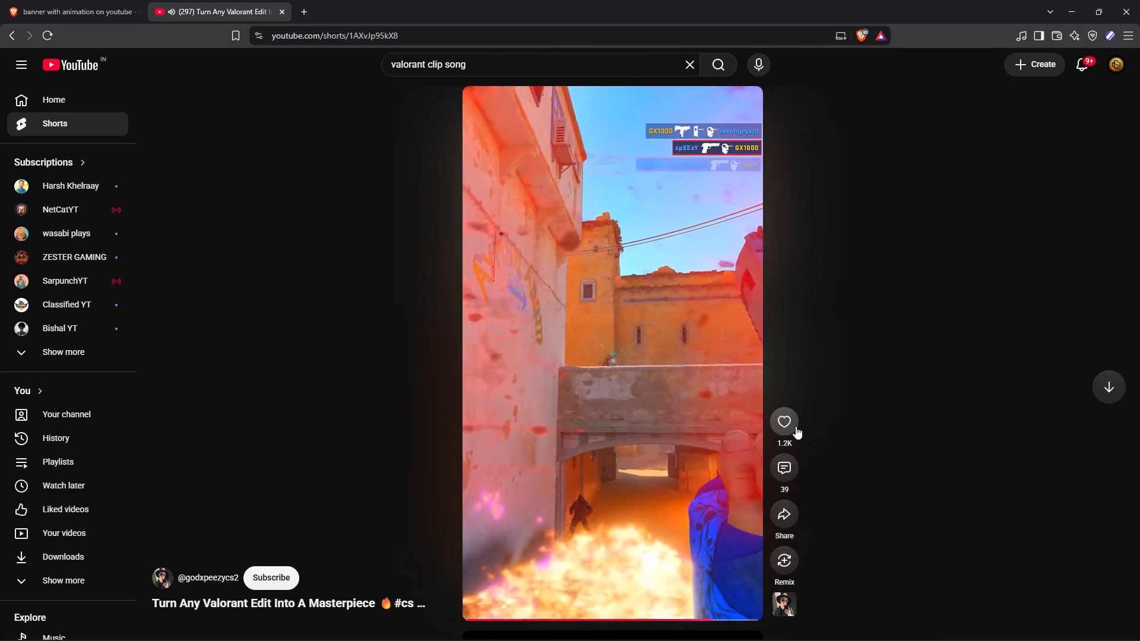
pyautogui.click(796, 426)
pyautogui.click(12, 36)
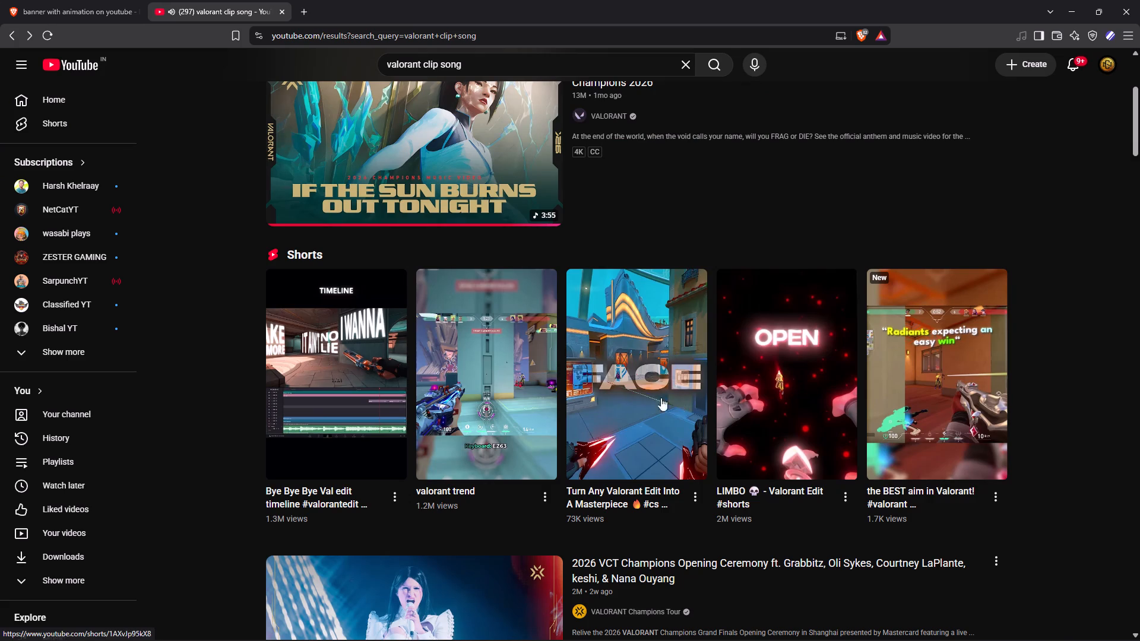
# Watch the Short "LIMBO - Valorant Edit" and return to the search results.
pyautogui.click(774, 449)
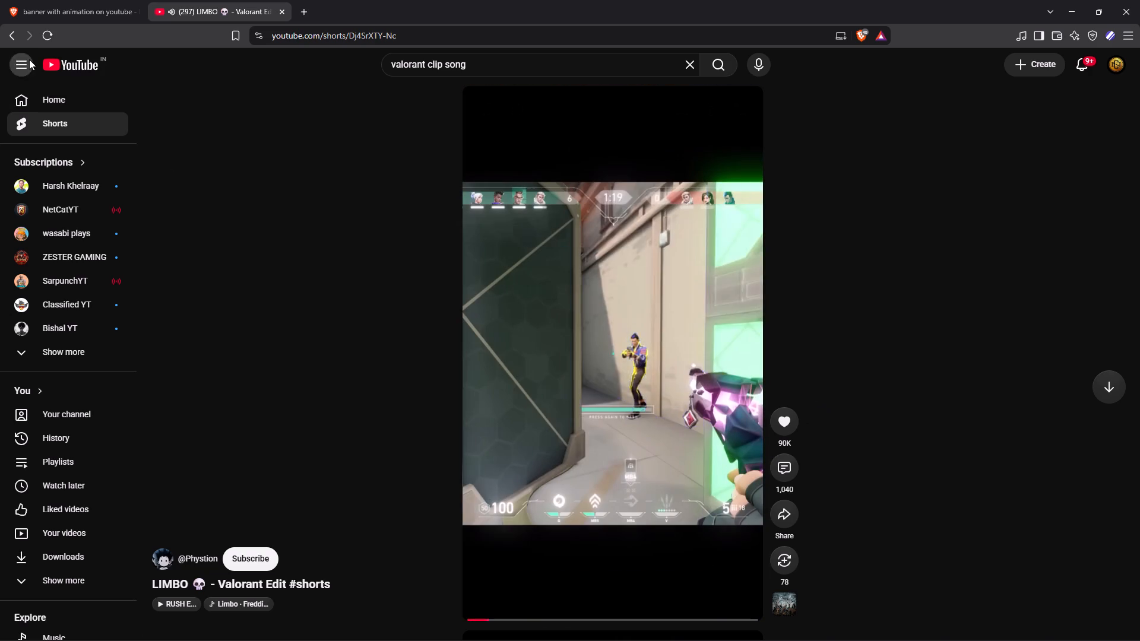
pyautogui.click(14, 39)
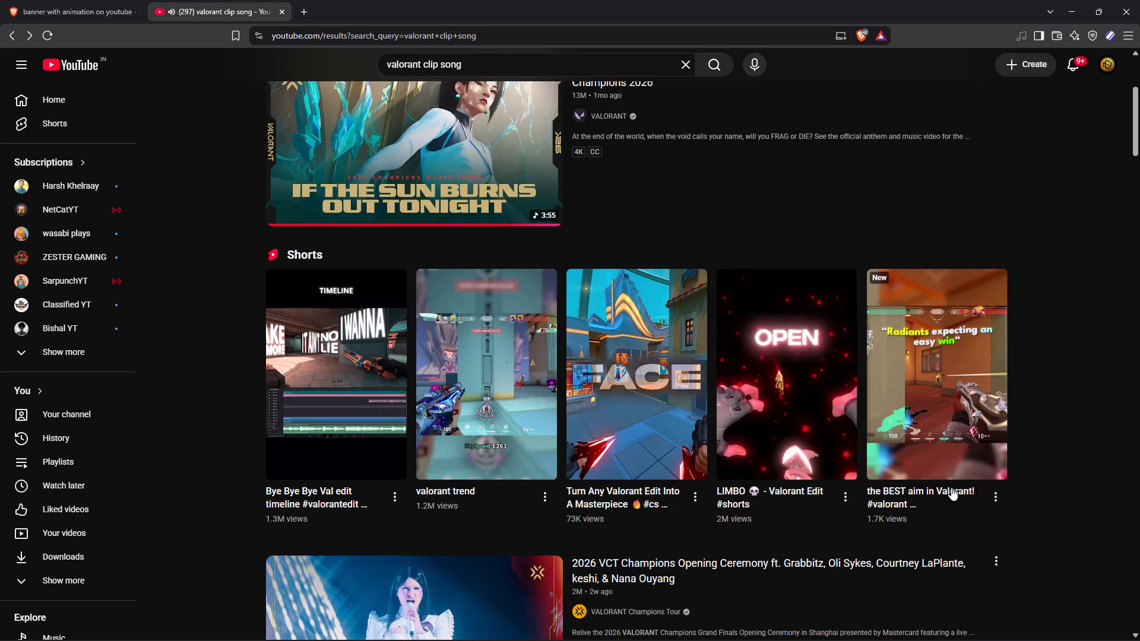
# Watch and like the Short "the BEST aim in Valorant!", and return to the search results.
pyautogui.click(924, 496)
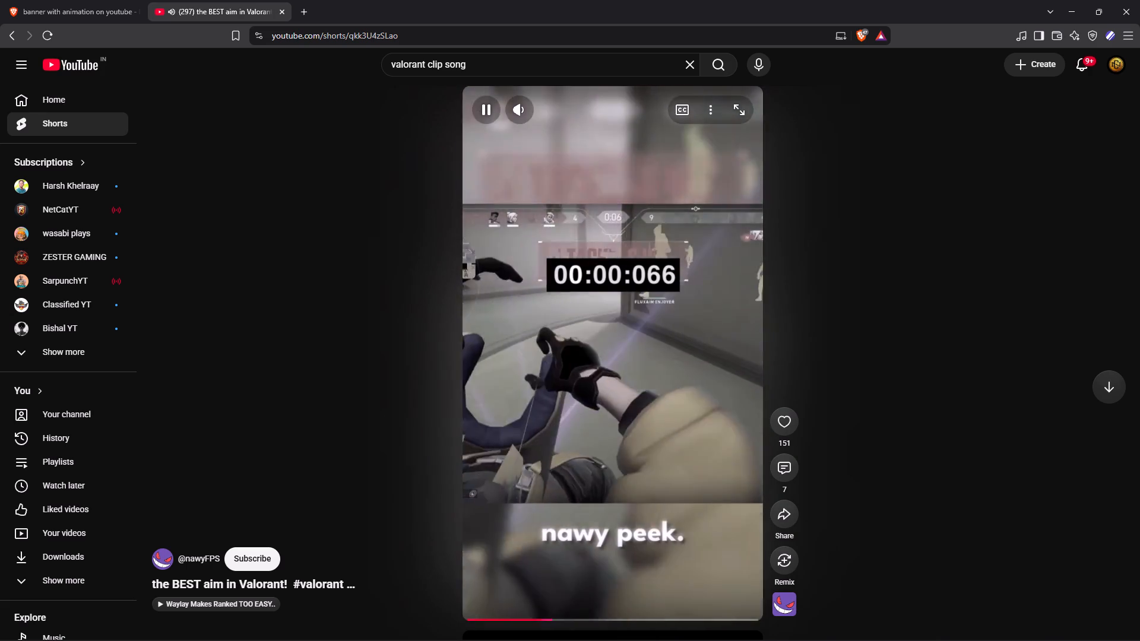
pyautogui.click(792, 427)
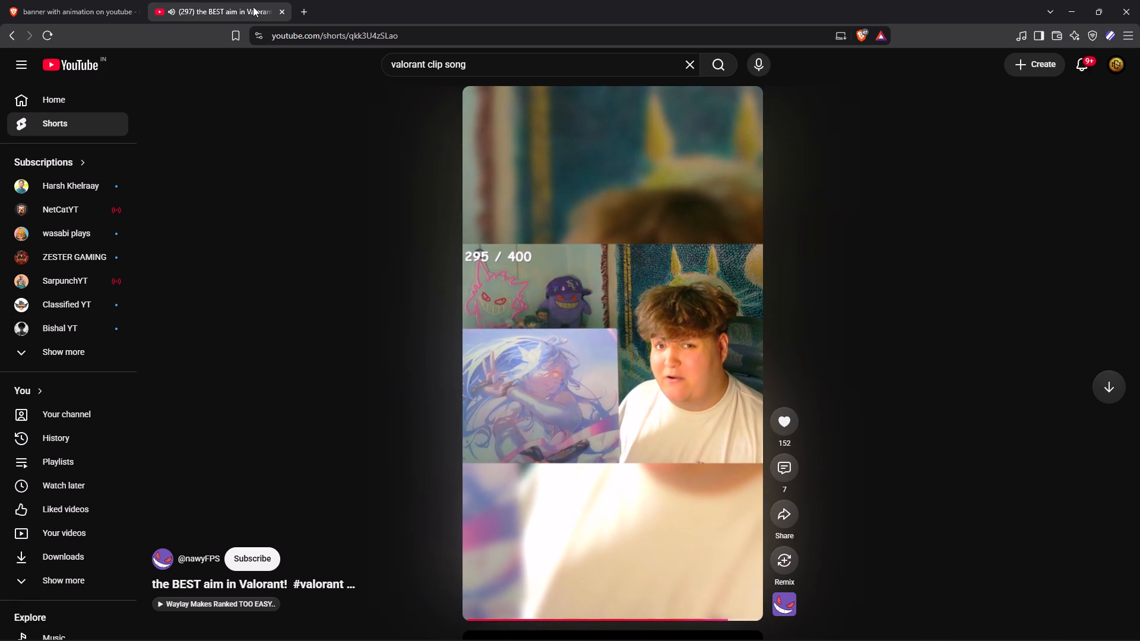
pyautogui.click(11, 39)
# Find the "Beggin' (Valorant Montage)" video in the results, like it, and watch it through to about 1:32 at reduced volume.
pyautogui.scroll(-7, 303, 342)
pyautogui.scroll(-9, 457, 347)
pyautogui.click(482, 218)
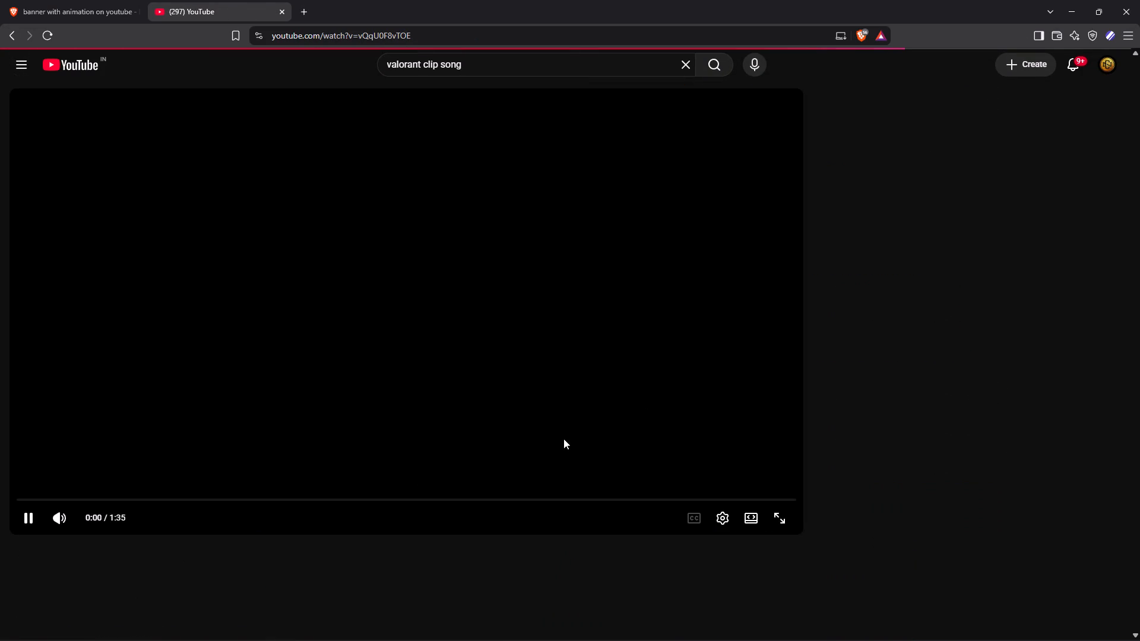
pyautogui.click(650, 579)
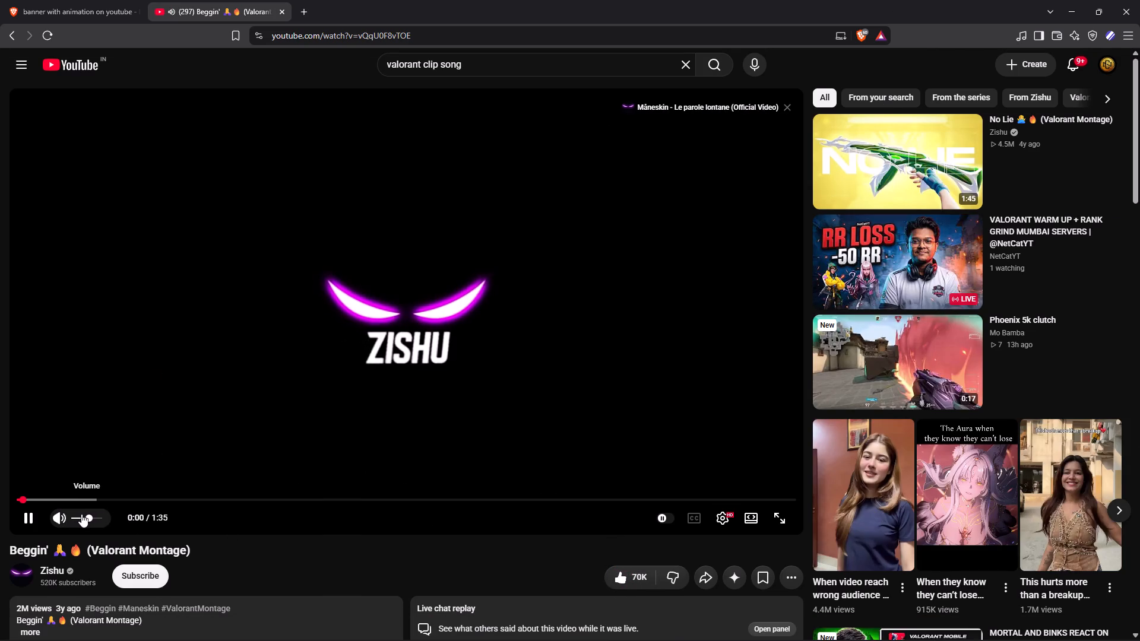
pyautogui.click(84, 521)
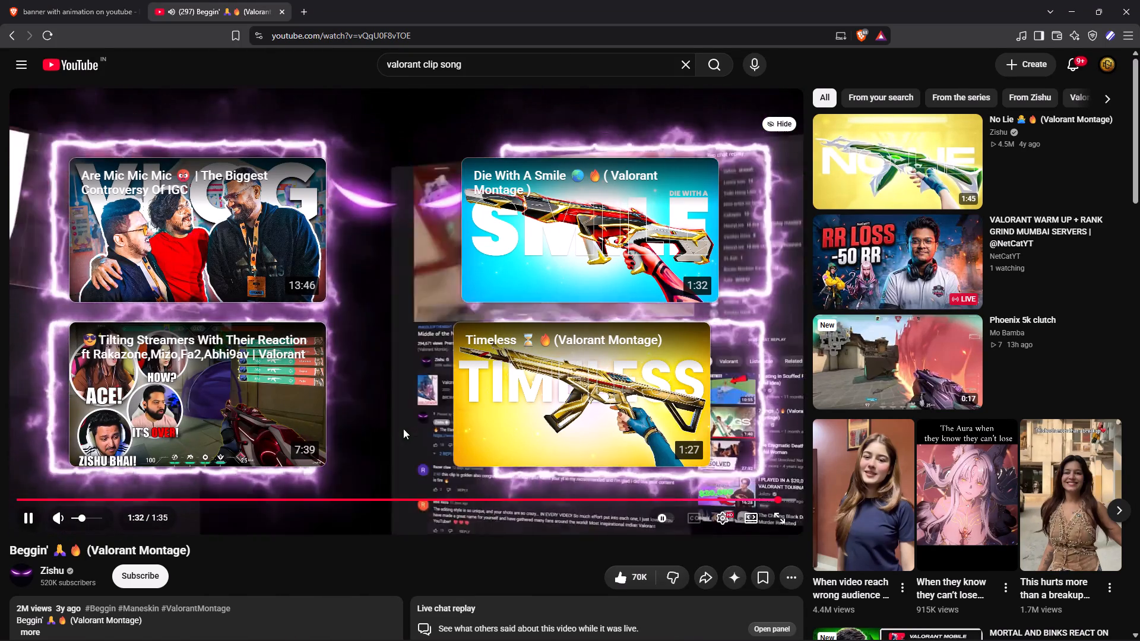
pyautogui.click(392, 445)
# Replace the YouTube search with "jamapur edit" and choose the suggested query "jamalpur edit valorant".
pyautogui.moveTo(477, 64); pyautogui.dragTo(243, 80)
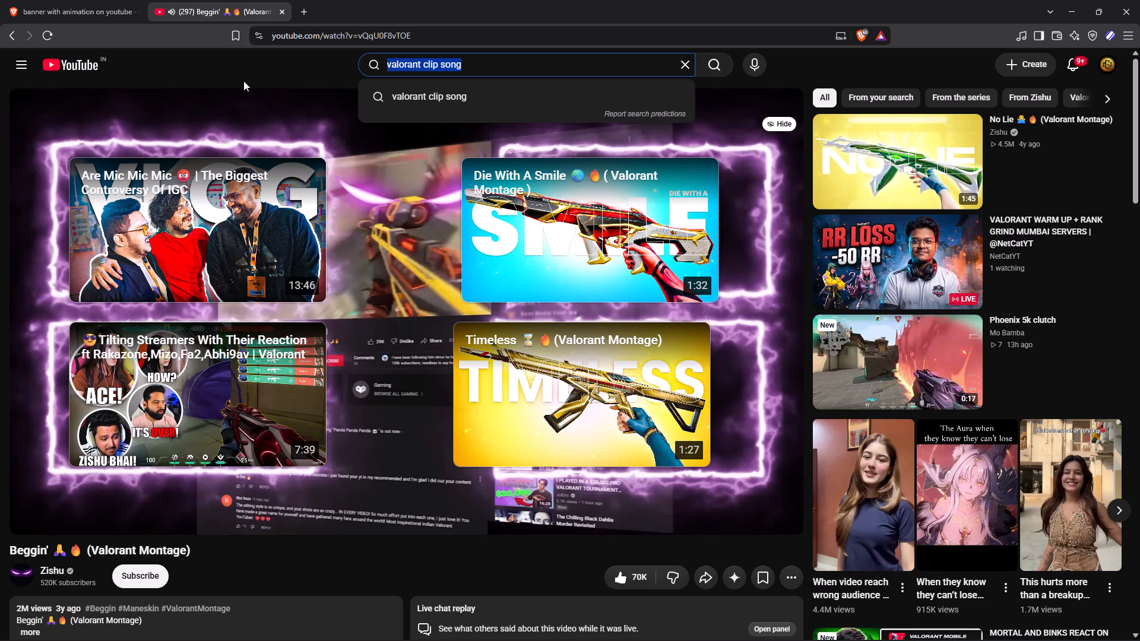
pyautogui.press('BackSpace')
pyautogui.write('jamapu')
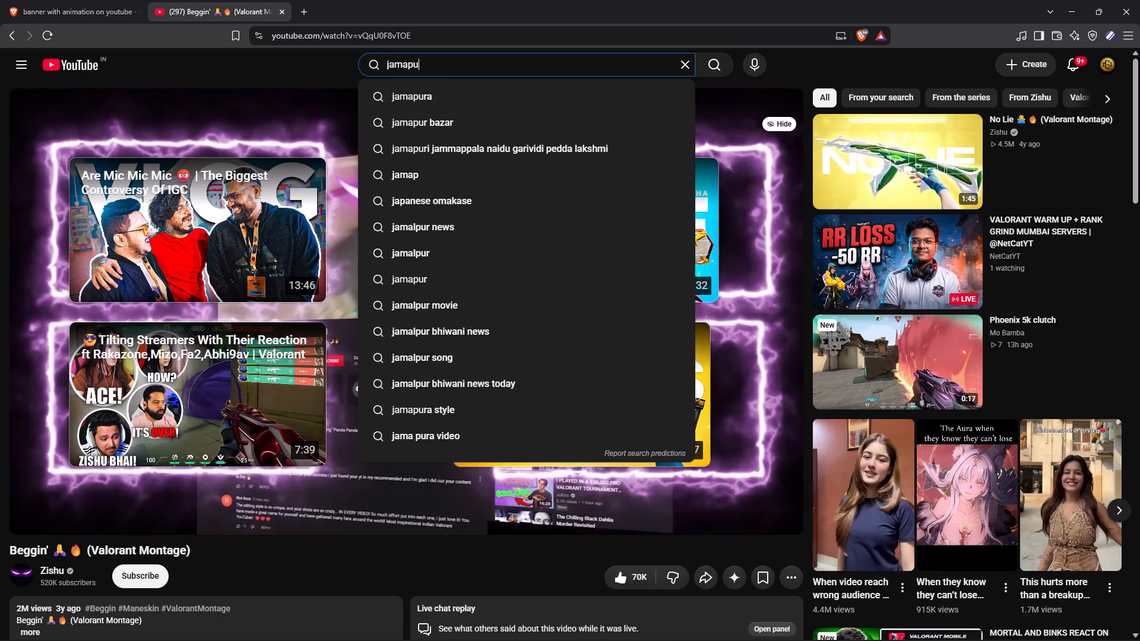
pyautogui.write('r')
pyautogui.press('space')
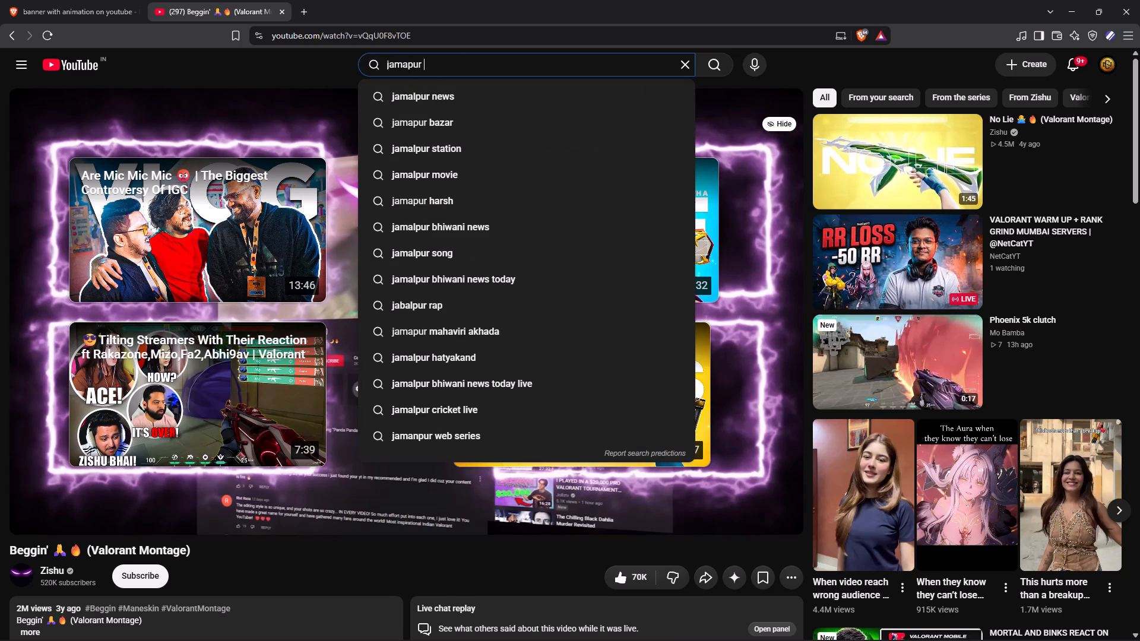
pyautogui.write('edit')
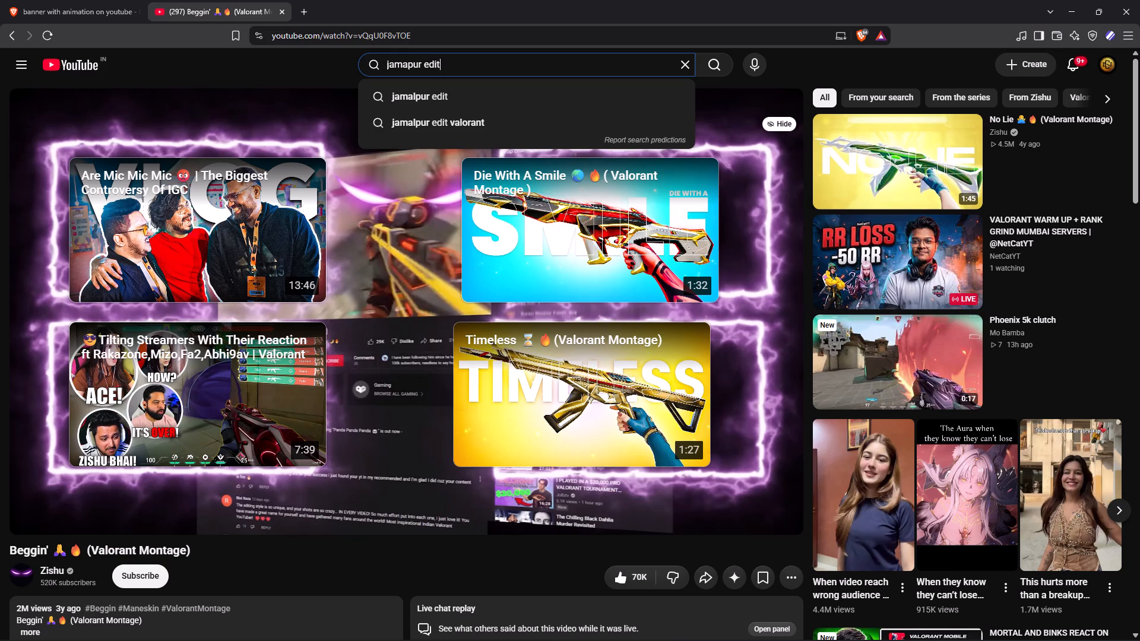
pyautogui.click(474, 125)
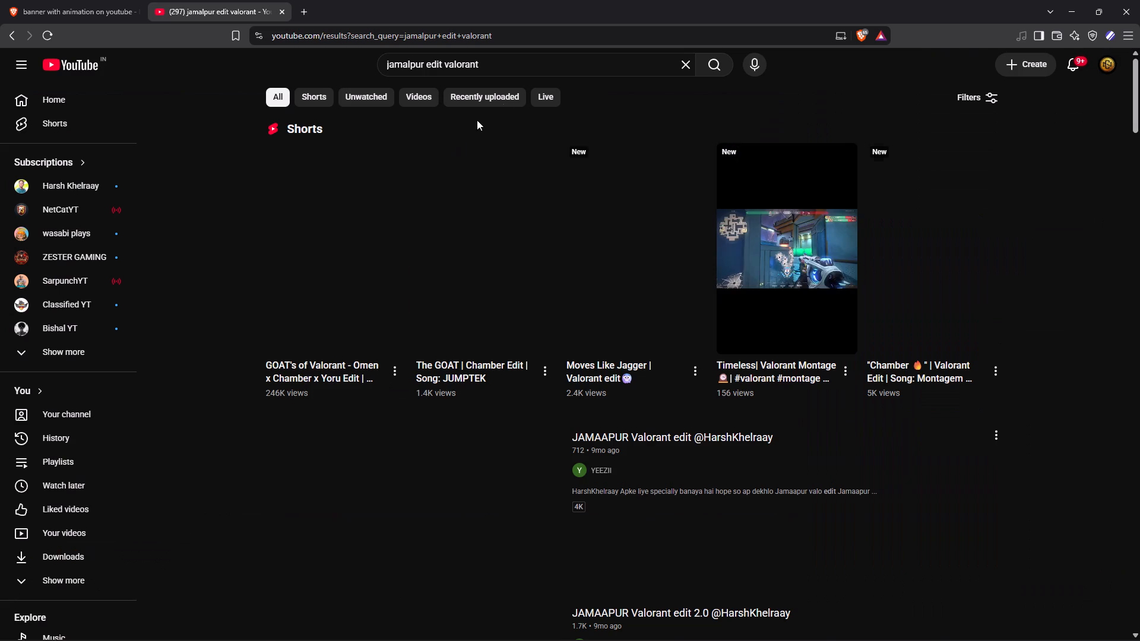
# Find the "JAMAAPUR Valorant edit" video in the results, like it, watch it to about 0:49, and return to the results.
pyautogui.scroll(-2, 595, 351)
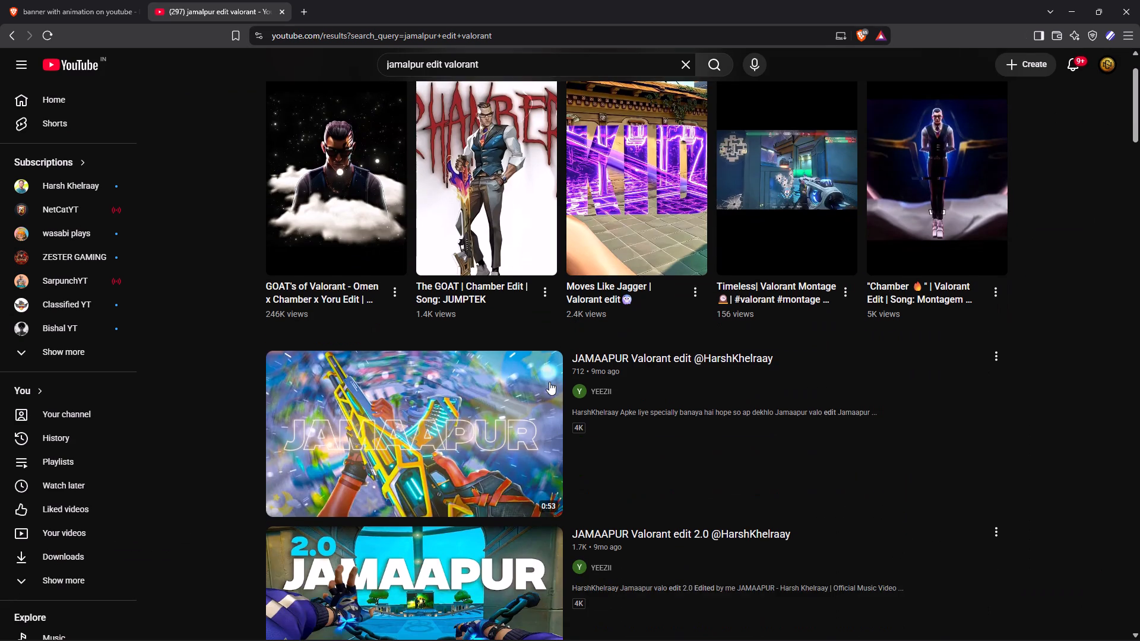
pyautogui.scroll(-3, 498, 435)
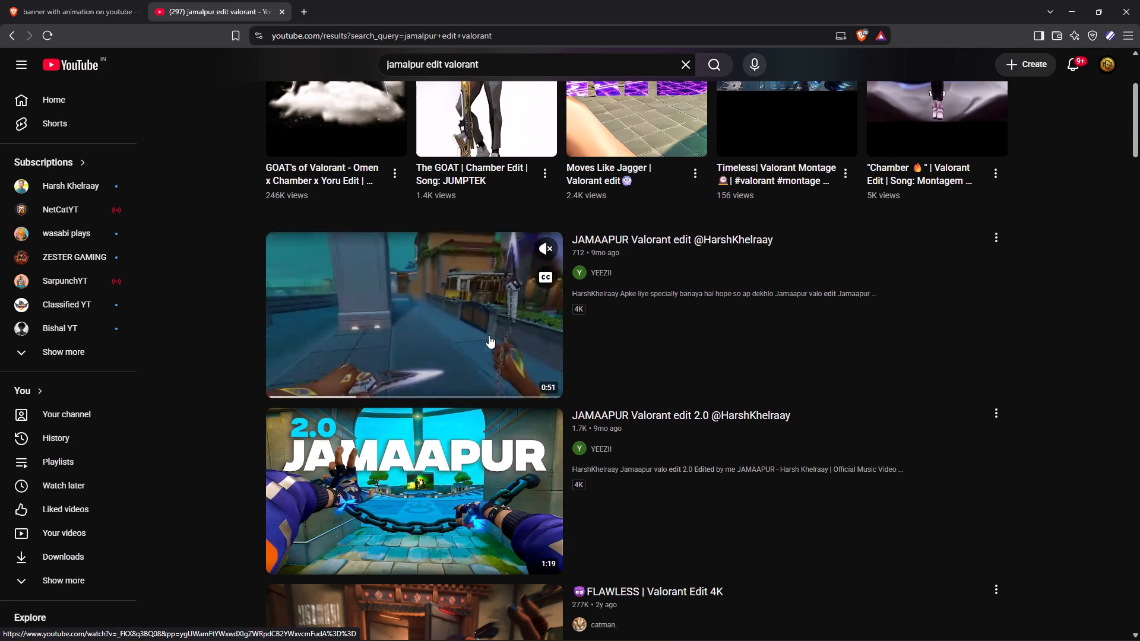
pyautogui.click(489, 335)
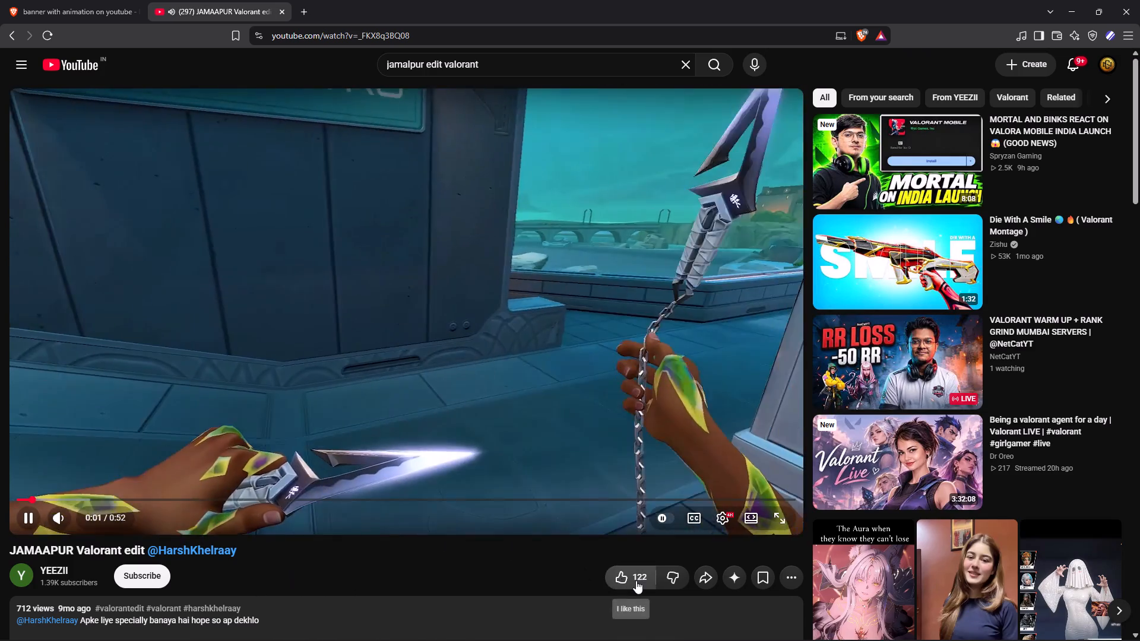
pyautogui.click(636, 580)
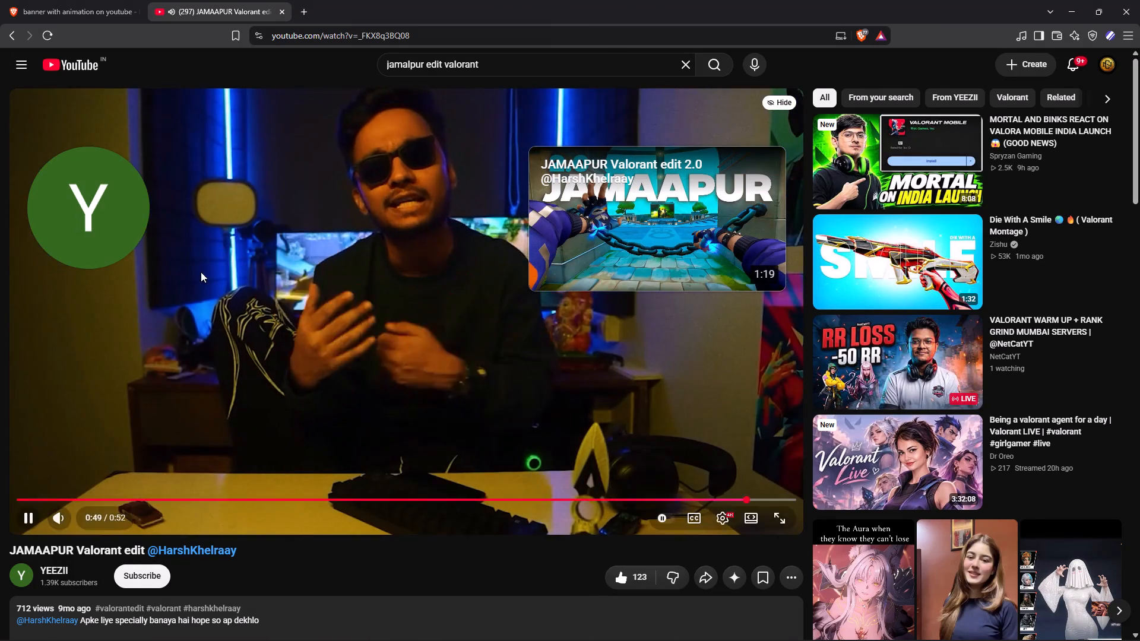
pyautogui.click(14, 36)
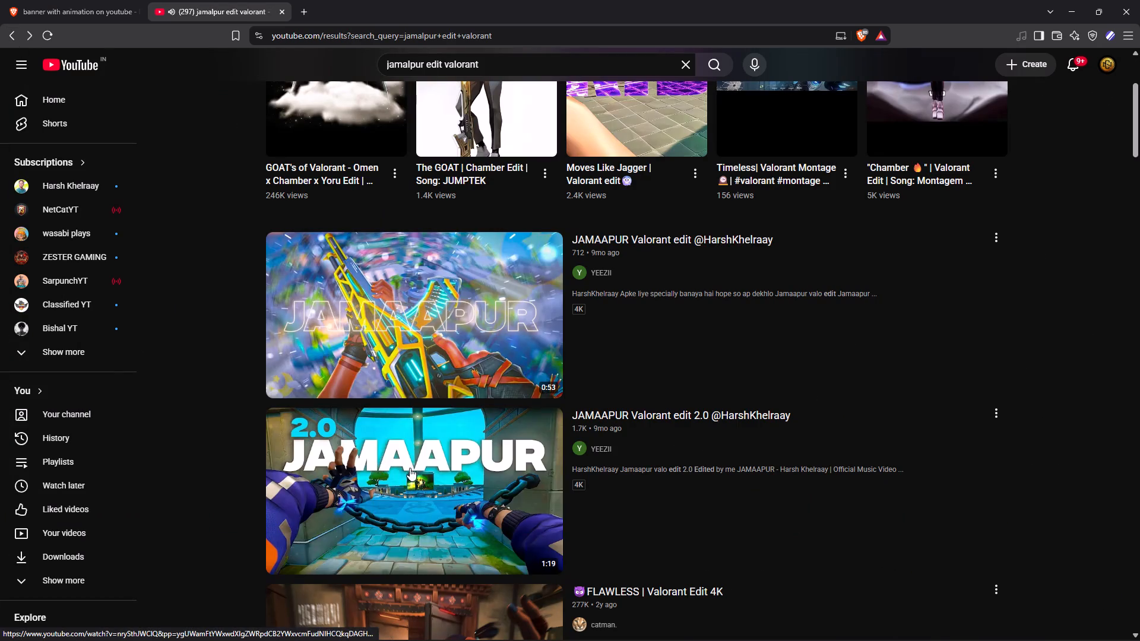
# Open the "JAMAAPUR Valorant edit 2.0" video from the results, like it, and play it in full screen.
pyautogui.scroll(-4, 460, 472)
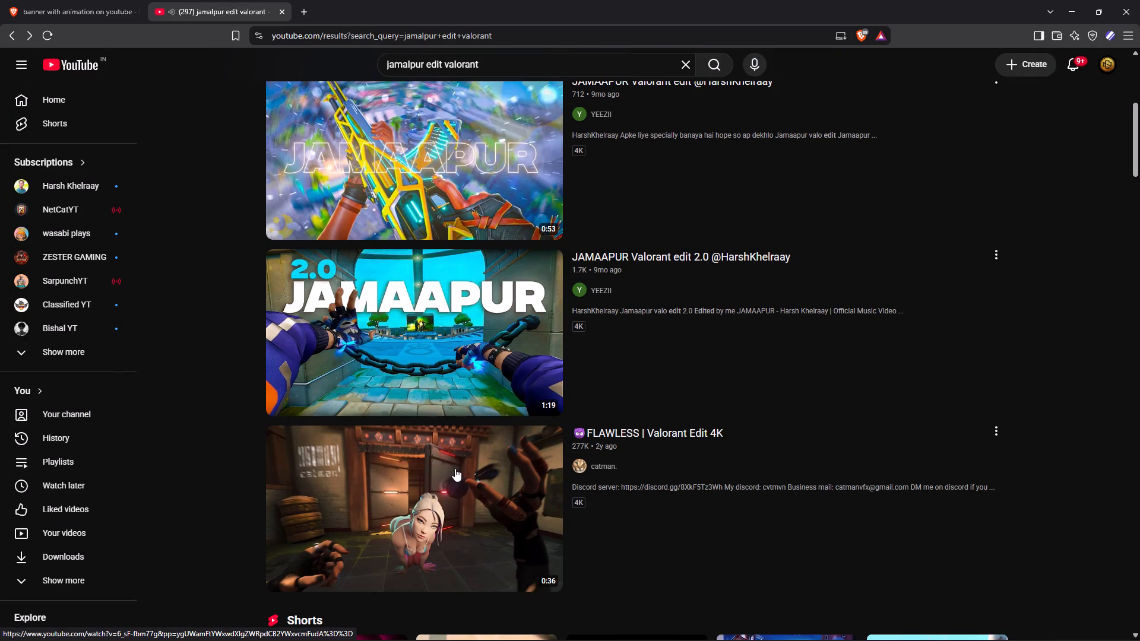
pyautogui.click(496, 337)
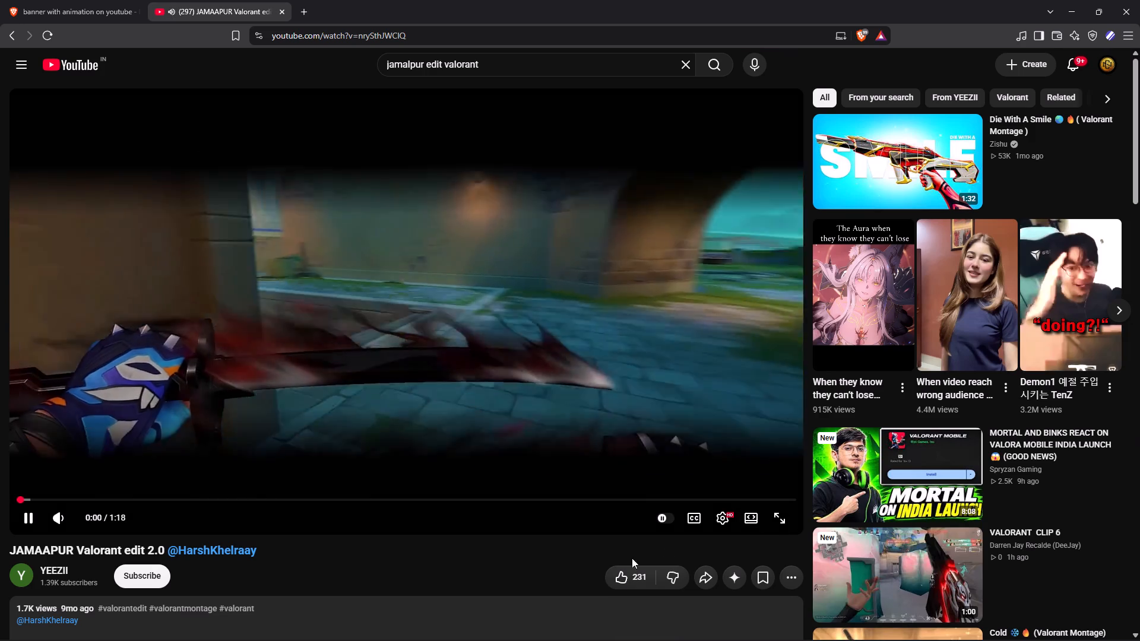
pyautogui.click(619, 577)
pyautogui.click(777, 519)
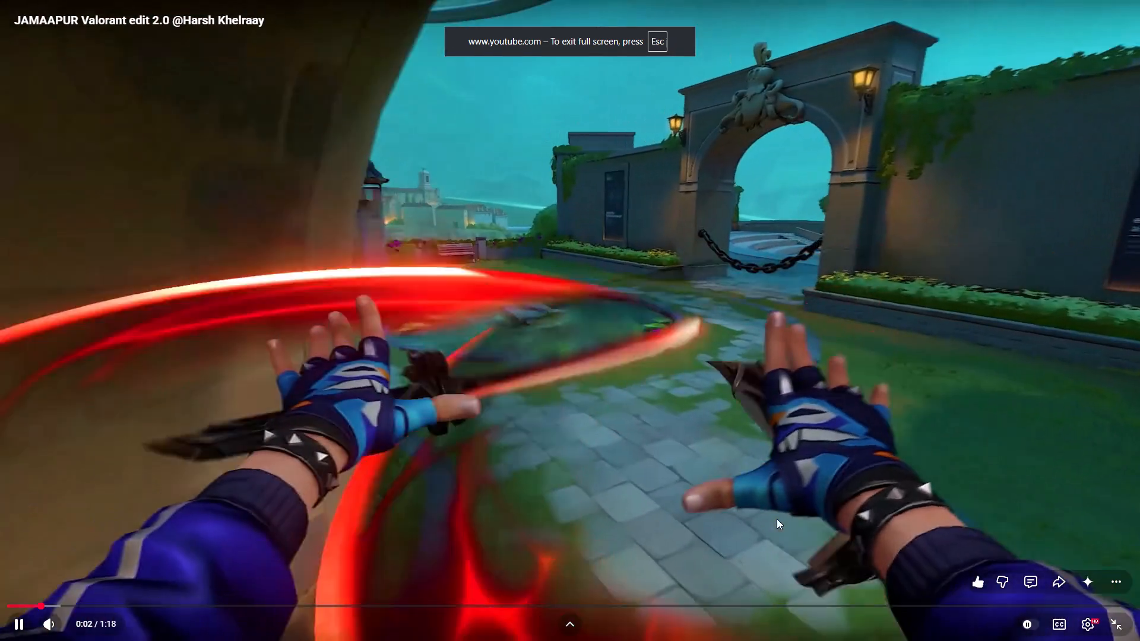
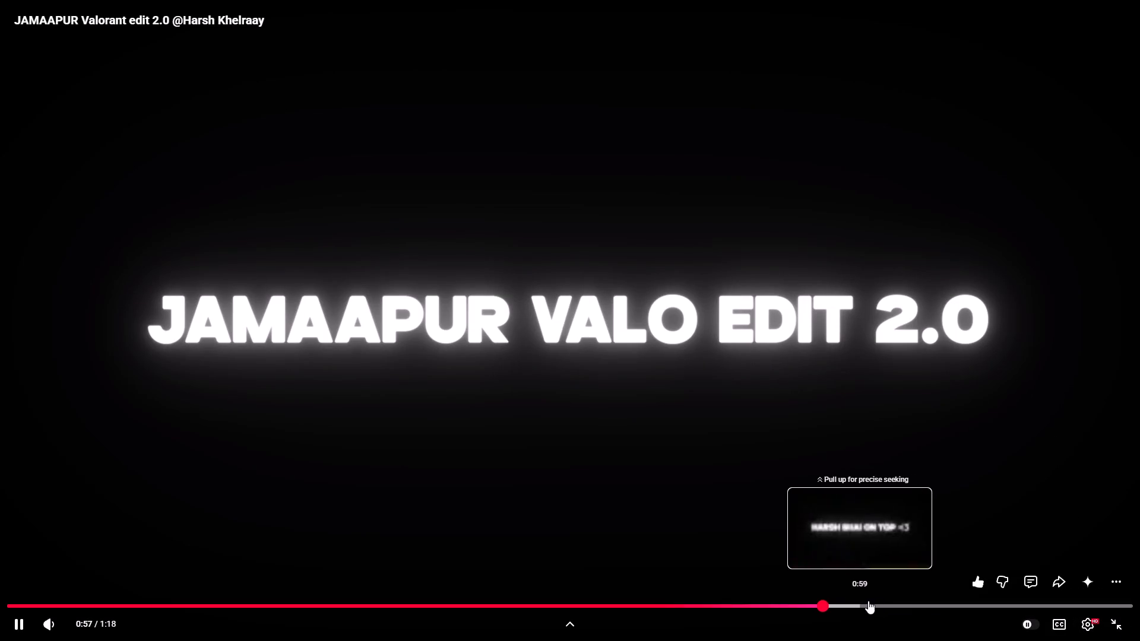
# Skip the video to about 1:08, exit full screen, close the YouTube tab, and return to DaVinci Resolve.
pyautogui.click(980, 599)
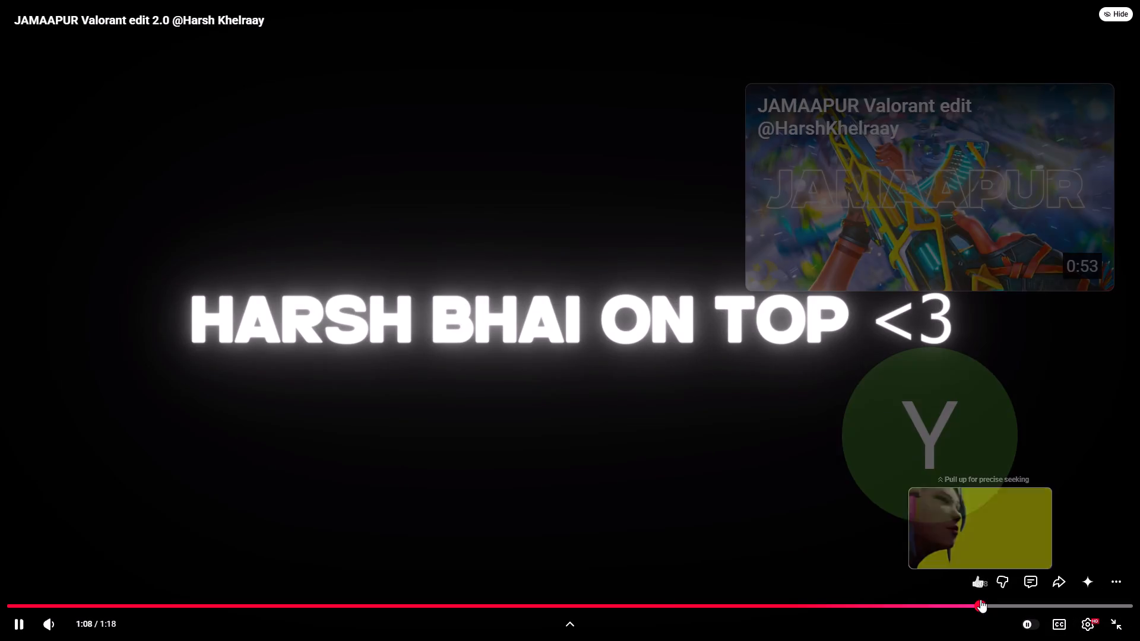
pyautogui.click(1120, 624)
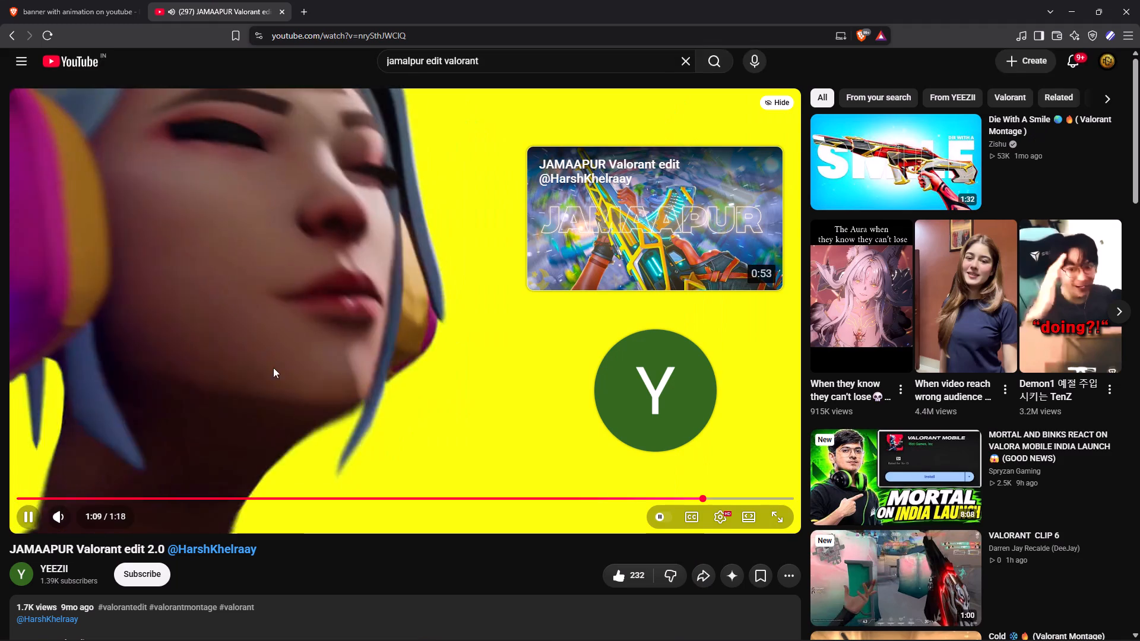
pyautogui.click(9, 33)
pyautogui.click(281, 10)
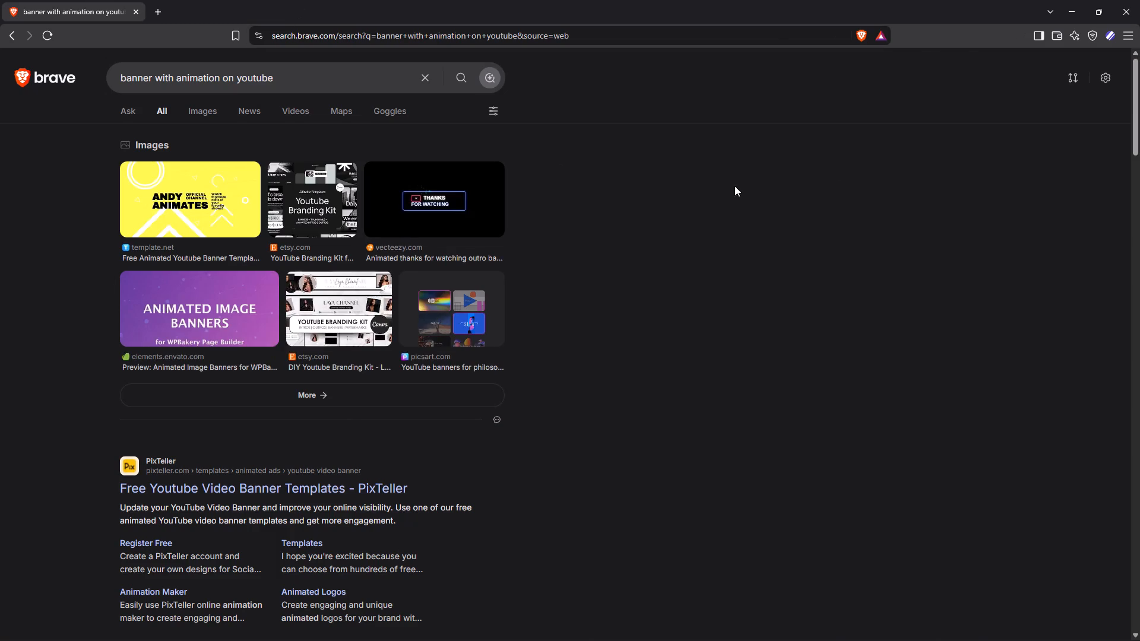
pyautogui.click(1139, 0)
pyautogui.moveTo(475, 381); pyautogui.dragTo(325, 385)
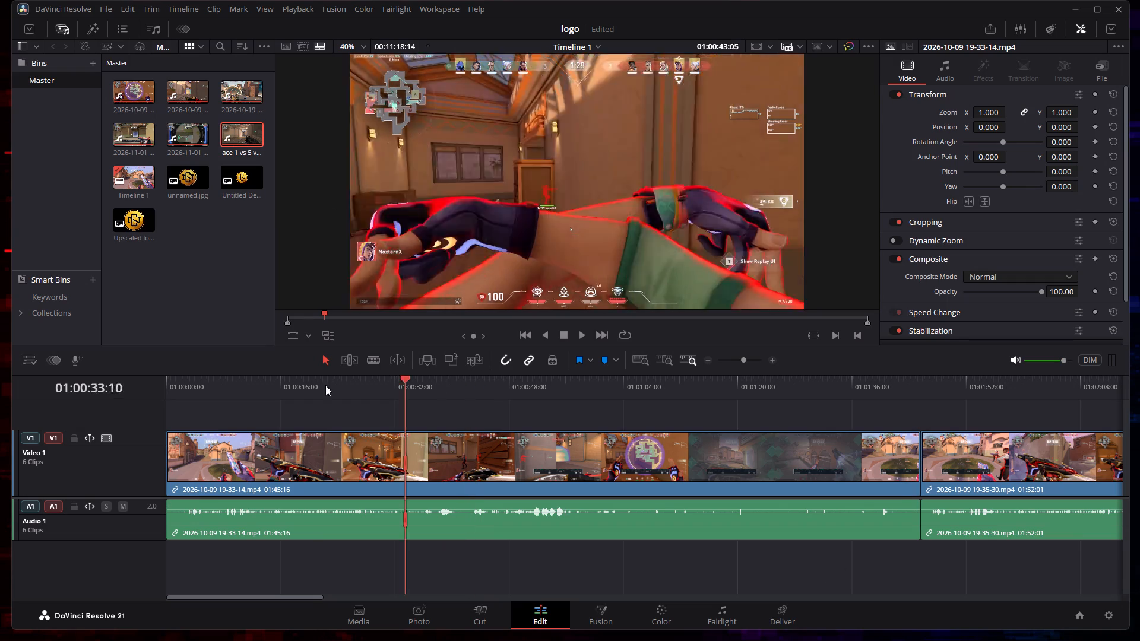
pyautogui.moveTo(325, 385); pyautogui.dragTo(306, 402)
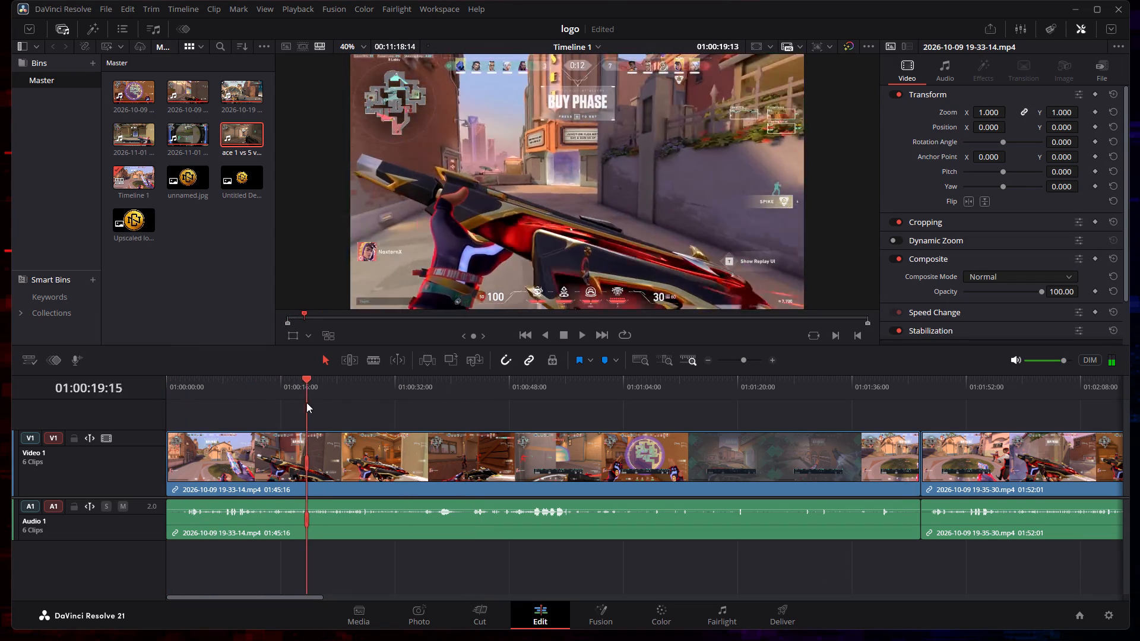
pyautogui.moveTo(306, 402); pyautogui.dragTo(414, 401)
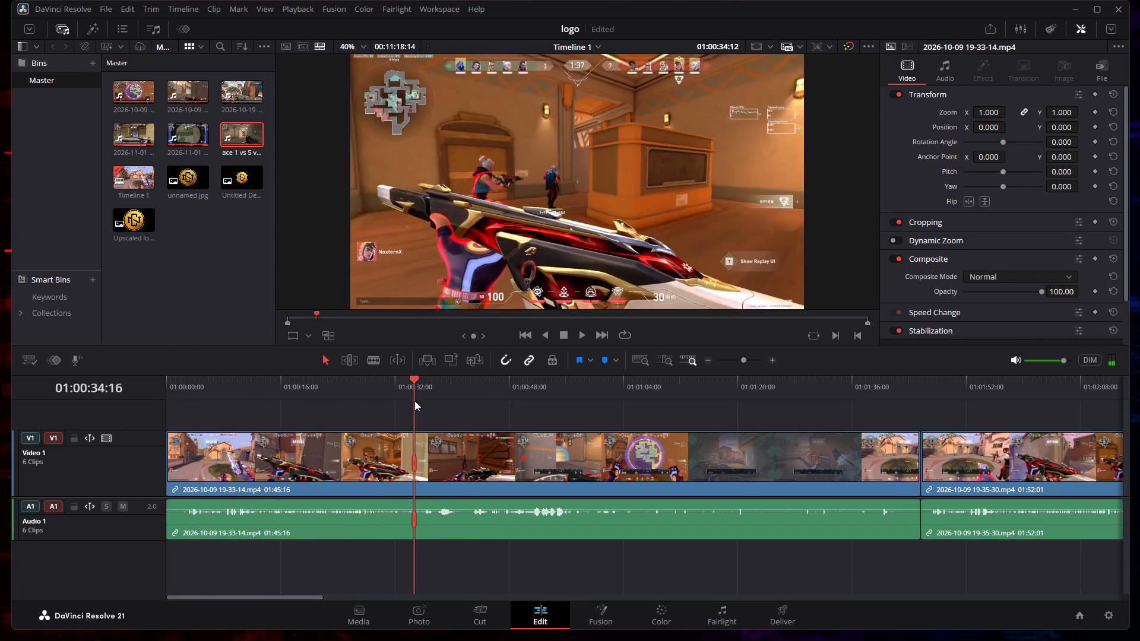
pyautogui.moveTo(414, 401); pyautogui.dragTo(468, 399)
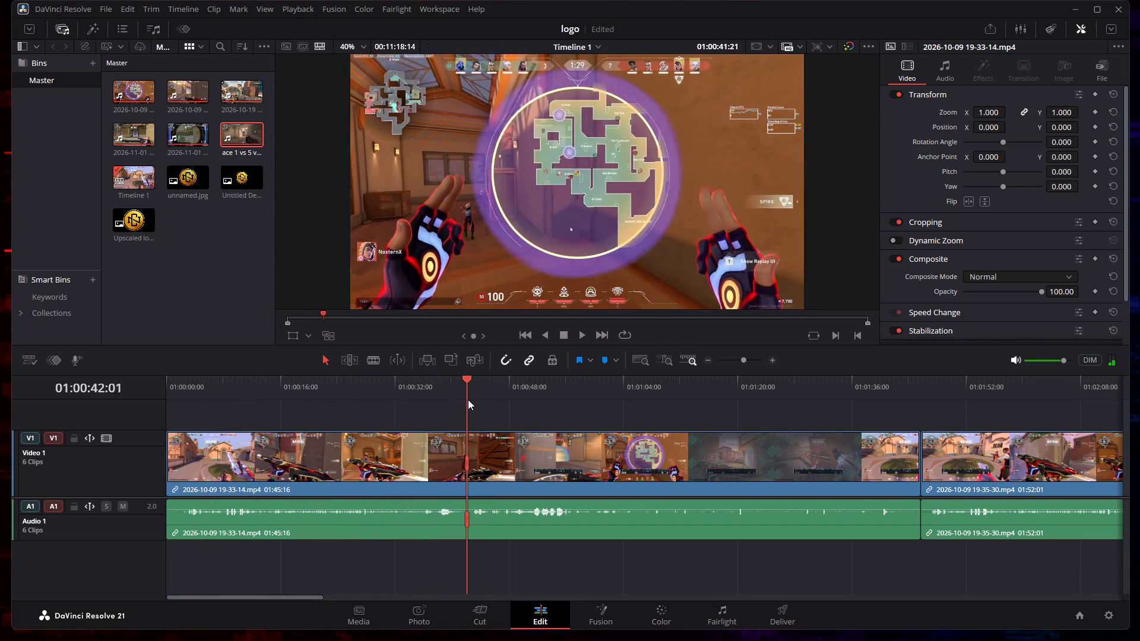
pyautogui.moveTo(468, 399); pyautogui.dragTo(515, 398)
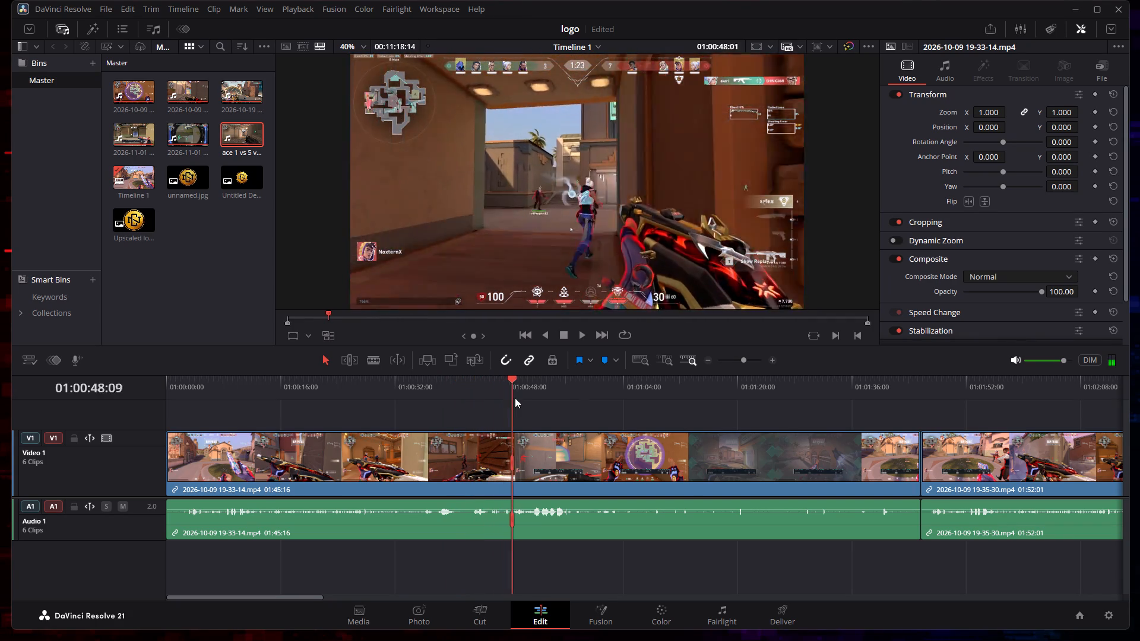
pyautogui.moveTo(515, 398); pyautogui.dragTo(589, 397)
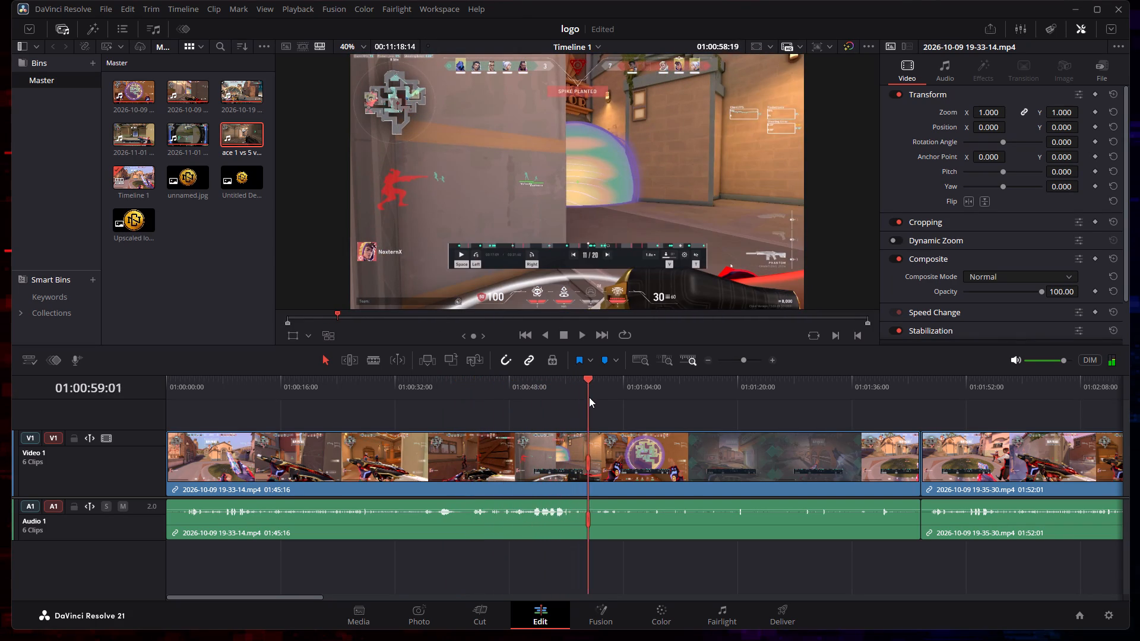
pyautogui.moveTo(589, 397); pyautogui.dragTo(617, 395)
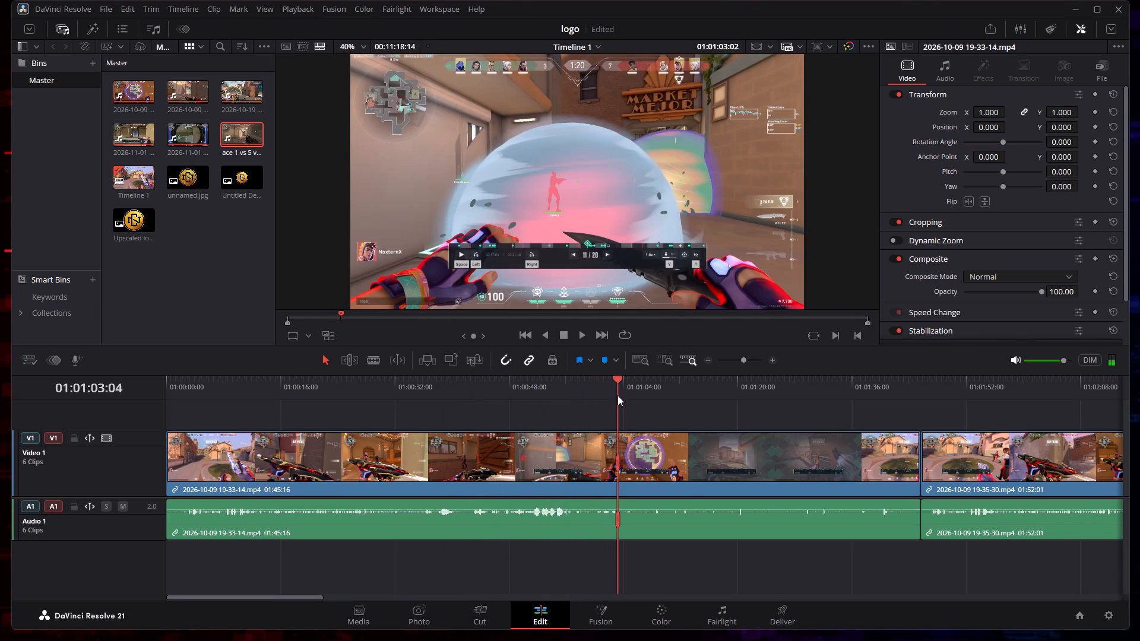
pyautogui.moveTo(617, 395); pyautogui.dragTo(642, 394)
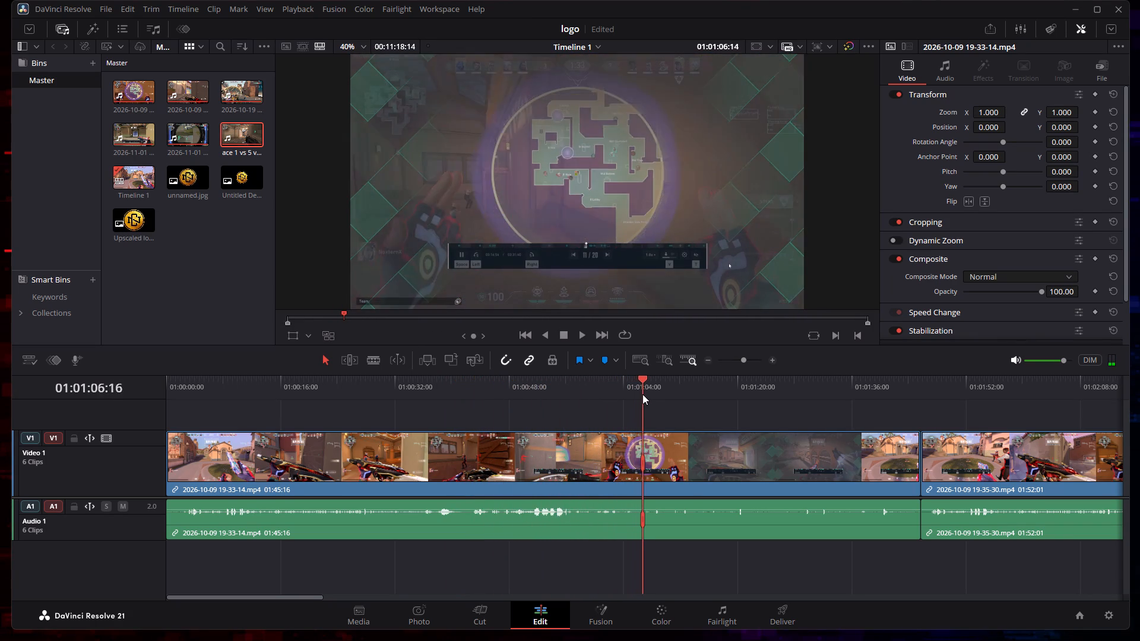
pyautogui.moveTo(642, 394); pyautogui.dragTo(704, 392)
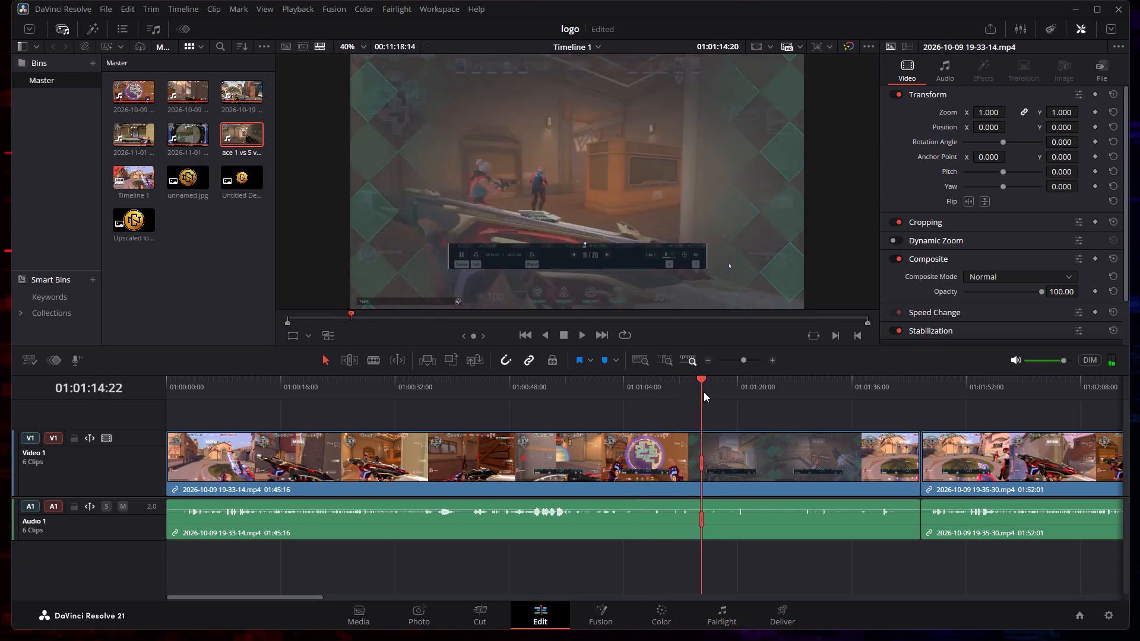
pyautogui.moveTo(704, 392); pyautogui.dragTo(764, 389)
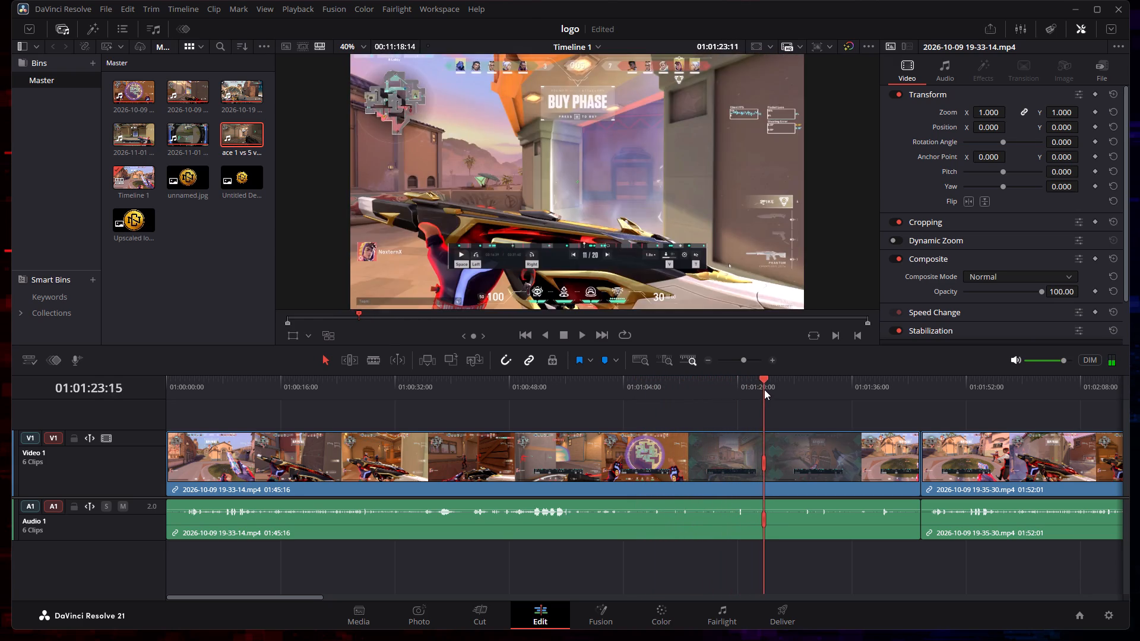
pyautogui.moveTo(764, 389); pyautogui.dragTo(809, 388)
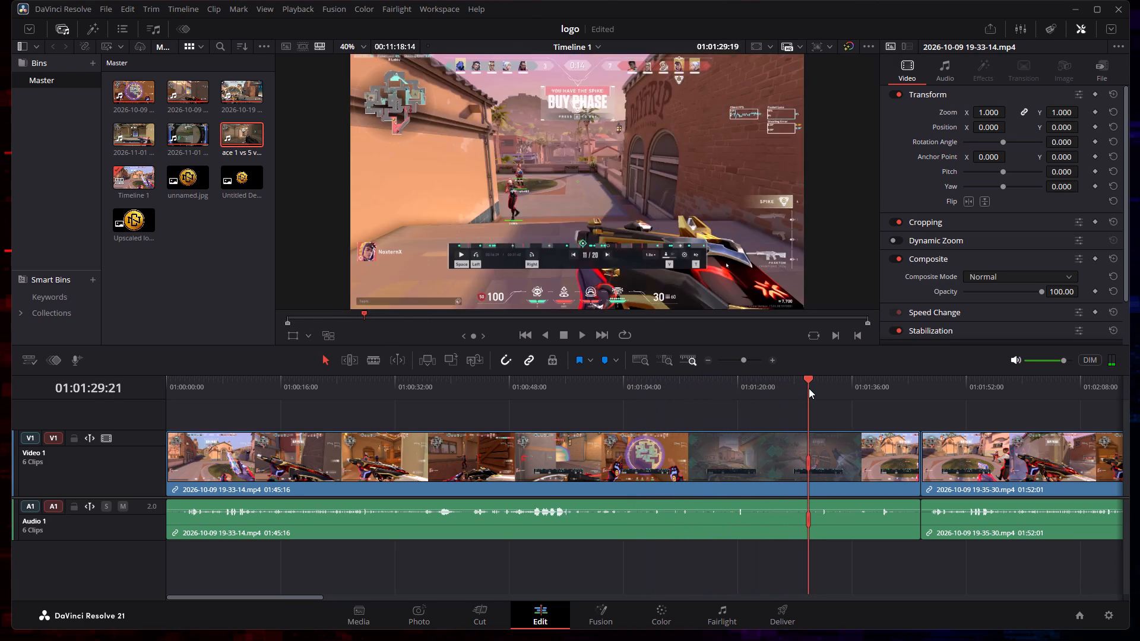
pyautogui.moveTo(809, 388); pyautogui.dragTo(867, 383)
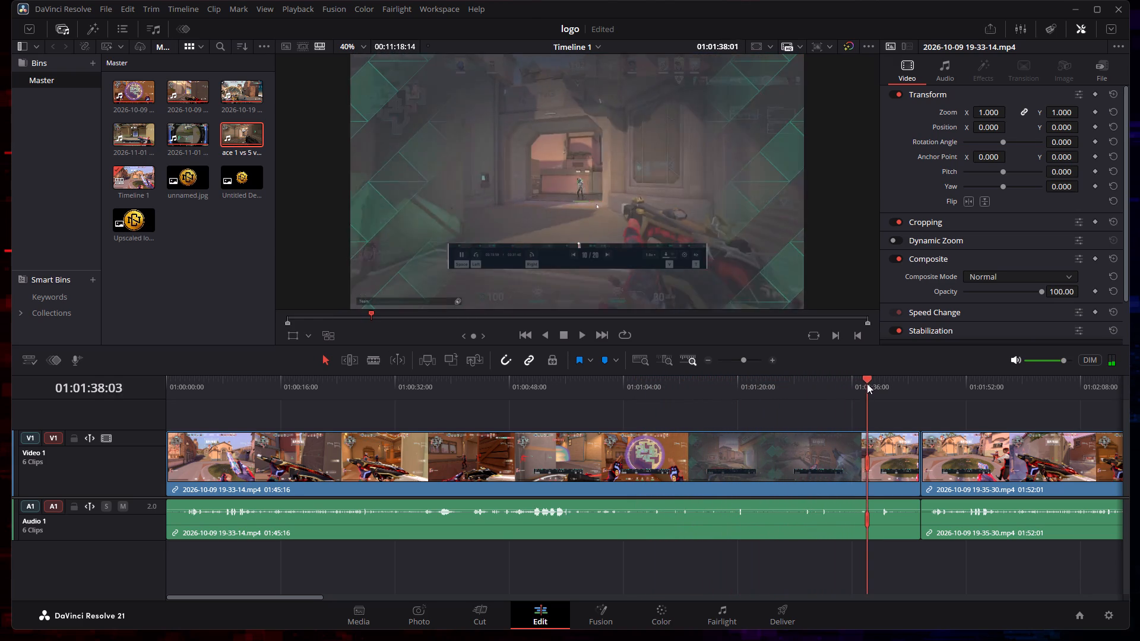
pyautogui.moveTo(867, 383); pyautogui.dragTo(907, 384)
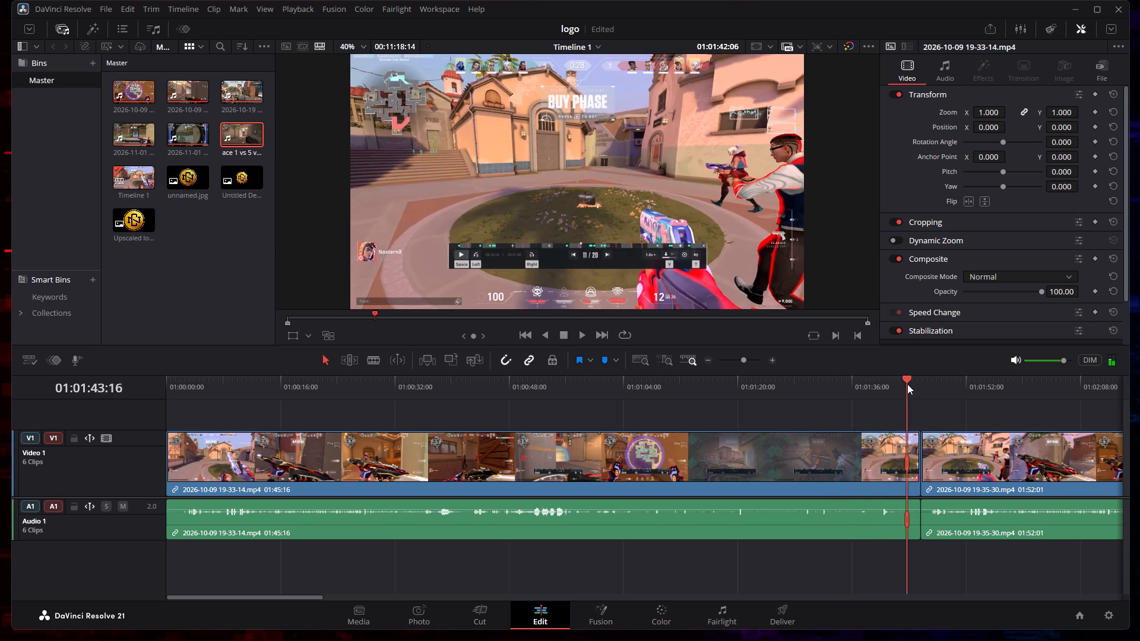
pyautogui.moveTo(907, 384); pyautogui.dragTo(946, 382)
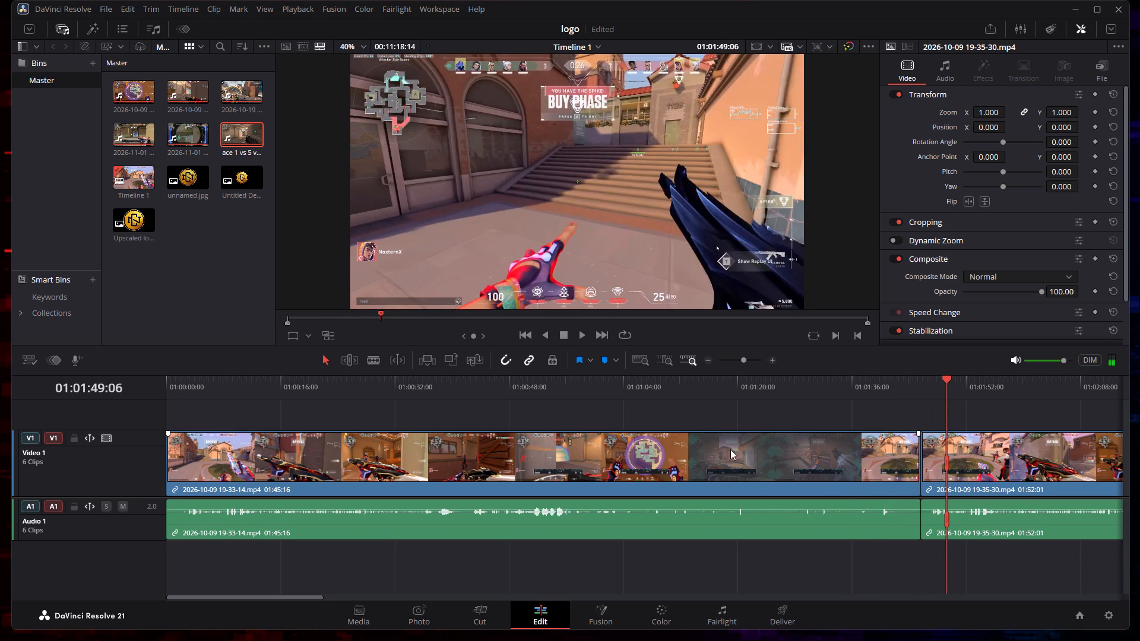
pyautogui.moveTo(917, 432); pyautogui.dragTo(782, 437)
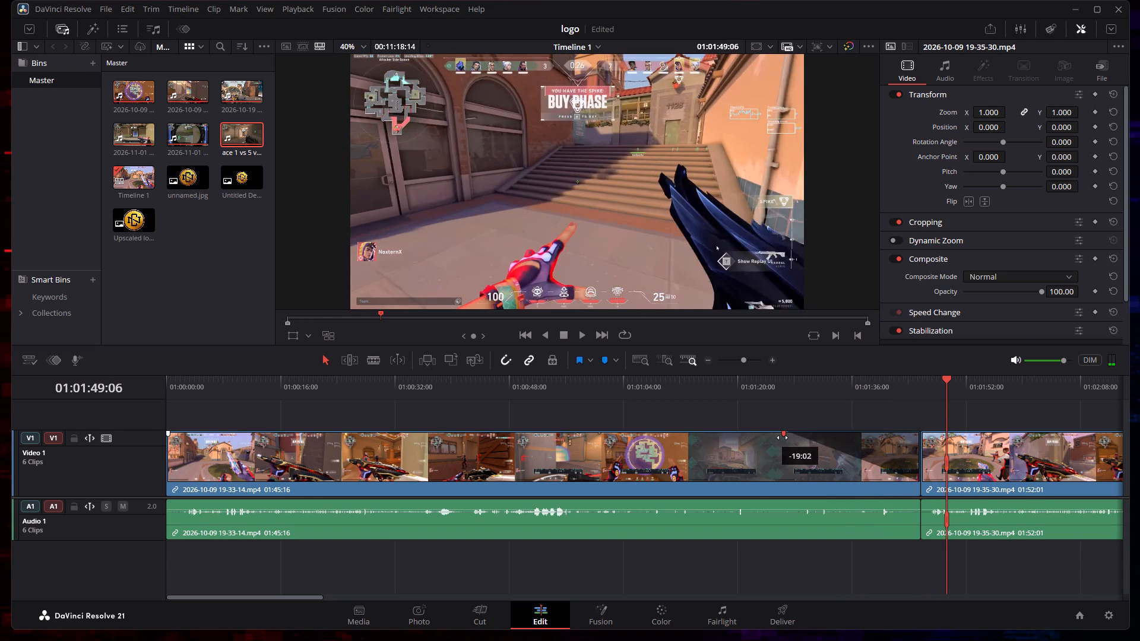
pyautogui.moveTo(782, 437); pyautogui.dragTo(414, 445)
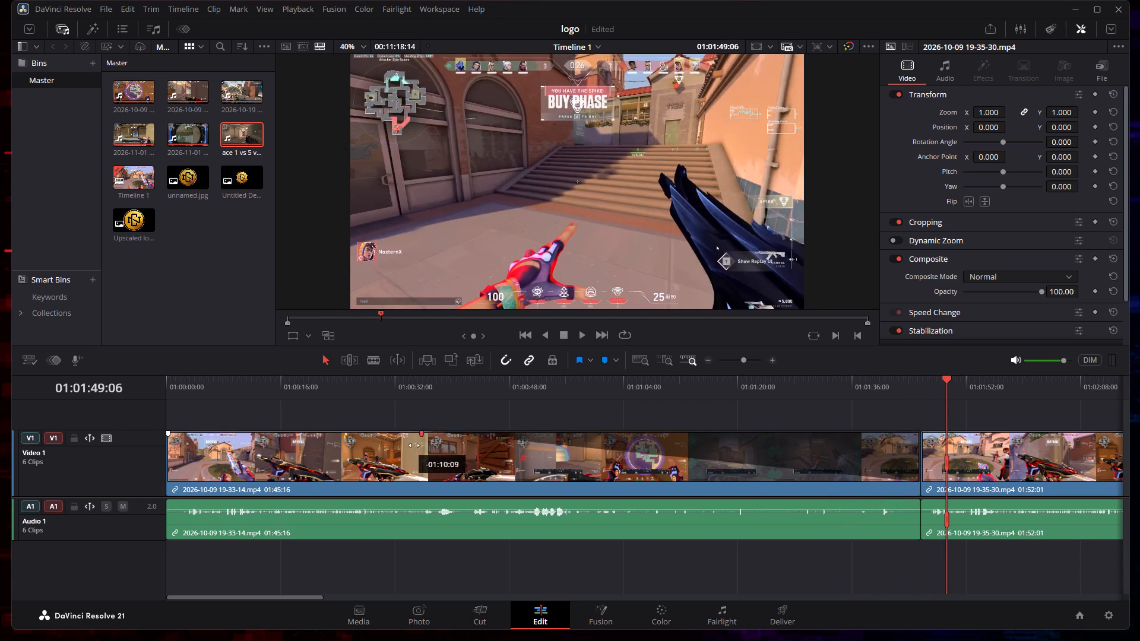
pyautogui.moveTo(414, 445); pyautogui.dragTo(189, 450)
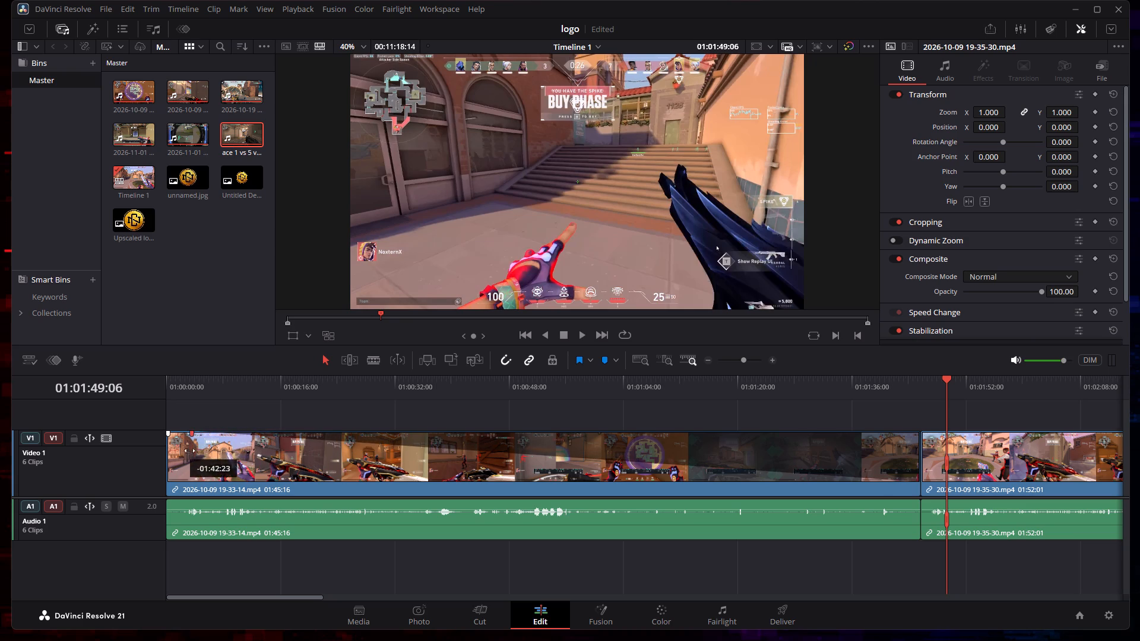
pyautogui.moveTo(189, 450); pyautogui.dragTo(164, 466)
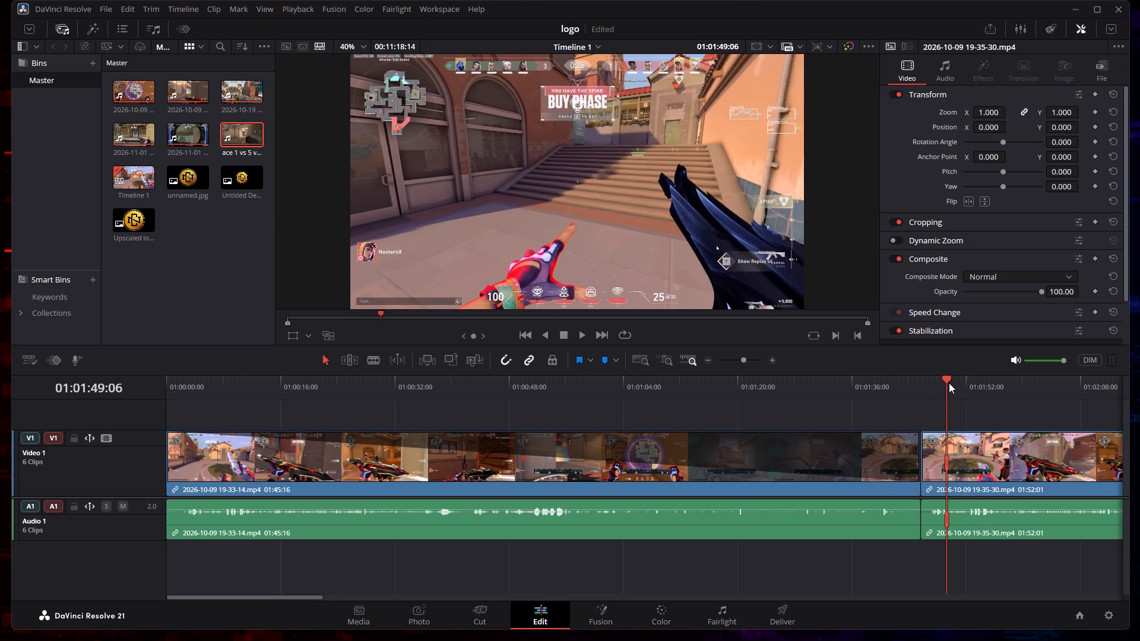
# Play Timeline 1 from its beginning to review the first clip with its fade.
pyautogui.moveTo(949, 383); pyautogui.dragTo(156, 414)
pyautogui.click(588, 337)
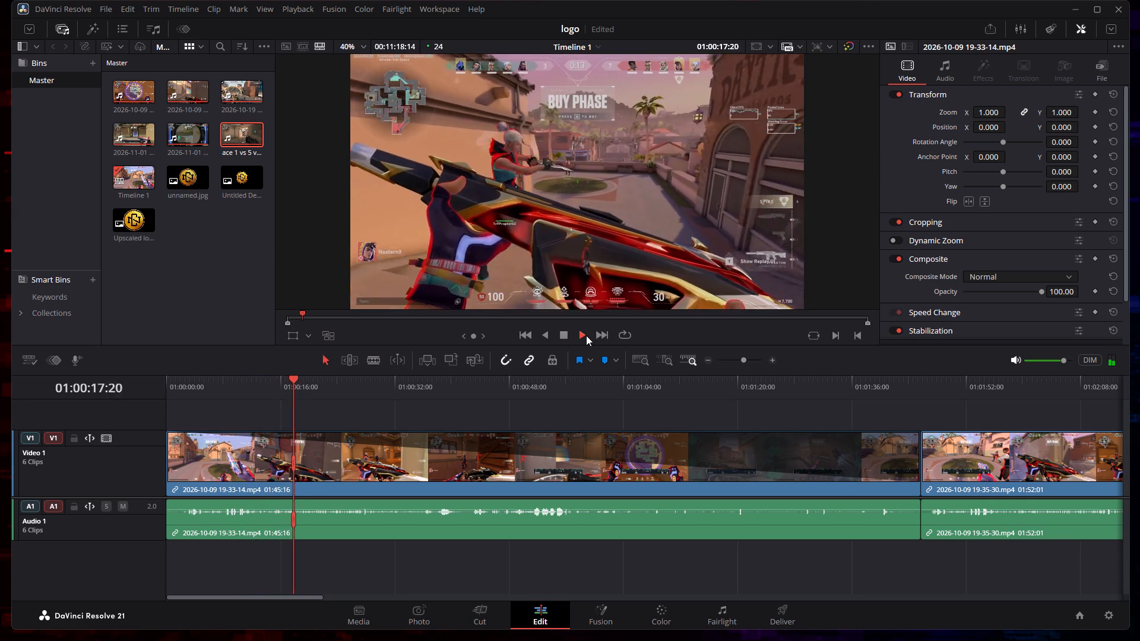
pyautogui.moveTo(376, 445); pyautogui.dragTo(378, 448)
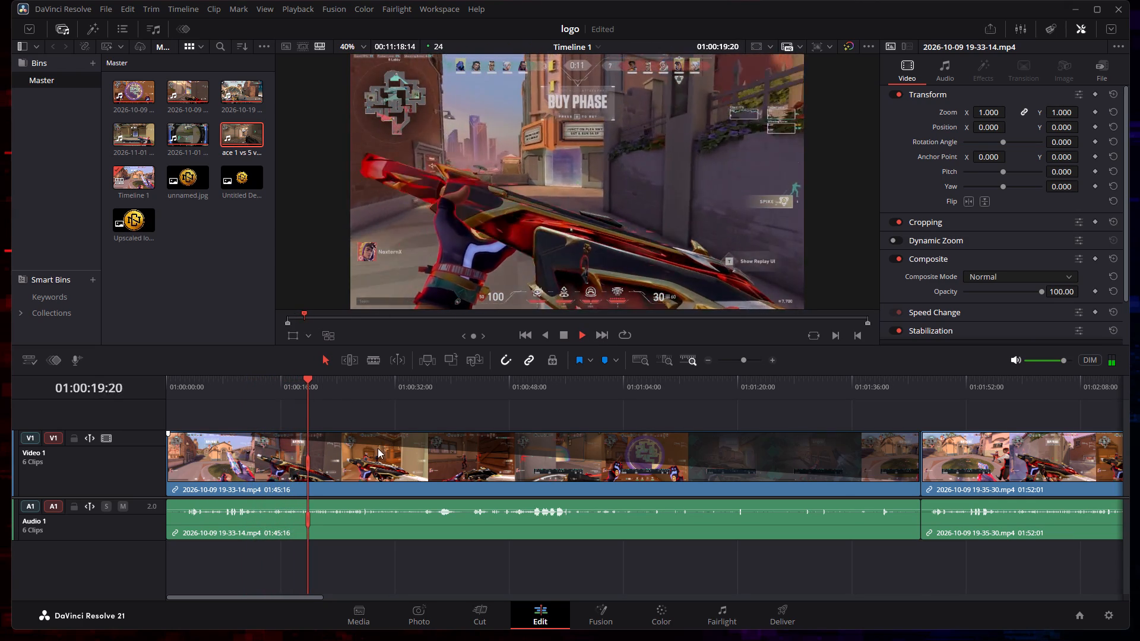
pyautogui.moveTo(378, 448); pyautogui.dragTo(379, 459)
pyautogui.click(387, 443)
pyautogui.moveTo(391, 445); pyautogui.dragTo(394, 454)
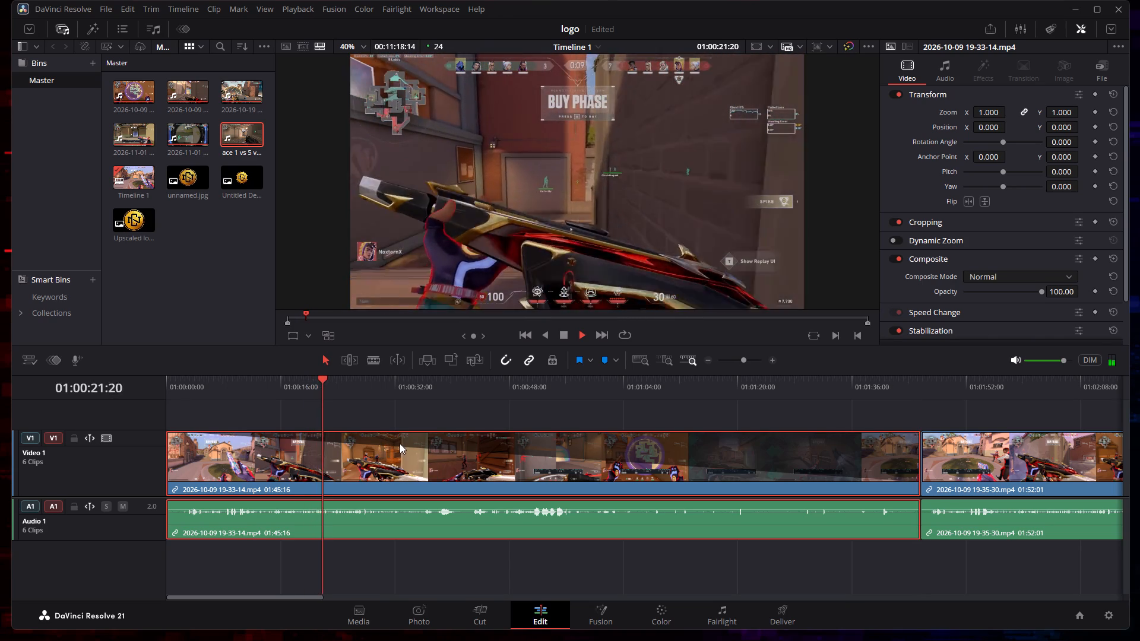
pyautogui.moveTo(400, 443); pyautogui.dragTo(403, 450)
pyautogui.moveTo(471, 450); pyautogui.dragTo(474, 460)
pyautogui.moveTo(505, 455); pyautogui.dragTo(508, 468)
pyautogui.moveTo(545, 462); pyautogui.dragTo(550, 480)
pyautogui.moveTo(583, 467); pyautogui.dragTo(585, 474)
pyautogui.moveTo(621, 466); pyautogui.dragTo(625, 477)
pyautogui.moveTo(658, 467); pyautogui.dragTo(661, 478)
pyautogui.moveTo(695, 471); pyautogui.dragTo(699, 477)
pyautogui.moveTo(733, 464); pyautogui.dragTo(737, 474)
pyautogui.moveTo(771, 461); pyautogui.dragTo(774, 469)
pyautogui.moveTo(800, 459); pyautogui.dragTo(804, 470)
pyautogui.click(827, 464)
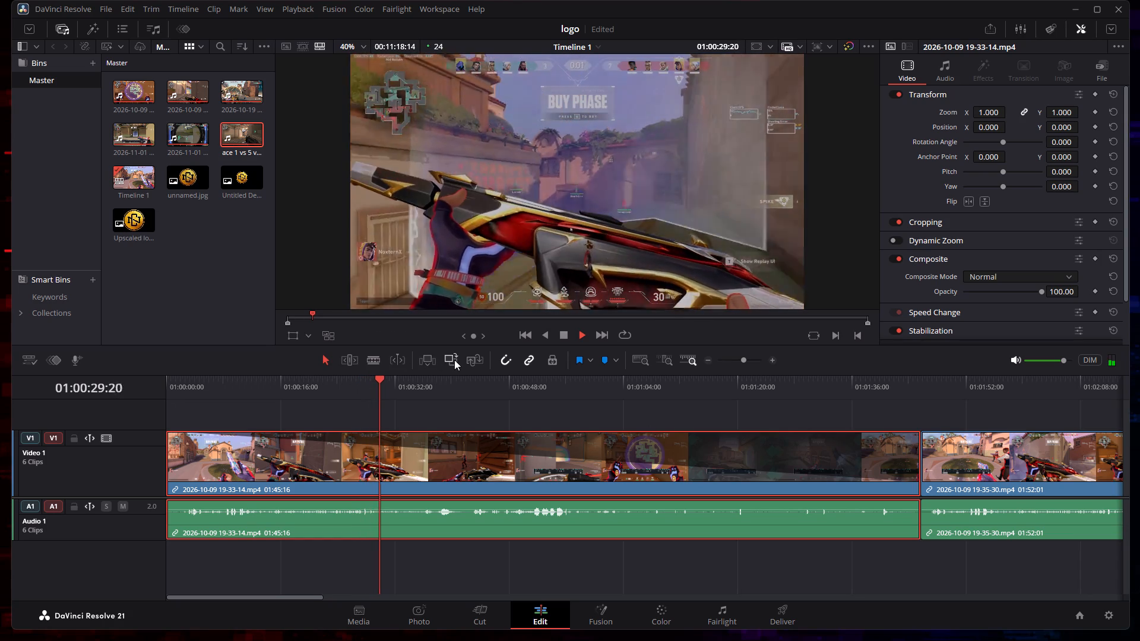
# Turn off snapping on the timeline.
pyautogui.click(510, 359)
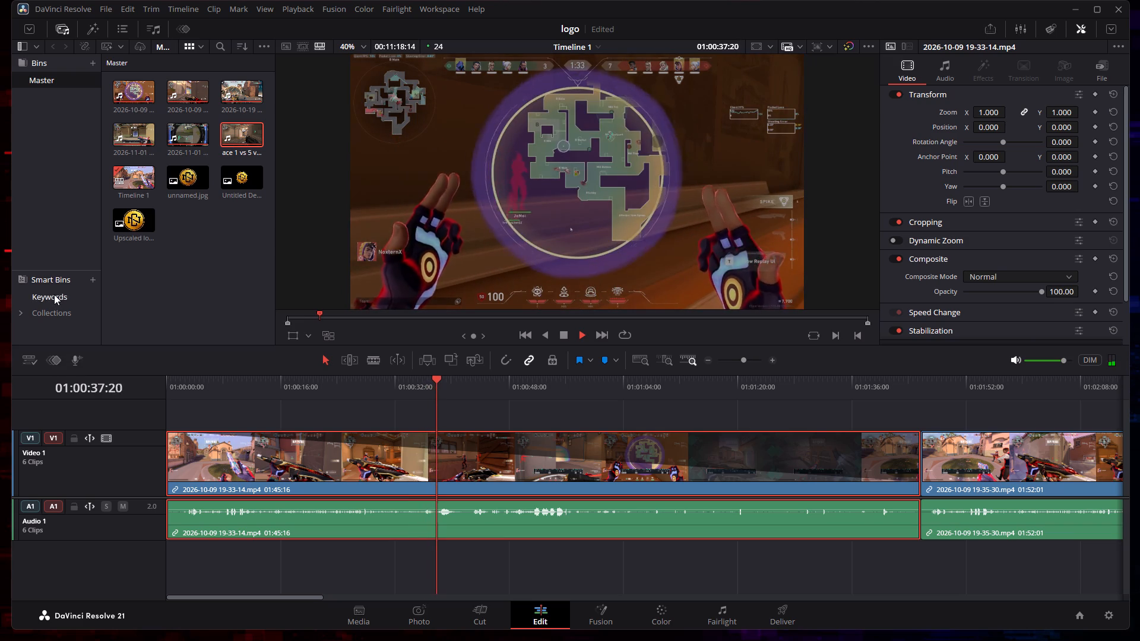
# Expand the Collections group in Smart Bins, look through its bins, and open the Dialogue bin.
pyautogui.click(19, 312)
pyautogui.scroll(-4, 56, 329)
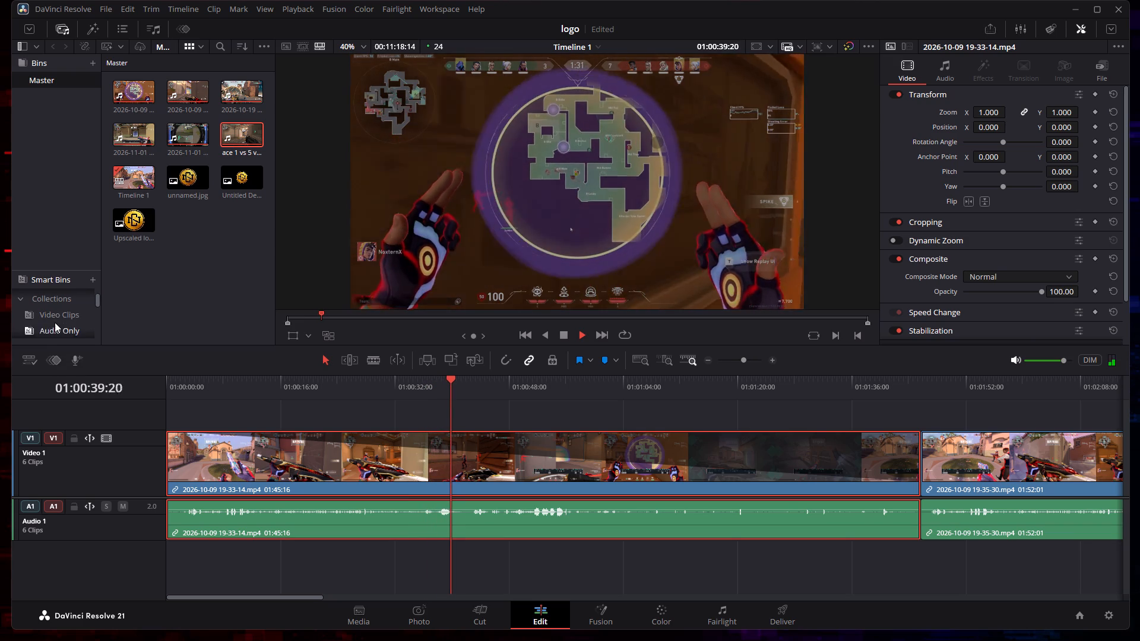
pyautogui.scroll(-7, 55, 322)
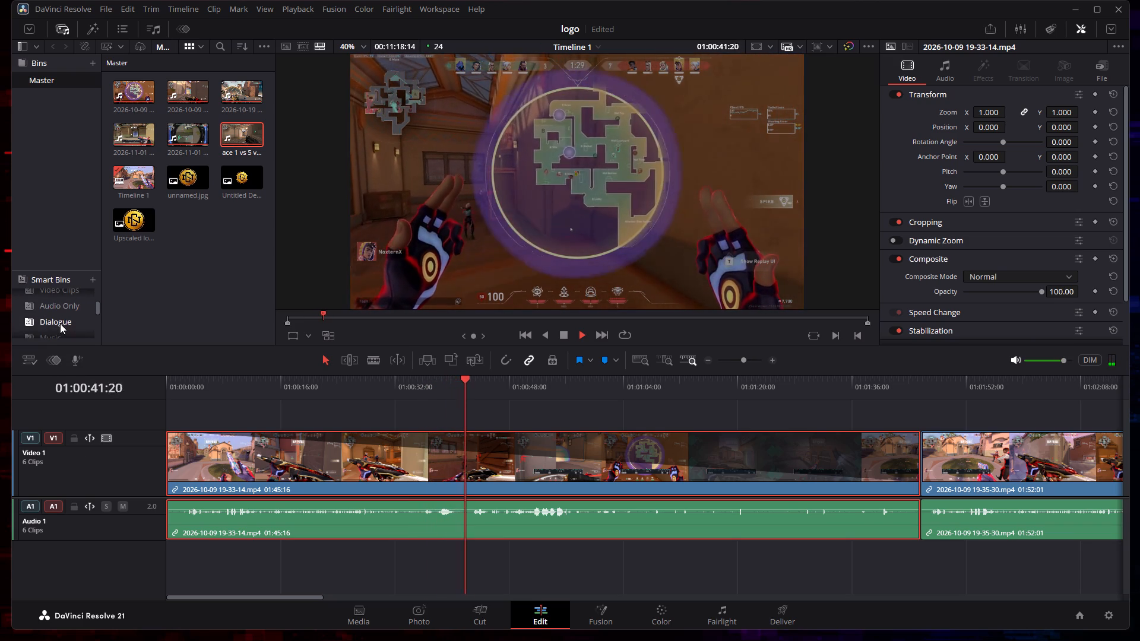
pyautogui.scroll(-2, 60, 323)
pyautogui.click(60, 314)
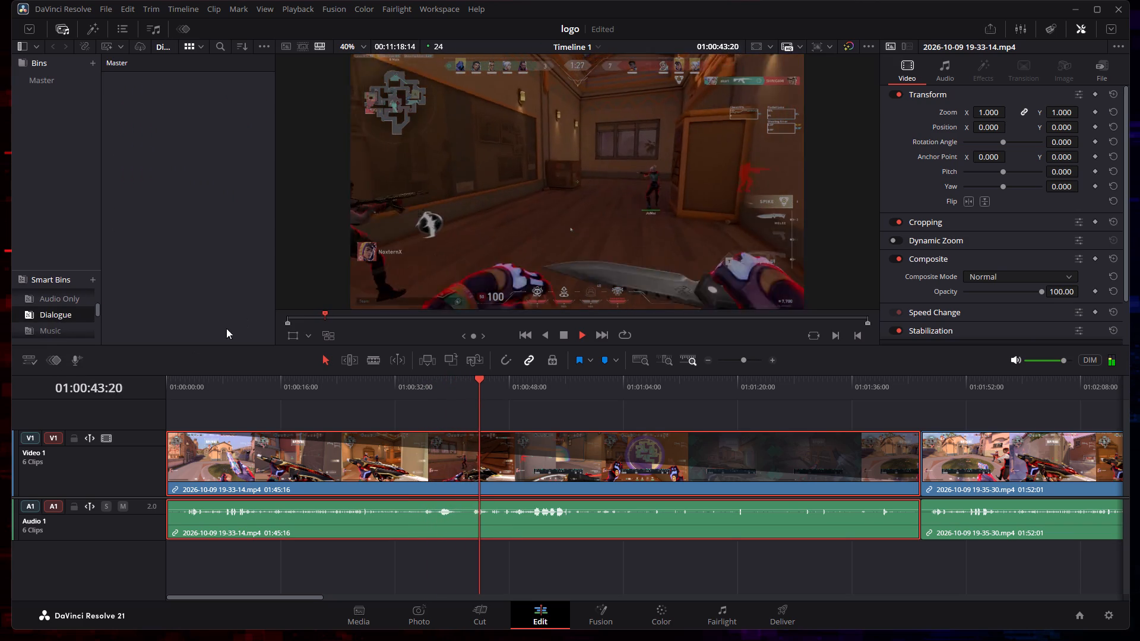
pyautogui.doubleClick(71, 315)
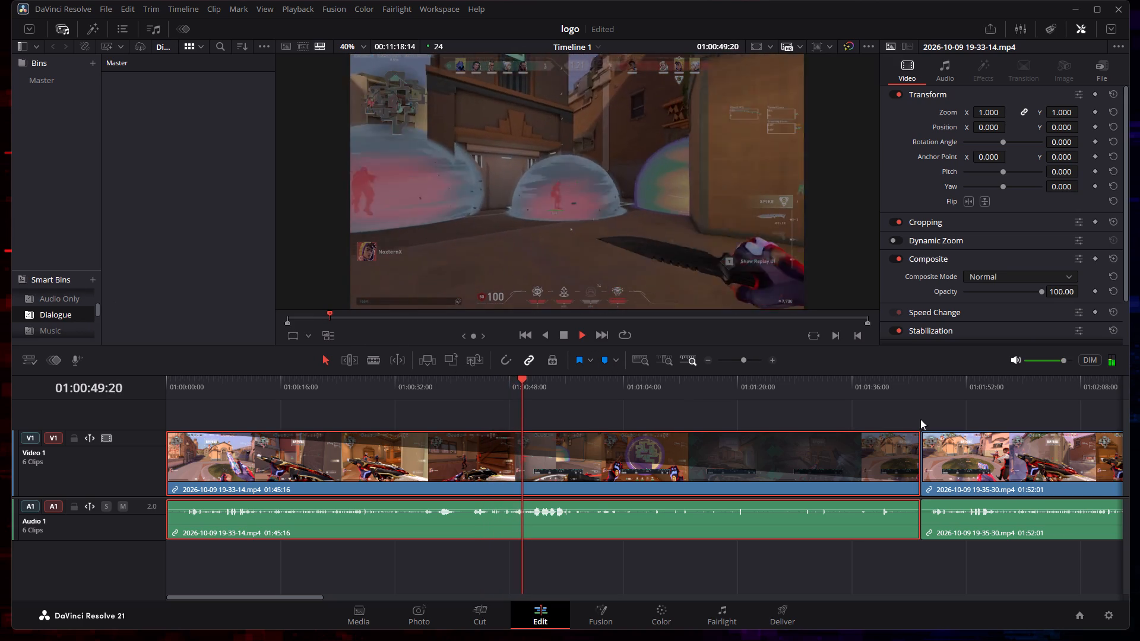
pyautogui.moveTo(955, 455); pyautogui.dragTo(584, 453)
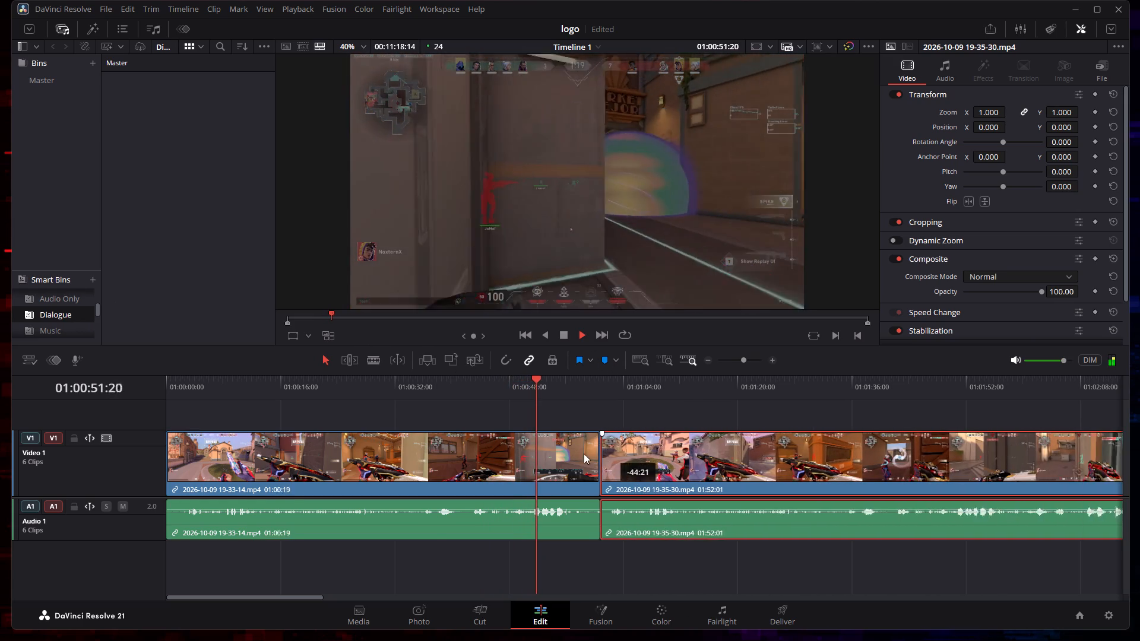
pyautogui.moveTo(584, 453); pyautogui.dragTo(213, 444)
pyautogui.moveTo(213, 444); pyautogui.dragTo(498, 455)
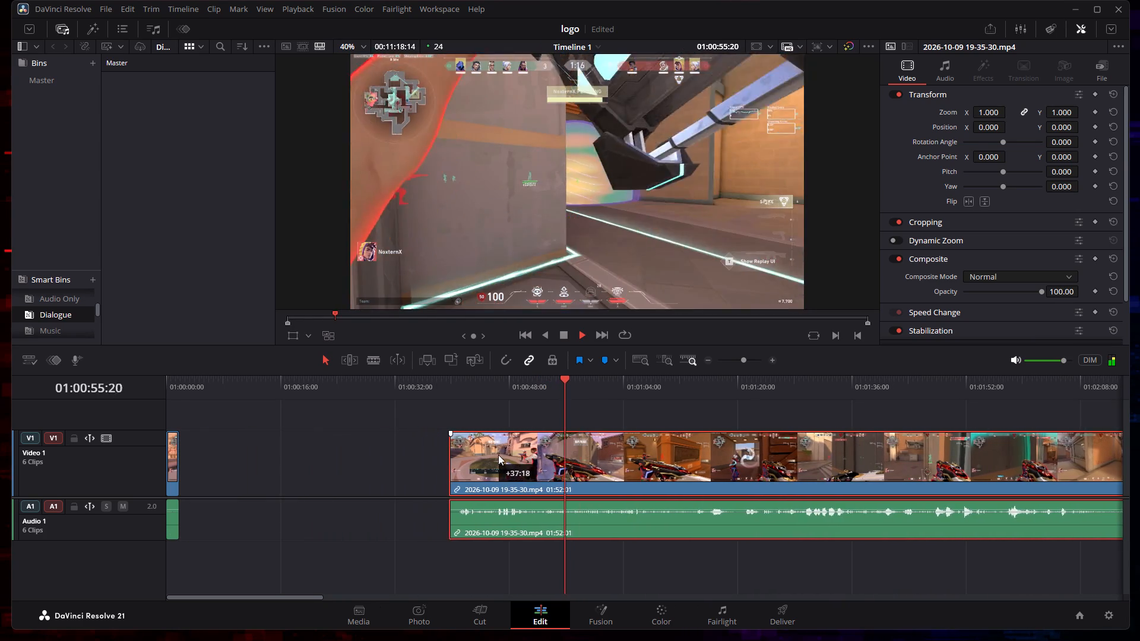
pyautogui.moveTo(498, 455); pyautogui.dragTo(613, 456)
pyautogui.moveTo(613, 456); pyautogui.dragTo(600, 456)
pyautogui.moveTo(172, 446); pyautogui.dragTo(336, 453)
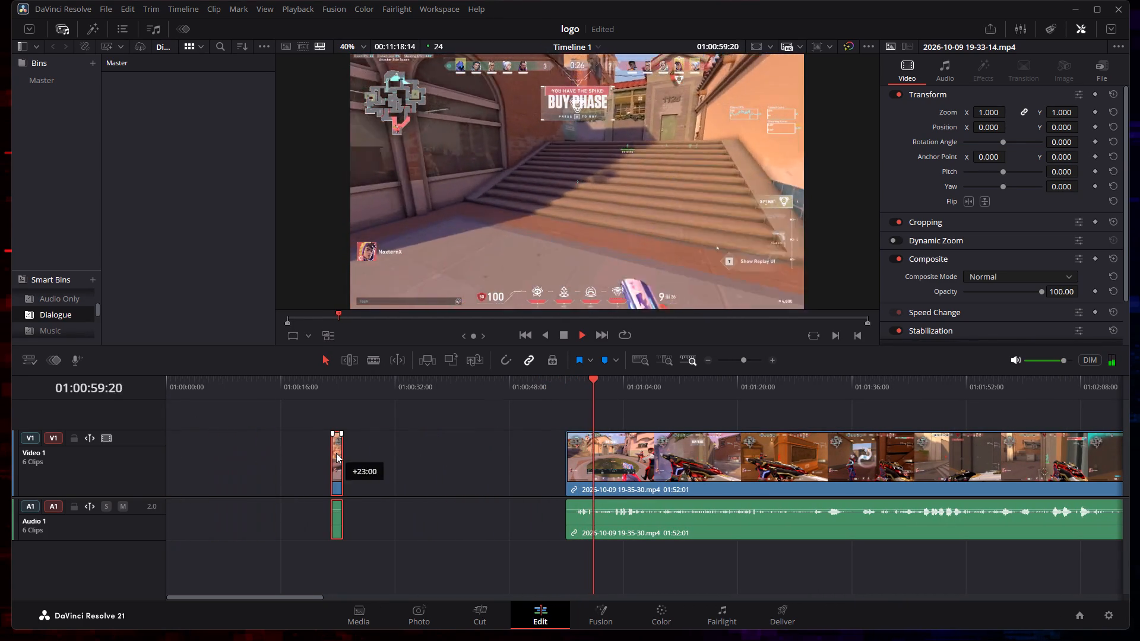
pyautogui.rightClick(332, 456)
pyautogui.click(371, 147)
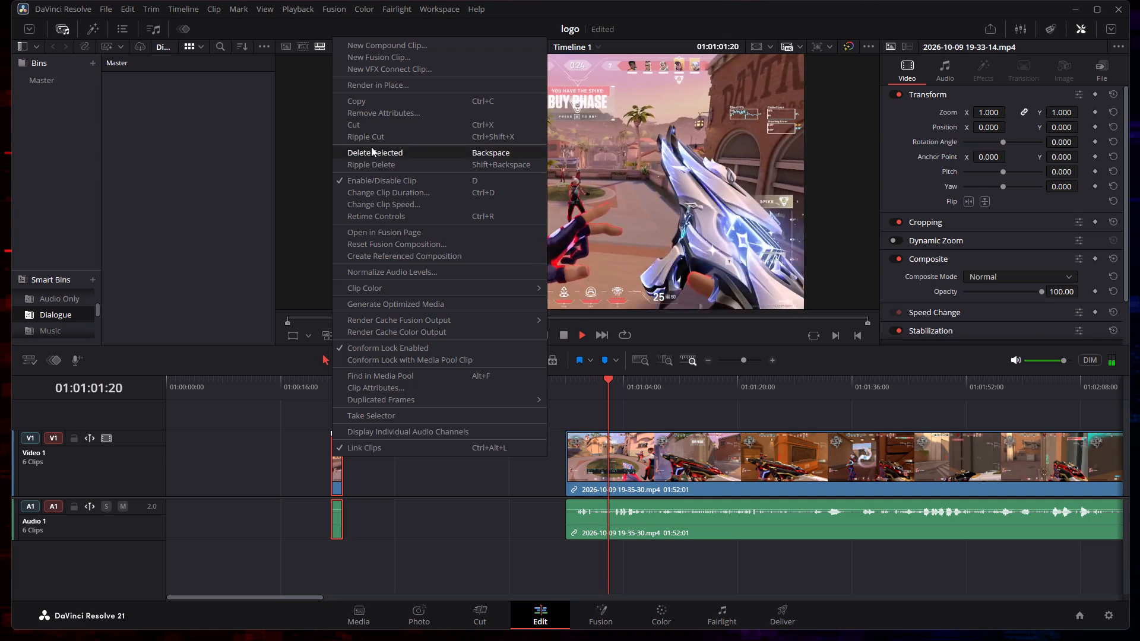
pyautogui.moveTo(747, 446); pyautogui.dragTo(335, 448)
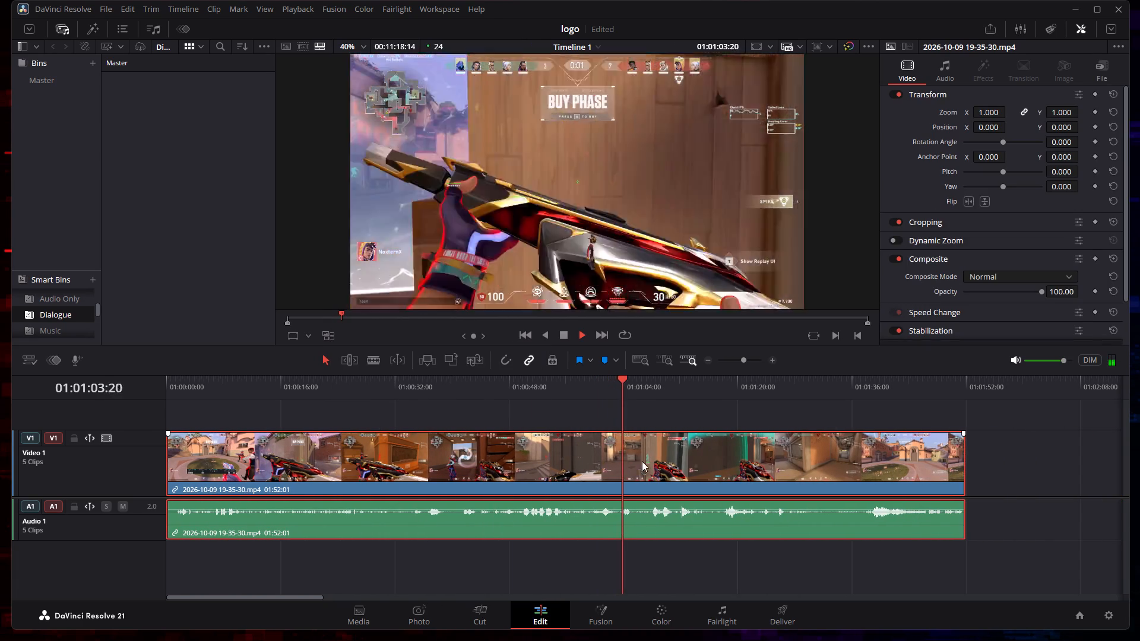
pyautogui.moveTo(630, 379); pyautogui.dragTo(520, 386)
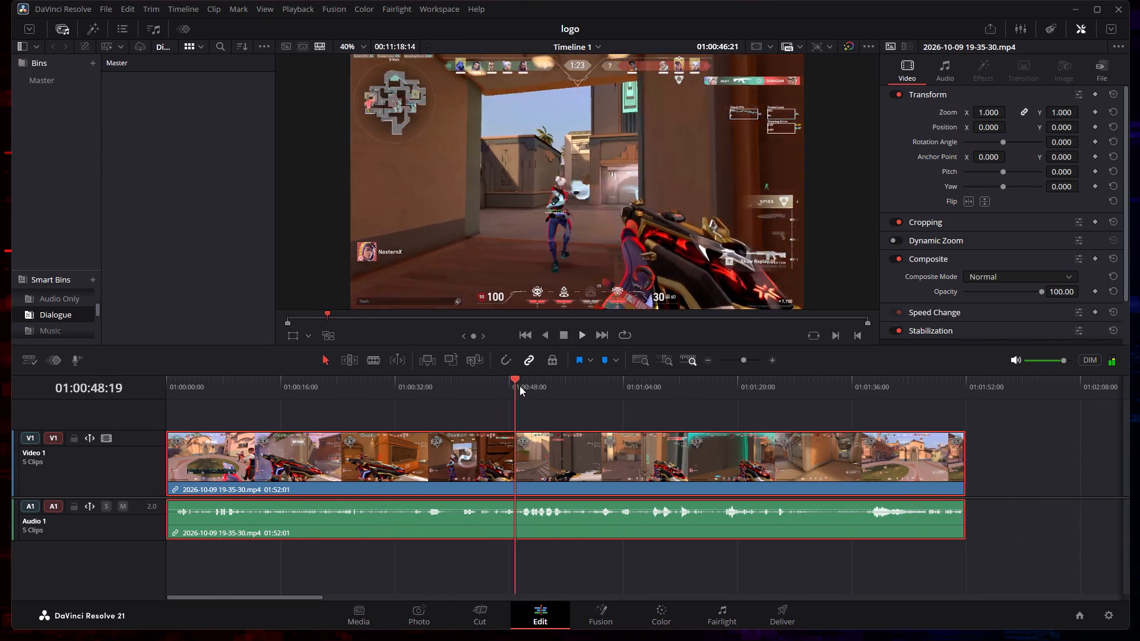
pyautogui.moveTo(520, 386); pyautogui.dragTo(584, 388)
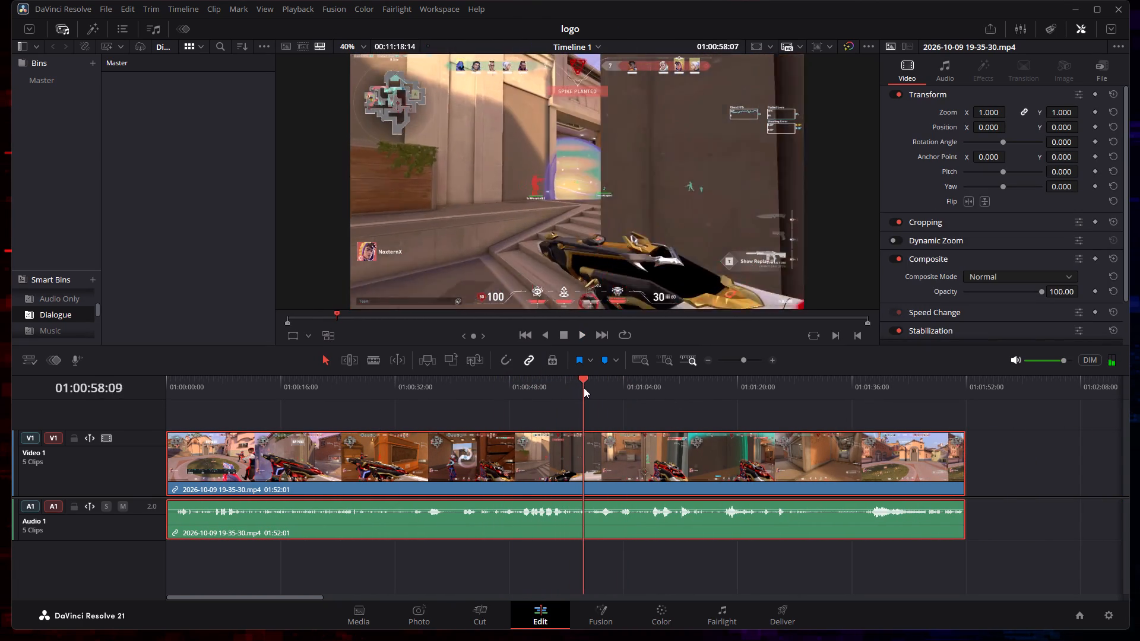
pyautogui.moveTo(584, 388); pyautogui.dragTo(600, 388)
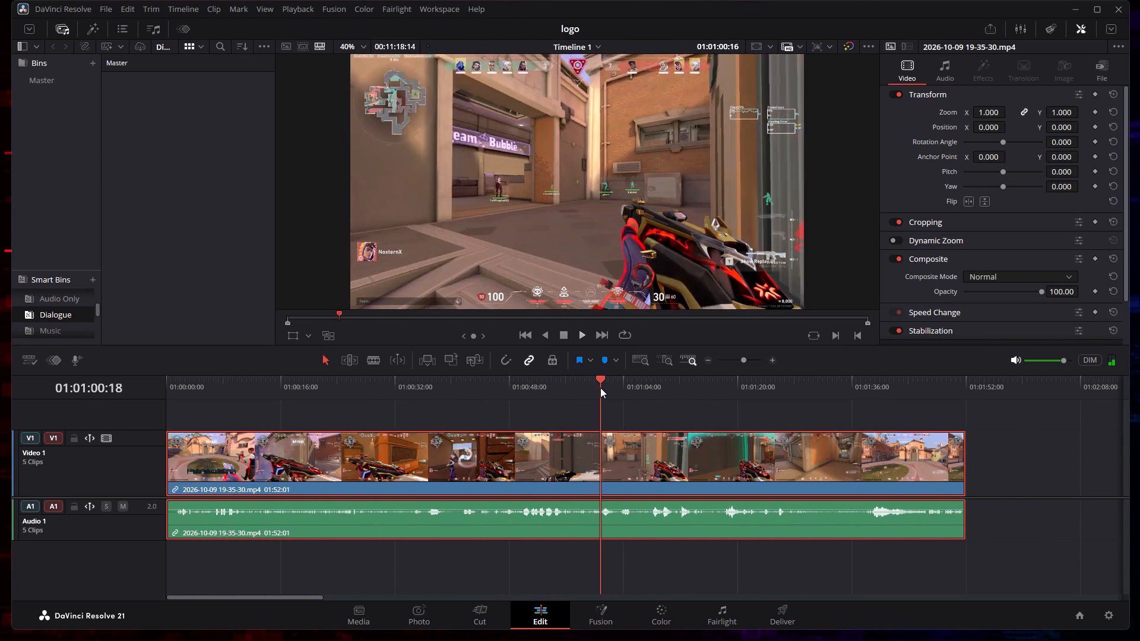
pyautogui.moveTo(600, 388); pyautogui.dragTo(638, 388)
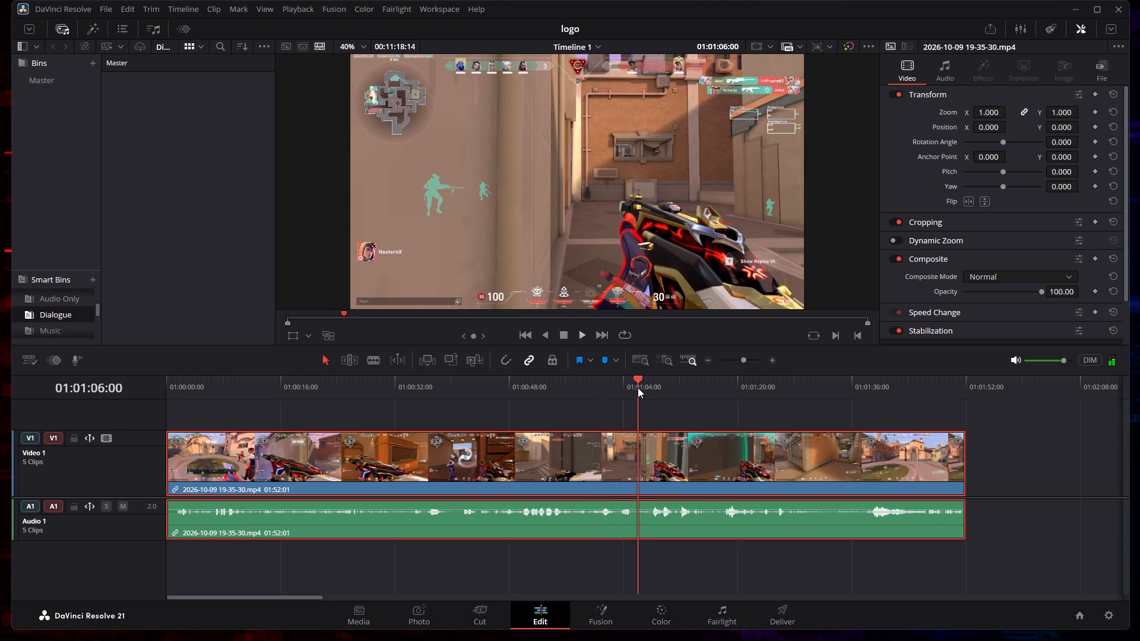
pyautogui.moveTo(638, 388); pyautogui.dragTo(654, 388)
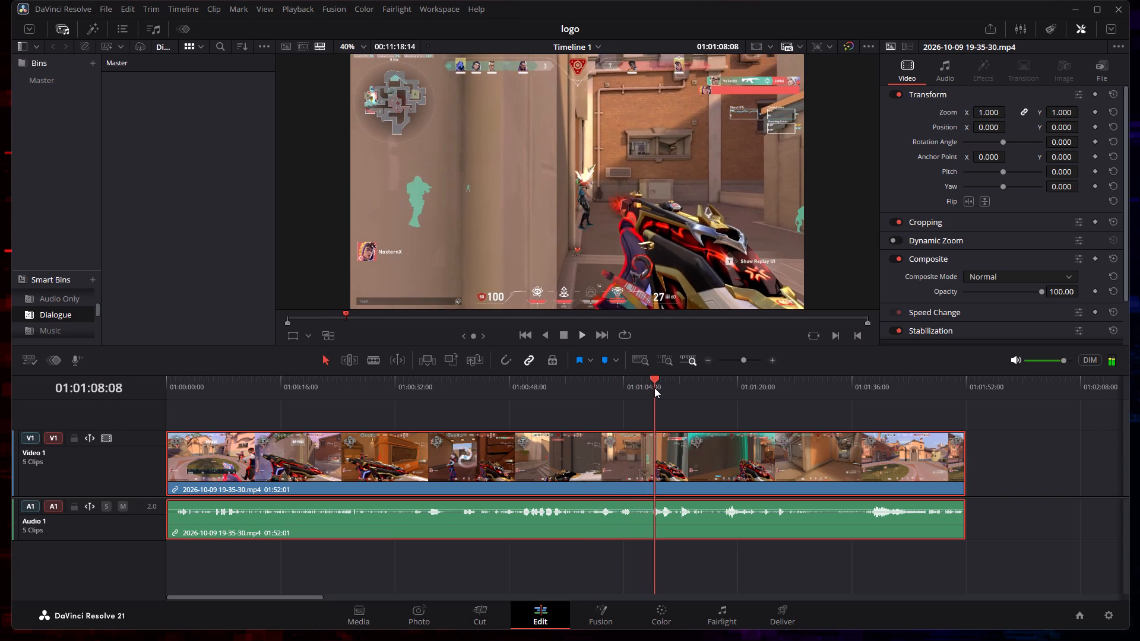
pyautogui.moveTo(654, 388); pyautogui.dragTo(673, 388)
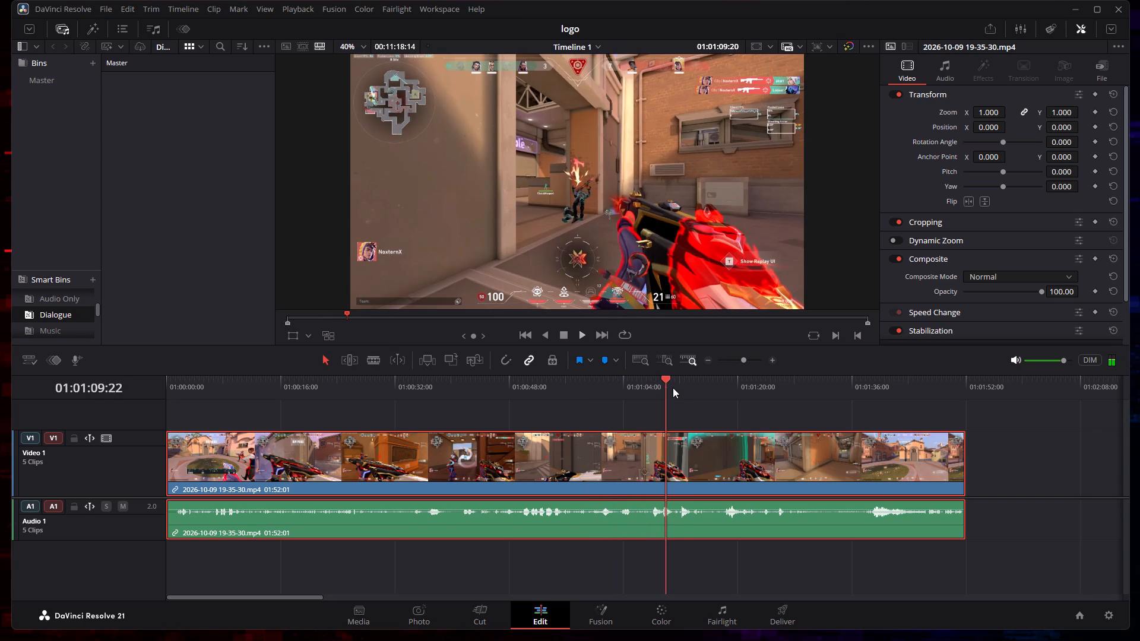
pyautogui.moveTo(673, 388); pyautogui.dragTo(690, 389)
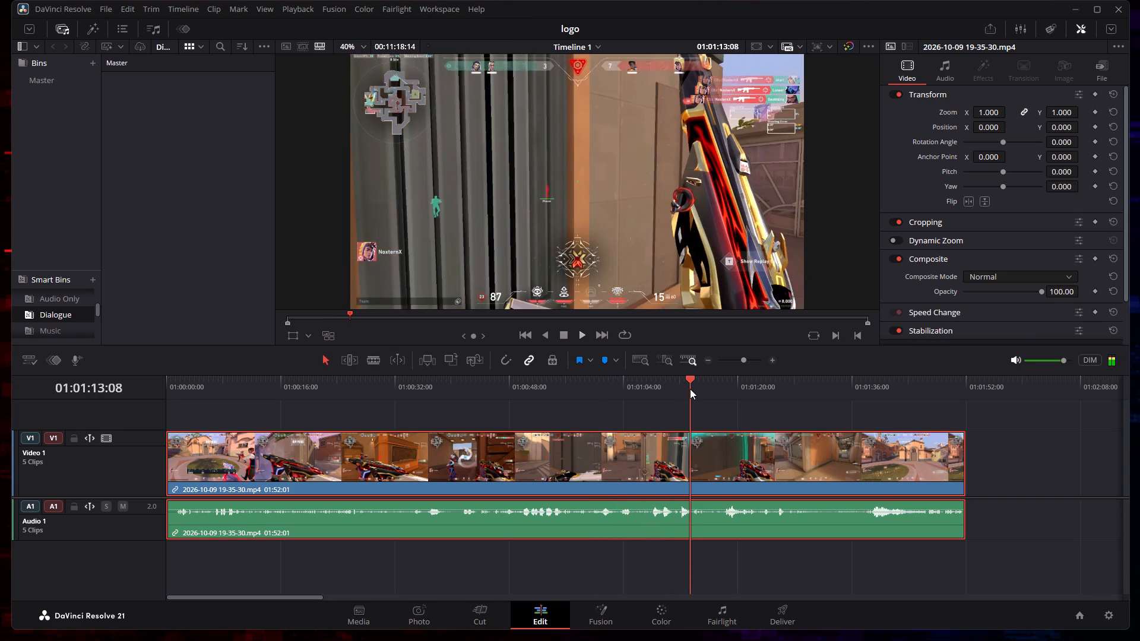
pyautogui.moveTo(690, 389); pyautogui.dragTo(662, 389)
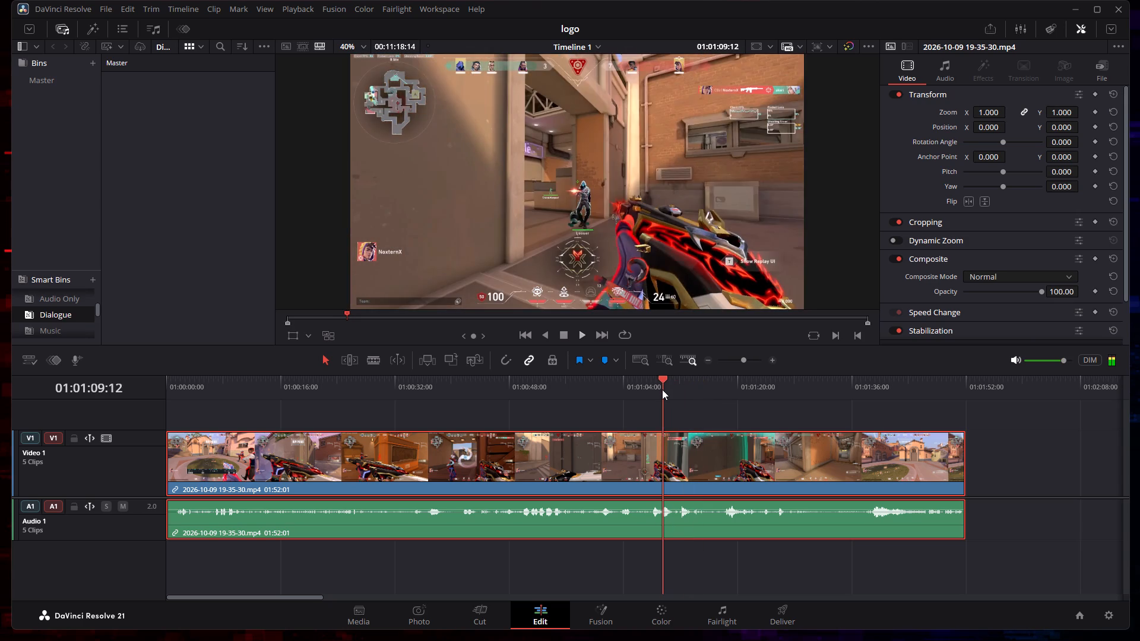
pyautogui.moveTo(662, 389); pyautogui.dragTo(479, 391)
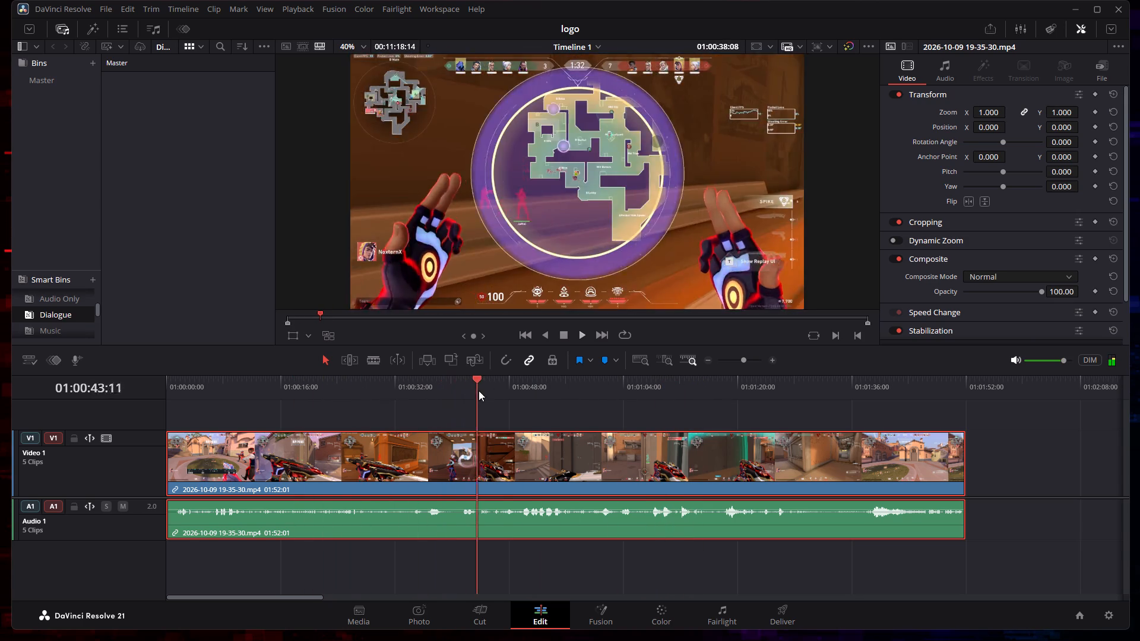
pyautogui.moveTo(479, 391); pyautogui.dragTo(506, 391)
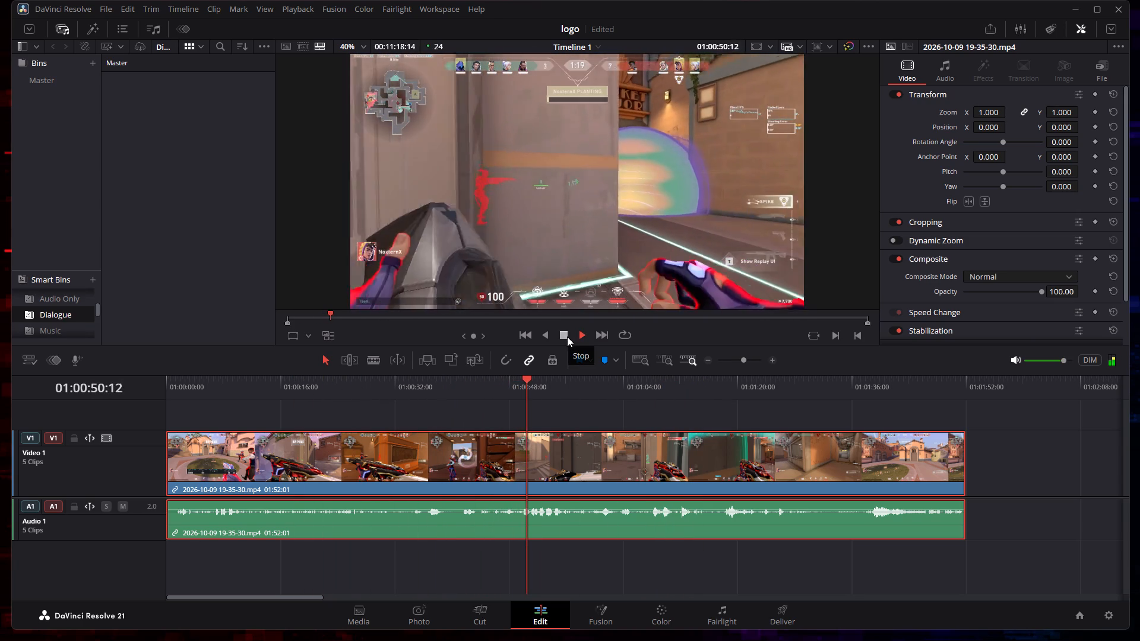
# Play the clip from about 01:00:55 and mark the kills at about 01:01:08, 01:01:10 and 01:01:12, then stop playback.
pyautogui.moveTo(541, 376); pyautogui.dragTo(555, 379)
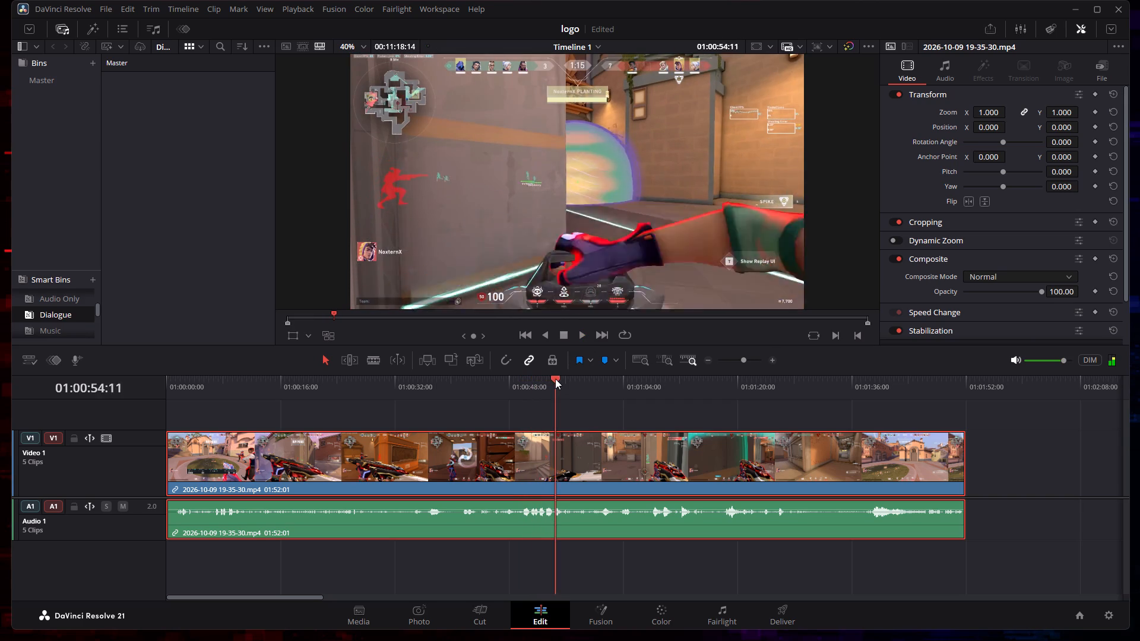
pyautogui.moveTo(555, 379); pyautogui.dragTo(560, 379)
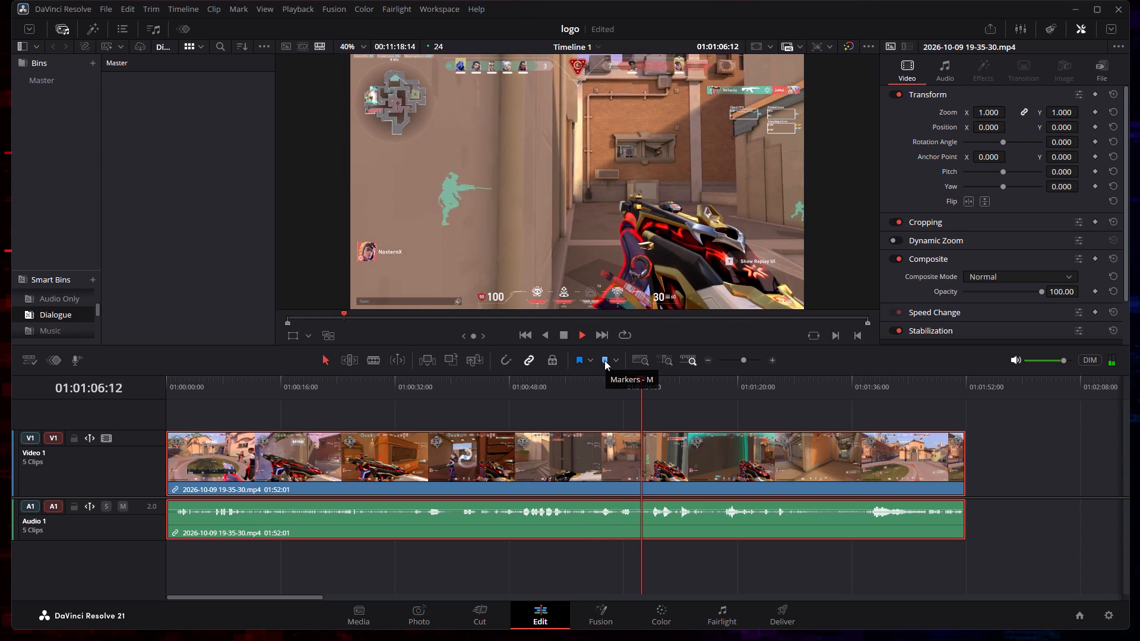
pyautogui.click(604, 360)
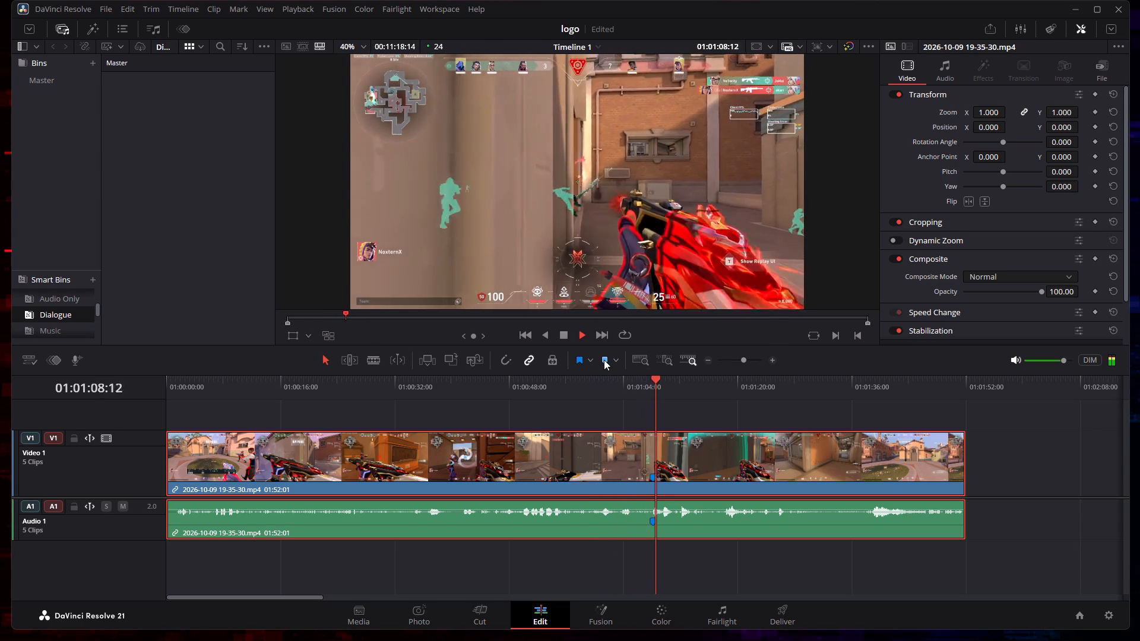
pyautogui.click(604, 360)
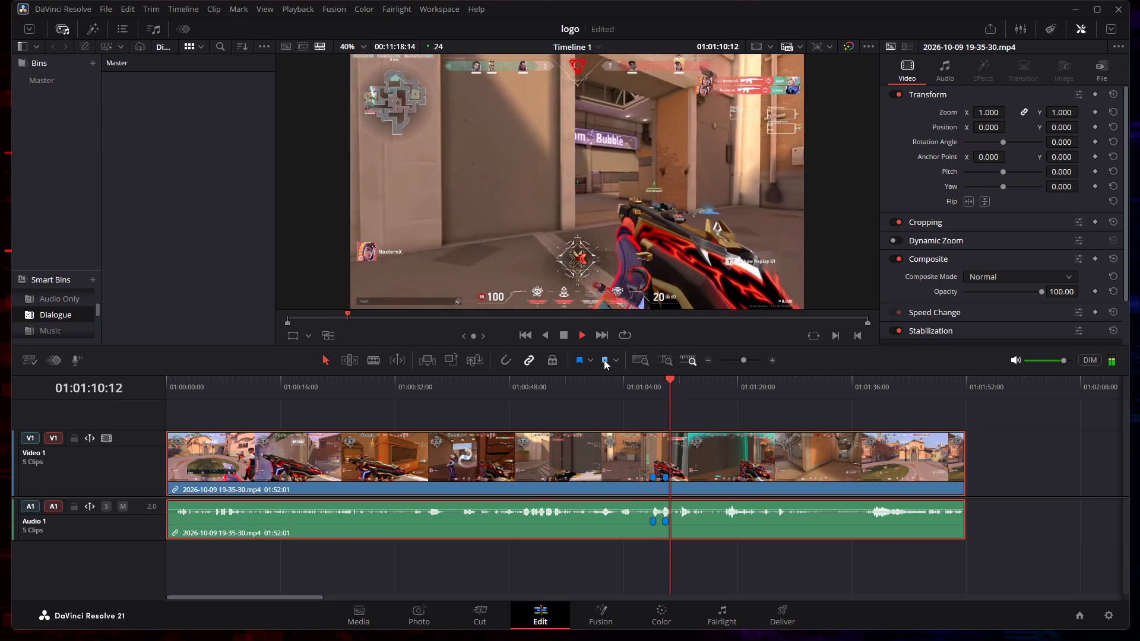
pyautogui.click(604, 360)
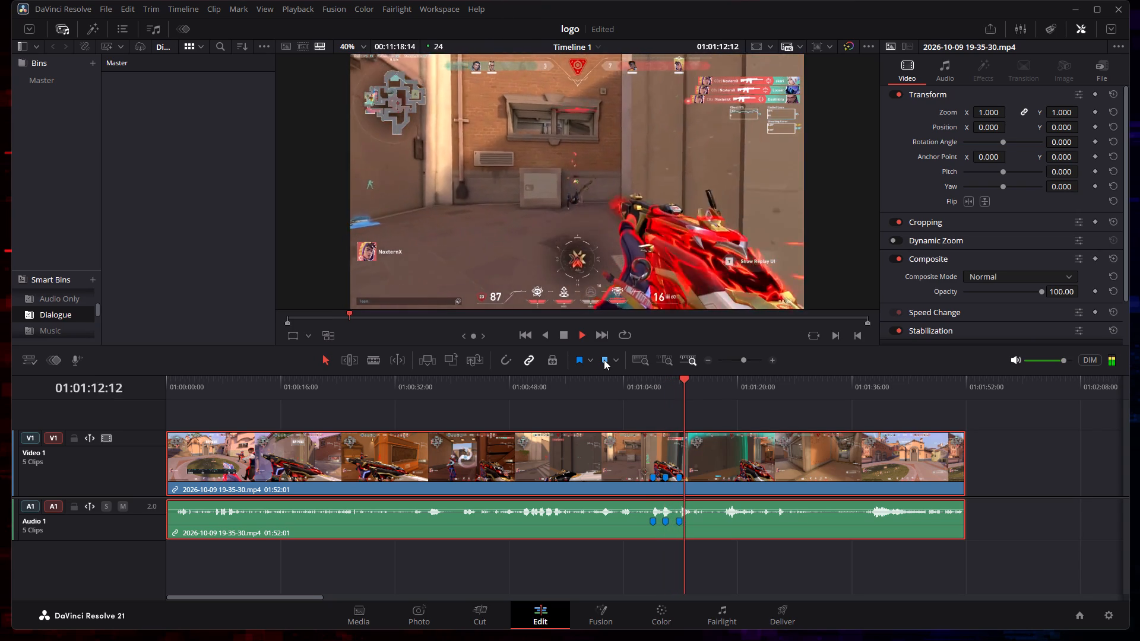
pyautogui.click(562, 338)
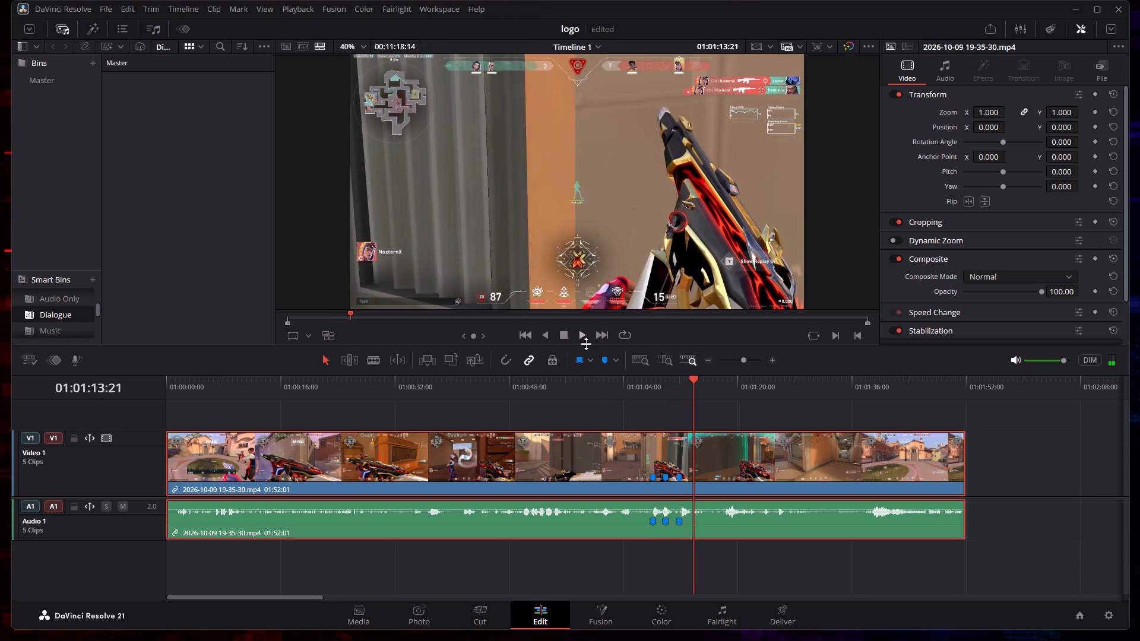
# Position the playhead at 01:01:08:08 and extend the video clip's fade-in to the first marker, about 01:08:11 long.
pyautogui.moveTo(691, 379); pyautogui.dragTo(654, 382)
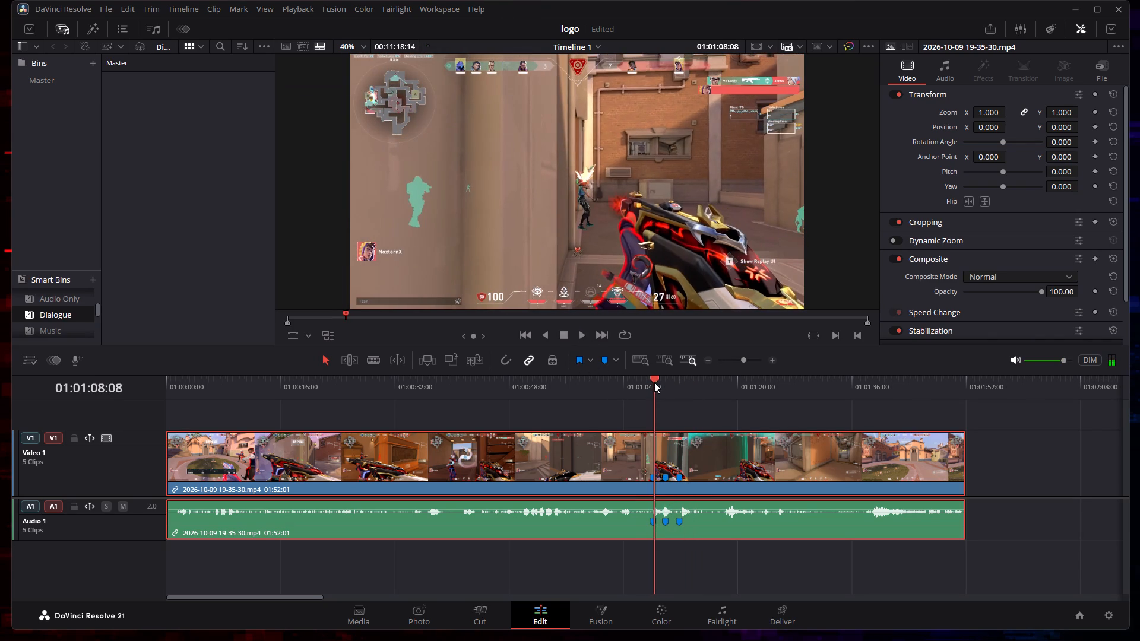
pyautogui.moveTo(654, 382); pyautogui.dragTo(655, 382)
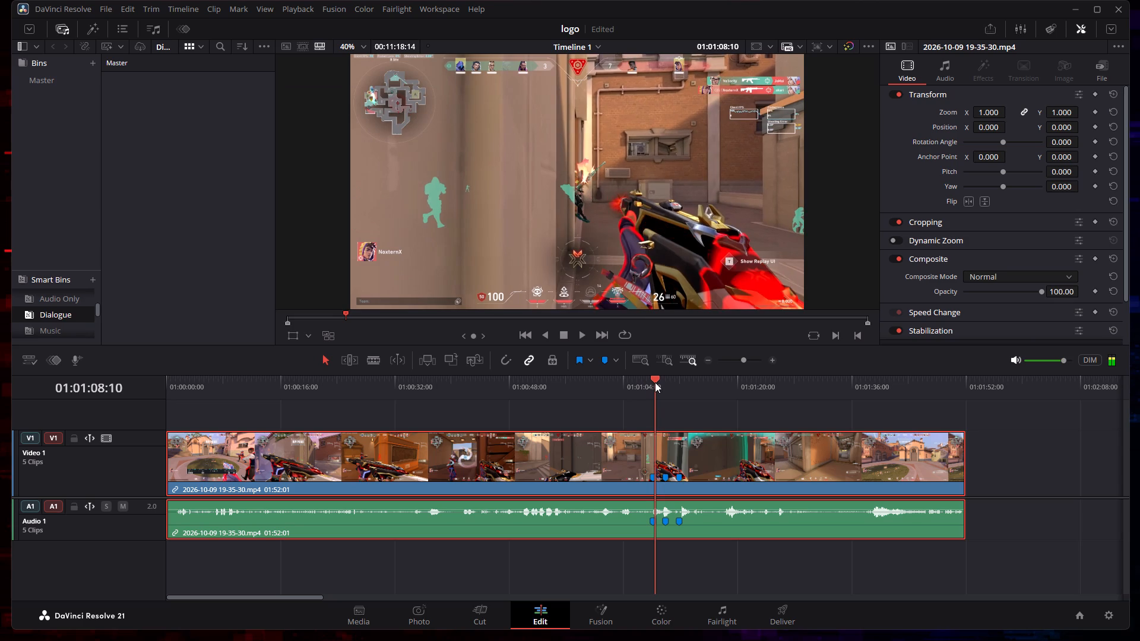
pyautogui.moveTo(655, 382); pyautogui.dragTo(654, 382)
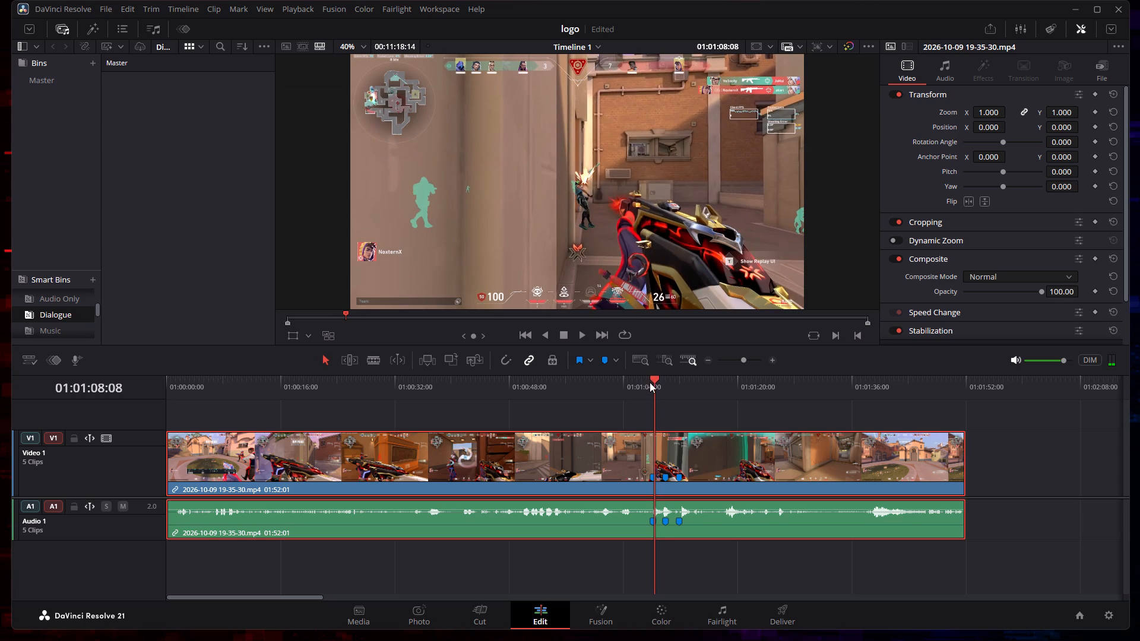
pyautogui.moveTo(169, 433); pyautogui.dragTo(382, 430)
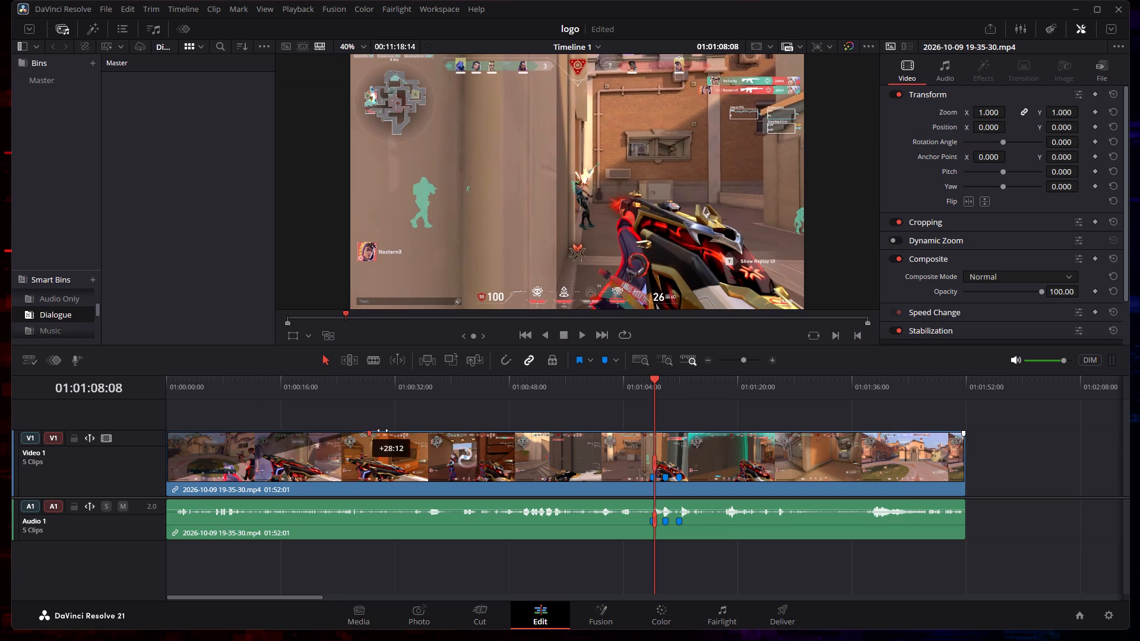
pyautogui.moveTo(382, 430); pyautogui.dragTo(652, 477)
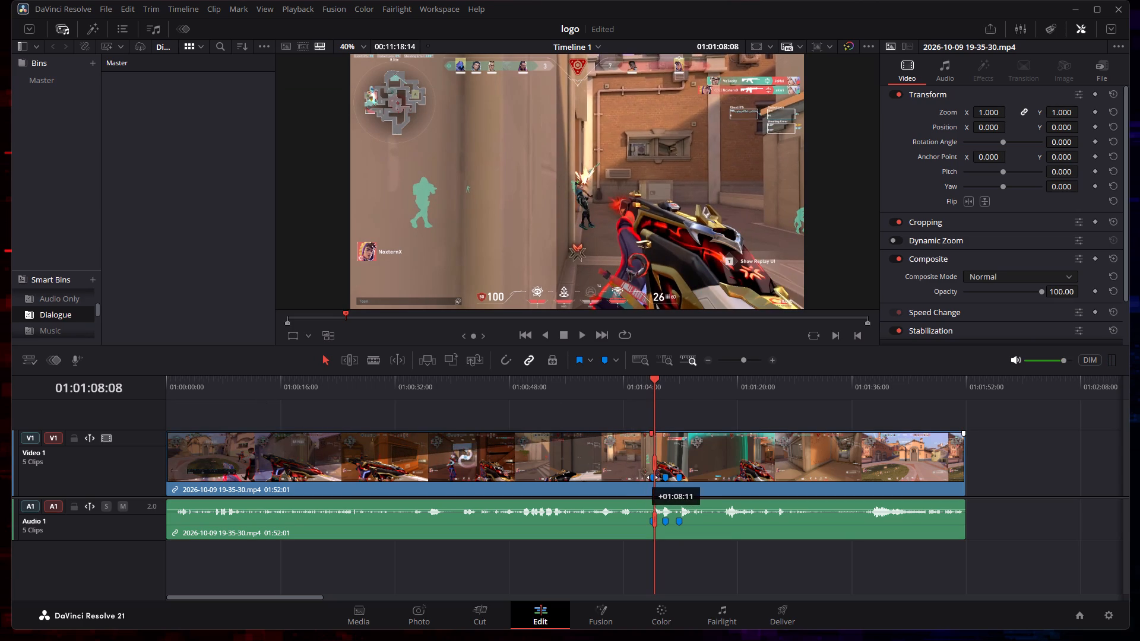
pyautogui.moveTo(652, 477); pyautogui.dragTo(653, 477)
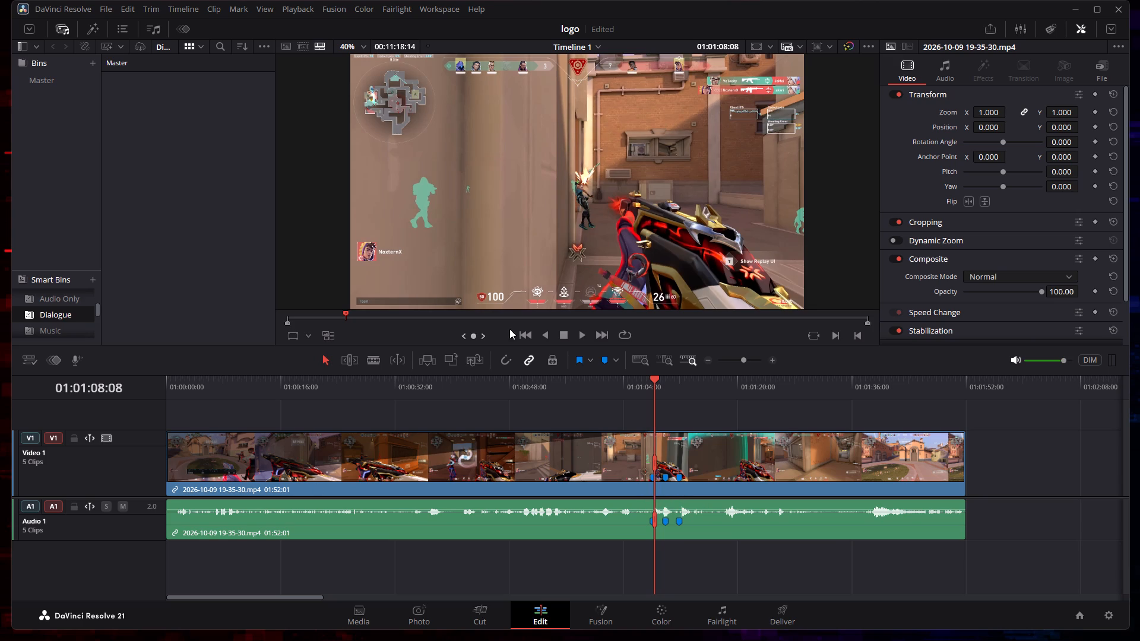
# Split the clip at the first marker, about 01:01:08:04, and delete the part before the cut without closing the gap.
pyautogui.click(353, 366)
pyautogui.click(380, 364)
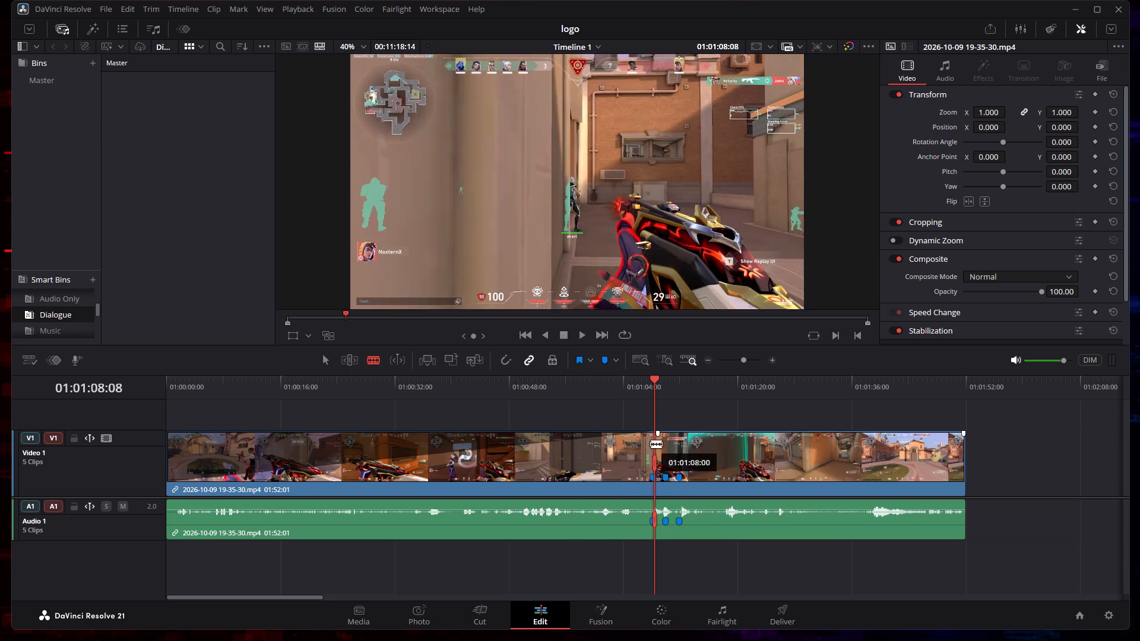
pyautogui.click(653, 443)
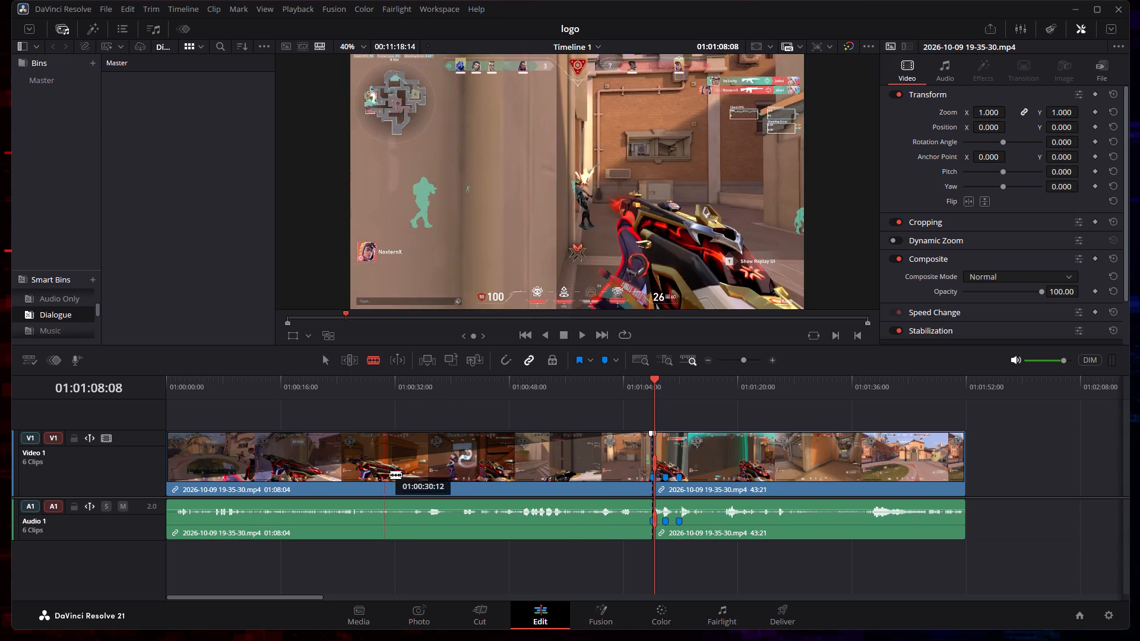
pyautogui.rightClick(389, 450)
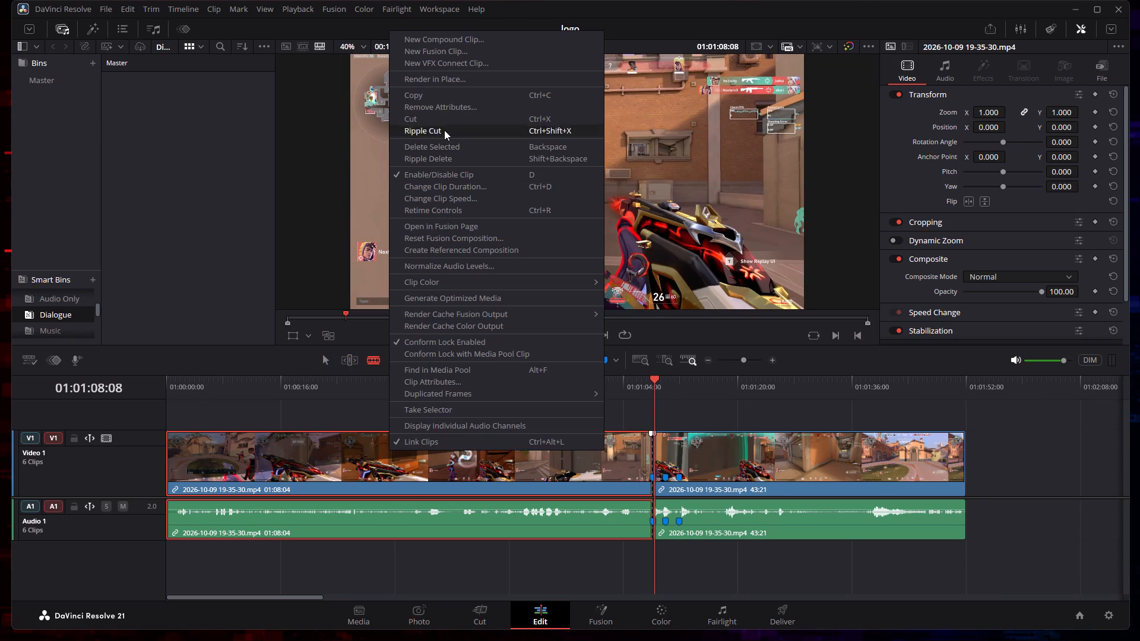
pyautogui.click(435, 148)
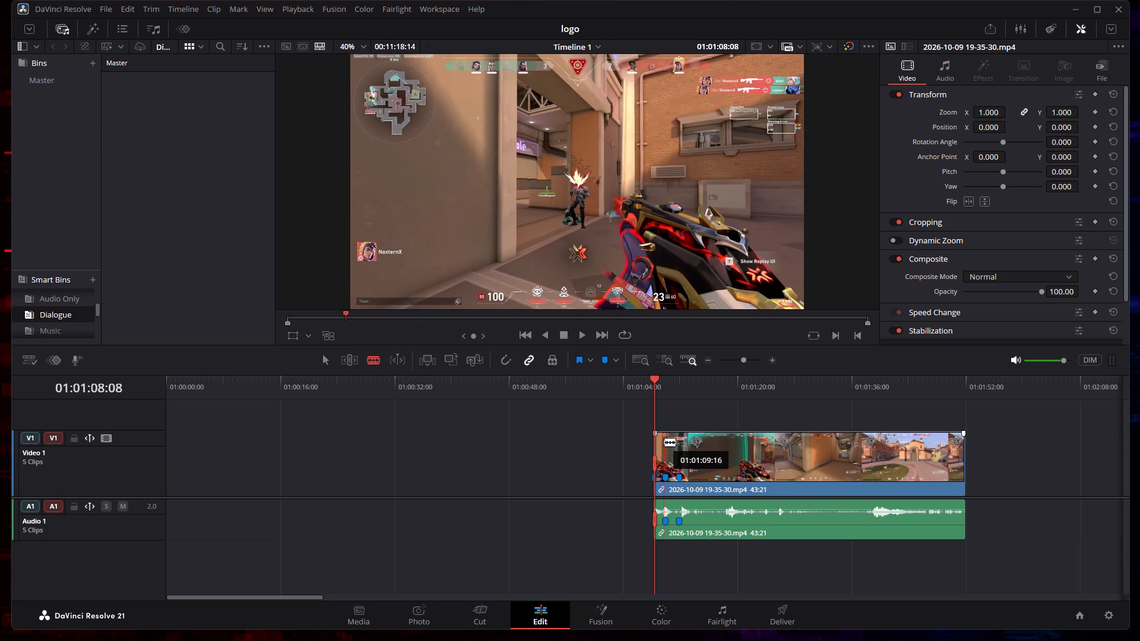
# Split the remaining clip near the second and third markers, at about 01:01:09:16 and 01:01:12:06.
pyautogui.click(664, 442)
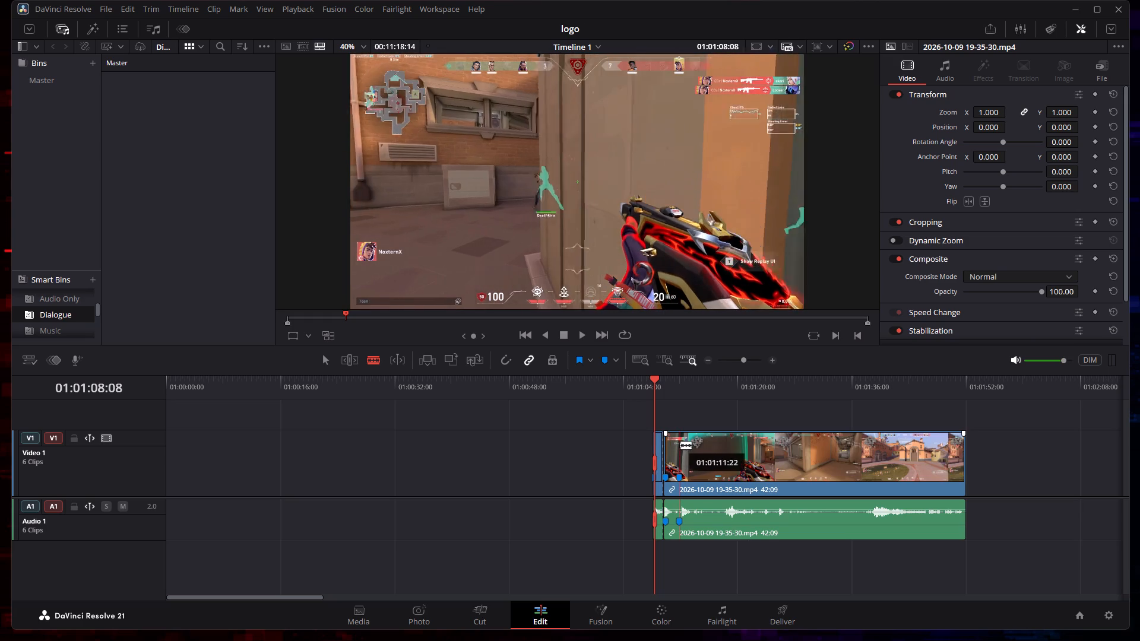
pyautogui.click(682, 445)
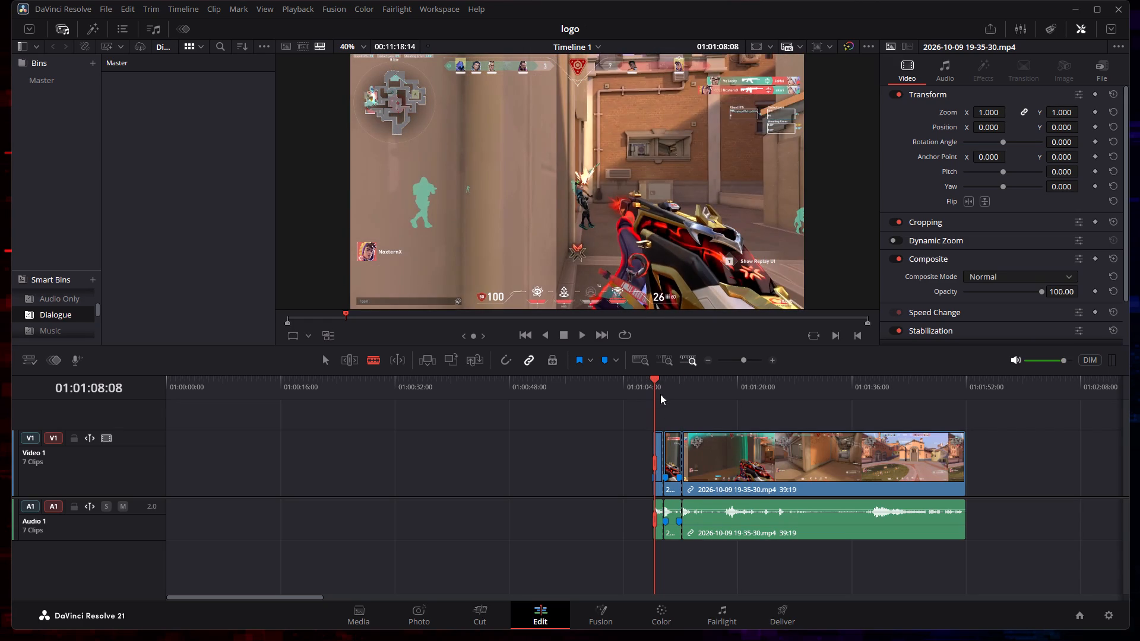
# Locate the end of the second kill and split the middle clip there, at about 01:01:11:02.
pyautogui.moveTo(655, 378); pyautogui.dragTo(666, 379)
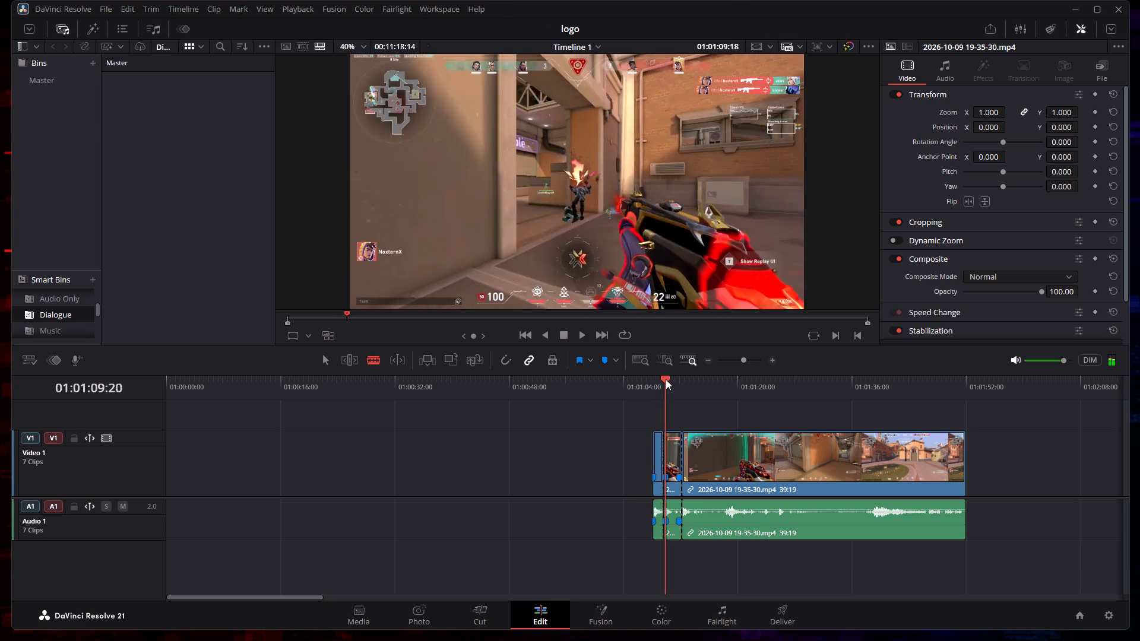
pyautogui.moveTo(666, 379); pyautogui.dragTo(686, 380)
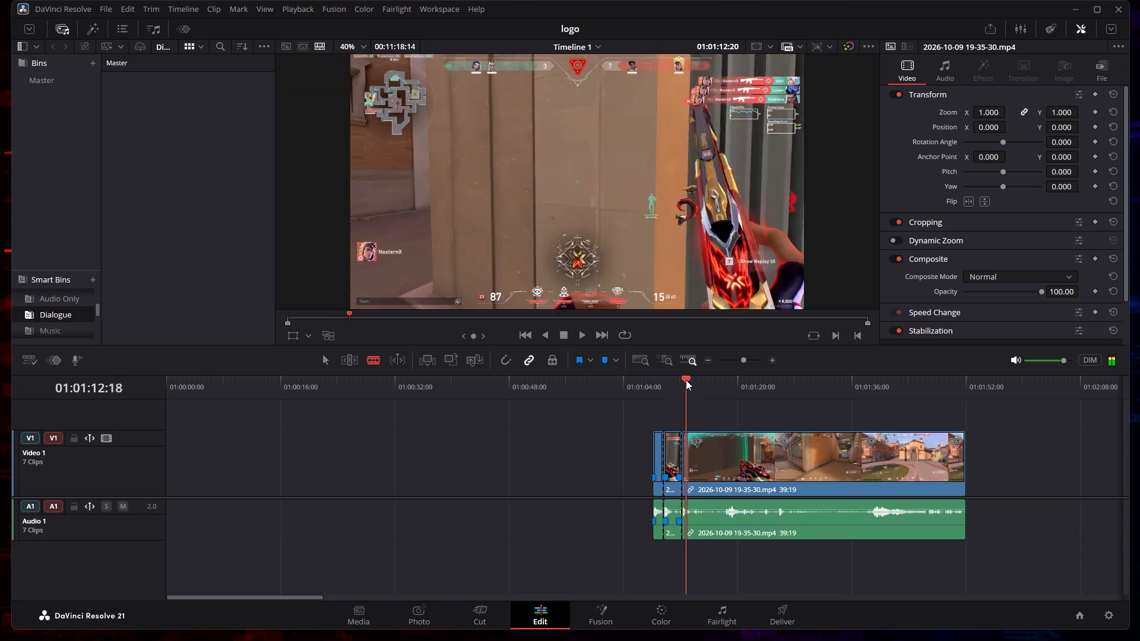
pyautogui.moveTo(686, 380); pyautogui.dragTo(679, 380)
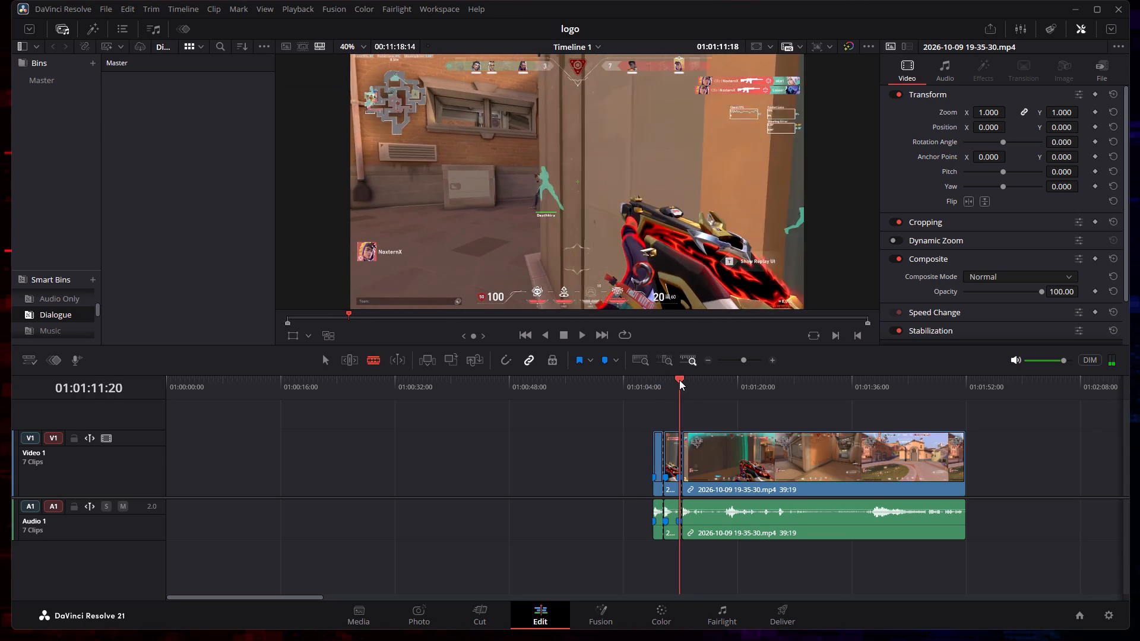
pyautogui.moveTo(679, 380); pyautogui.dragTo(679, 380)
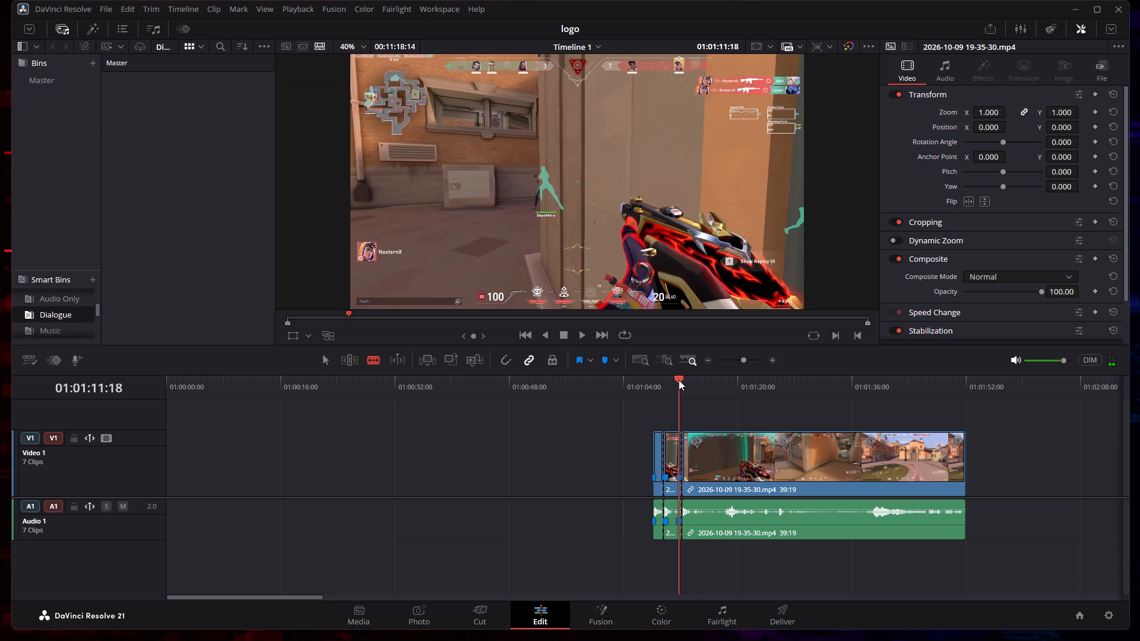
pyautogui.moveTo(679, 380); pyautogui.dragTo(677, 380)
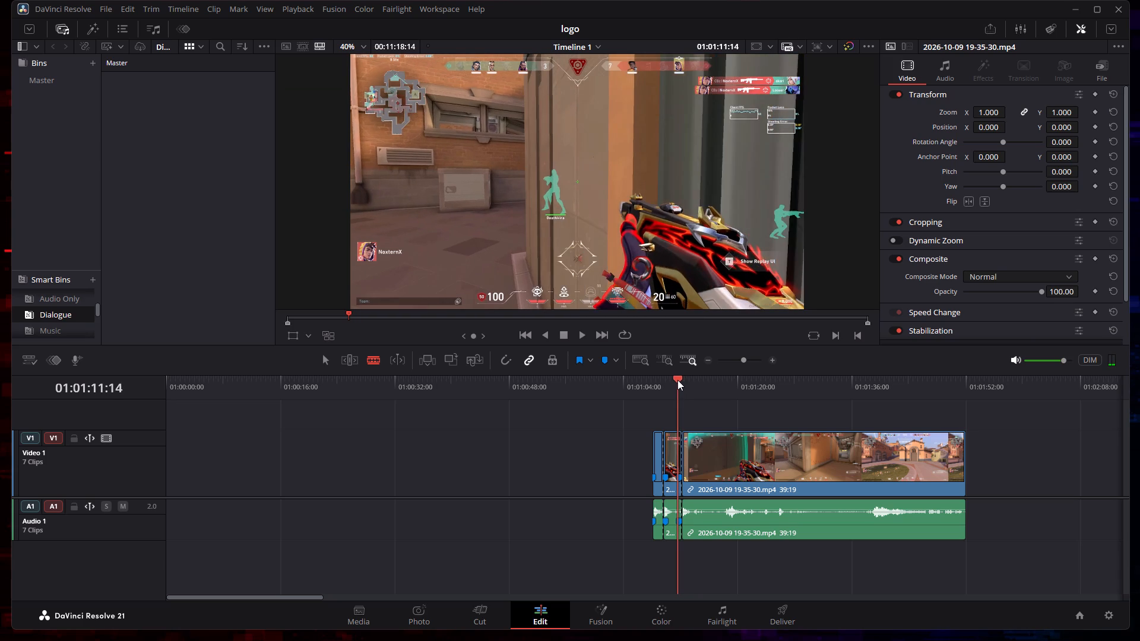
pyautogui.moveTo(677, 380); pyautogui.dragTo(676, 379)
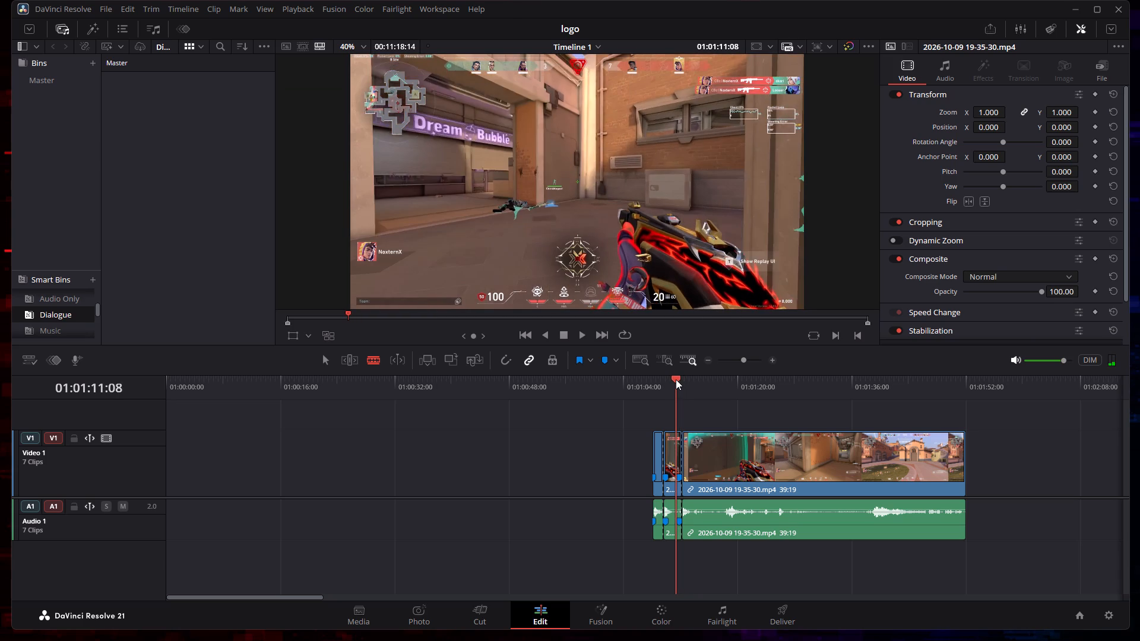
pyautogui.moveTo(676, 379); pyautogui.dragTo(675, 379)
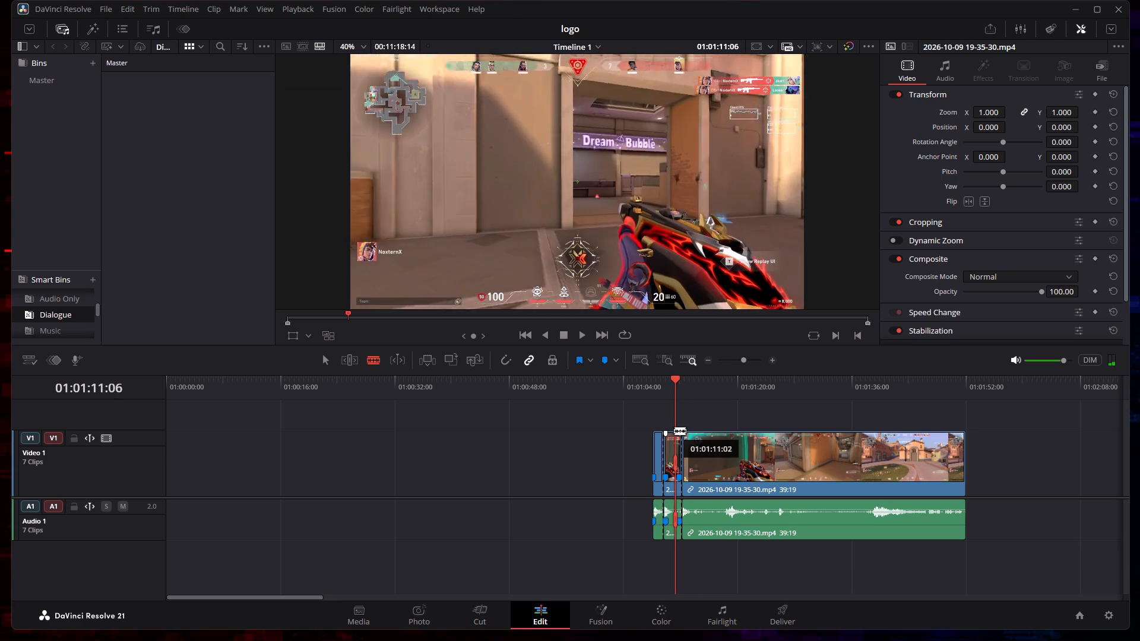
pyautogui.click(673, 430)
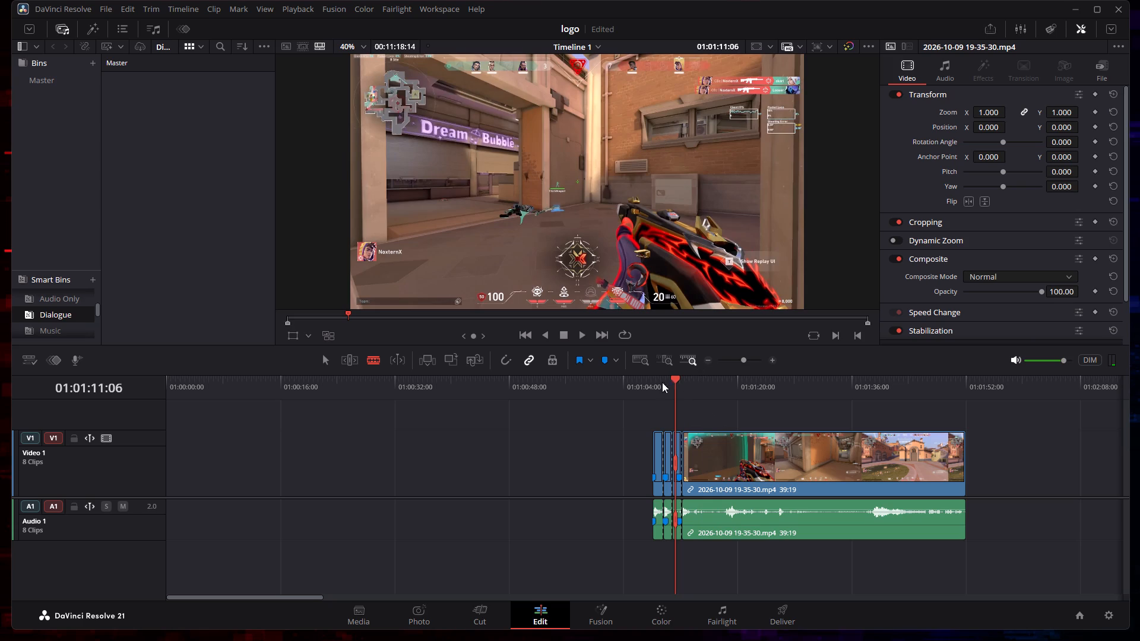
# Move the second-kill clip, from about 01:01:09:16 to 01:01:11:02, to the start of Timeline 1 on Video 1.
pyautogui.moveTo(674, 379); pyautogui.dragTo(560, 381)
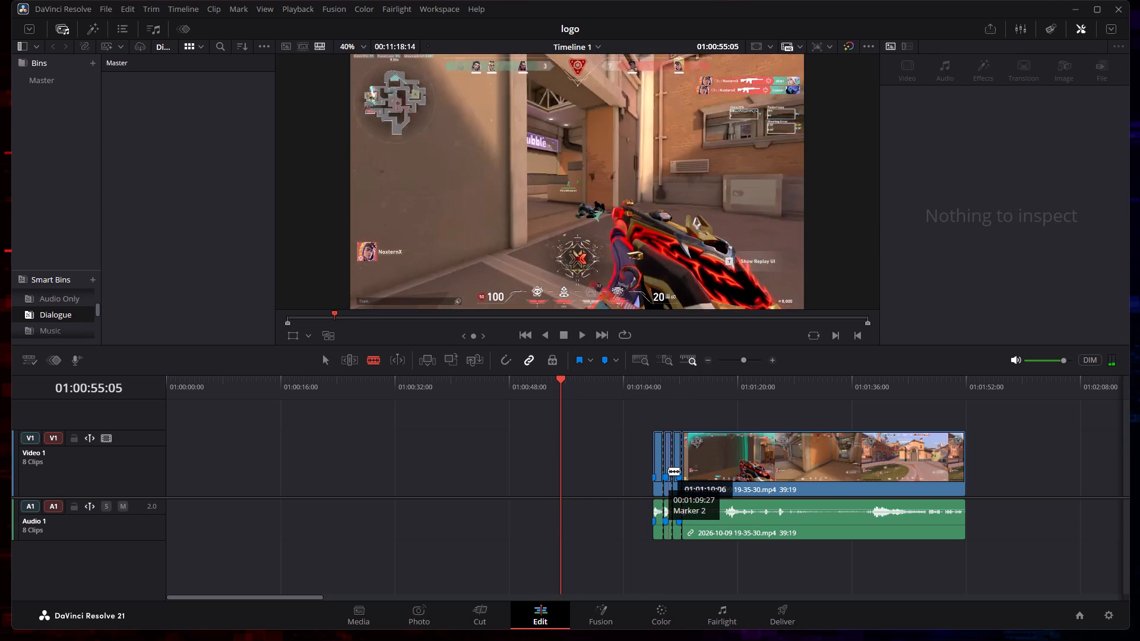
pyautogui.click(330, 358)
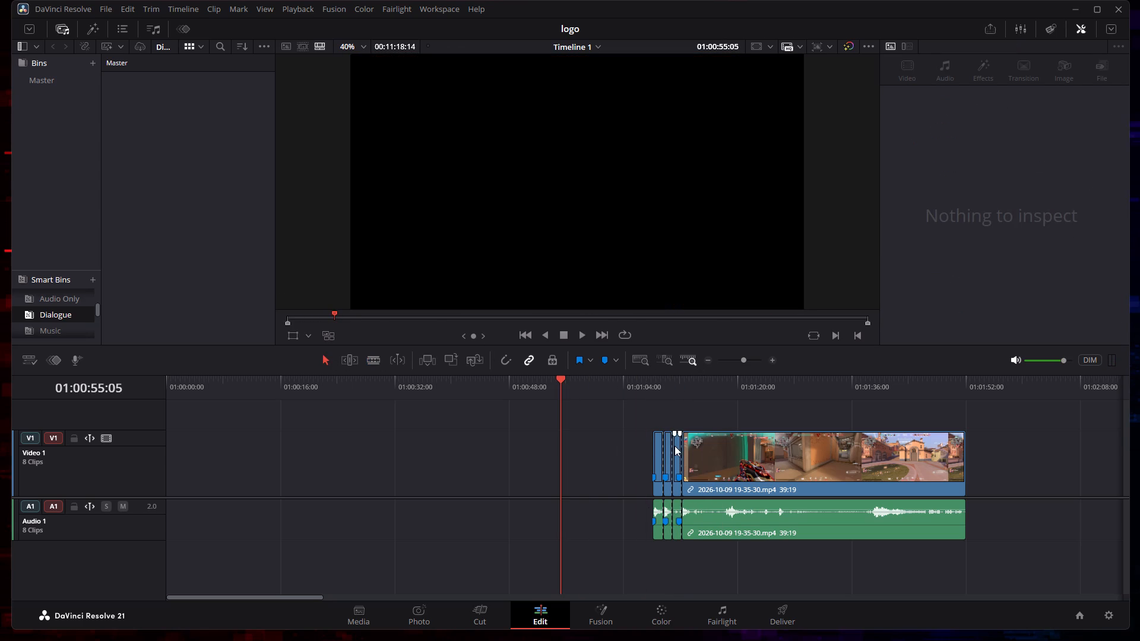
pyautogui.moveTo(666, 446); pyautogui.dragTo(176, 429)
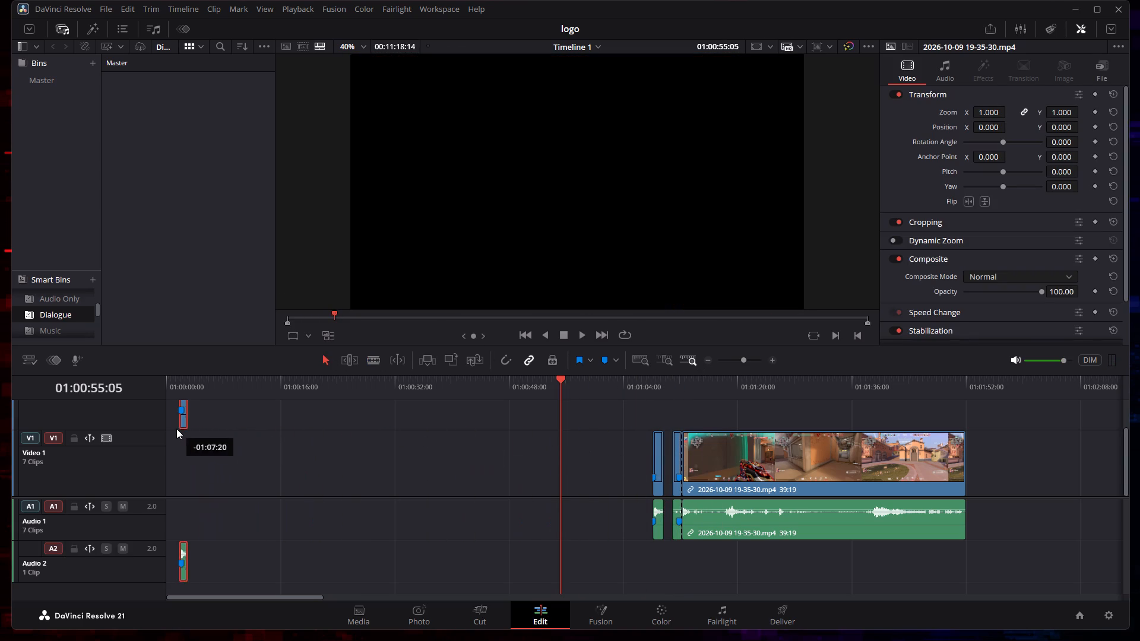
pyautogui.moveTo(176, 429); pyautogui.dragTo(172, 442)
pyautogui.click(175, 458)
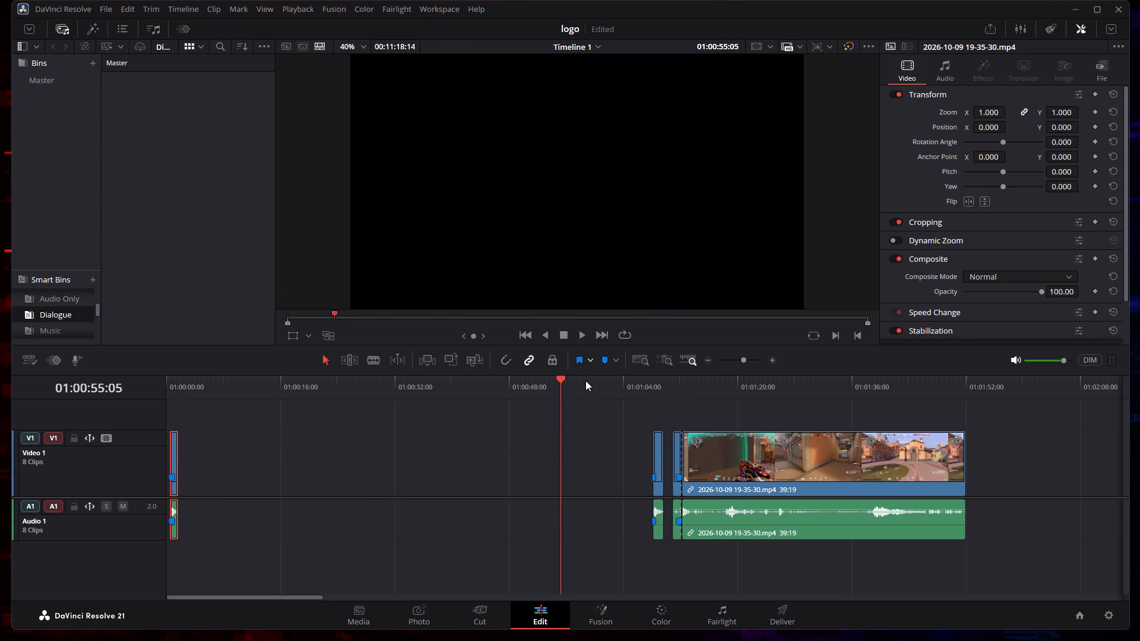
# Play and scrub through the second-kill clip at the timeline start, and split it right after the kill, at about 01:00:00:17.
pyautogui.moveTo(561, 386); pyautogui.dragTo(139, 388)
pyautogui.click(581, 338)
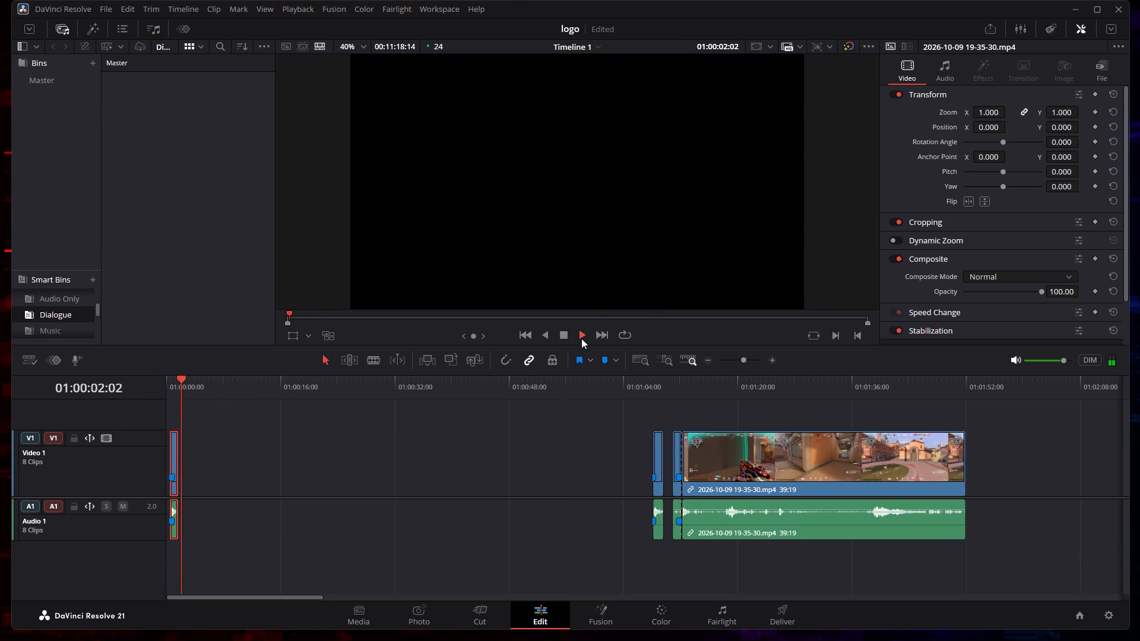
pyautogui.moveTo(196, 379); pyautogui.dragTo(171, 380)
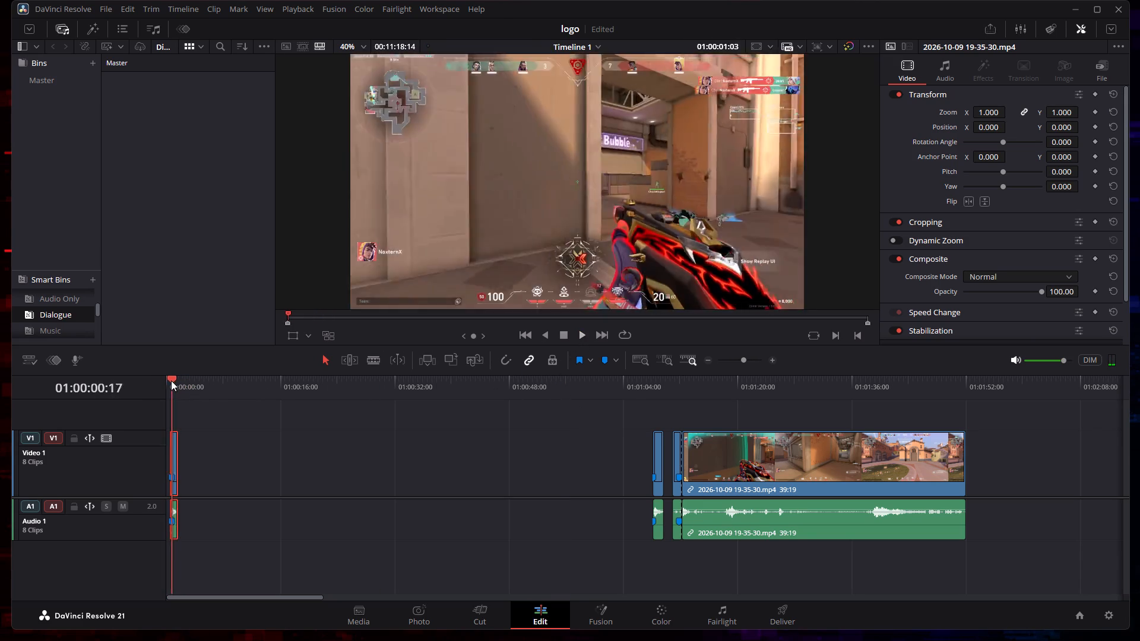
pyautogui.moveTo(171, 380); pyautogui.dragTo(173, 381)
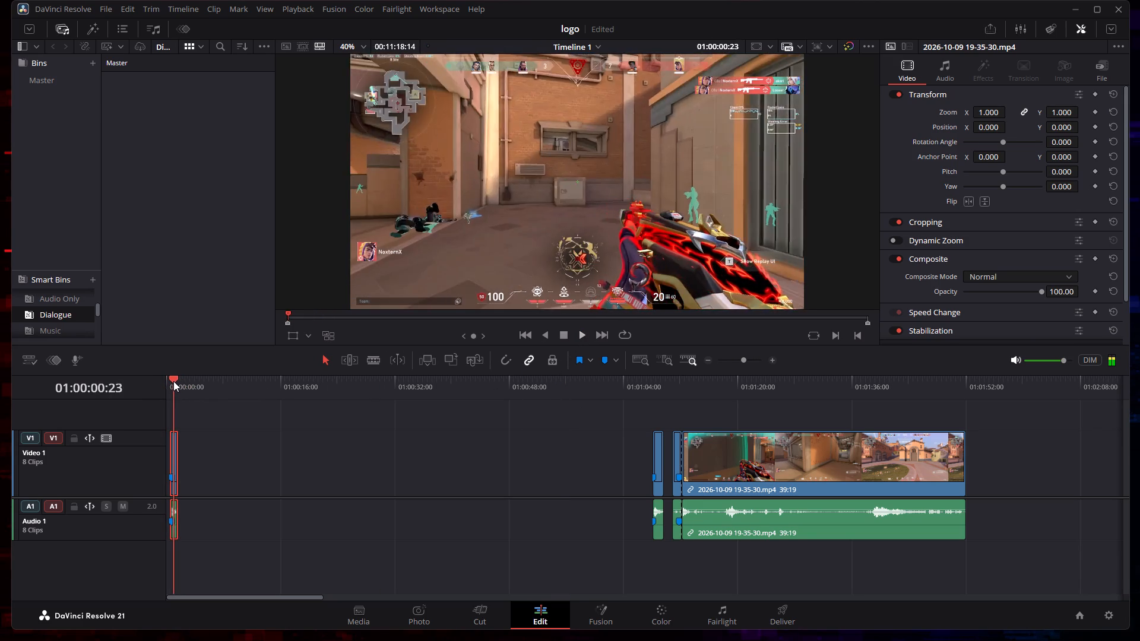
pyautogui.moveTo(173, 381); pyautogui.dragTo(179, 382)
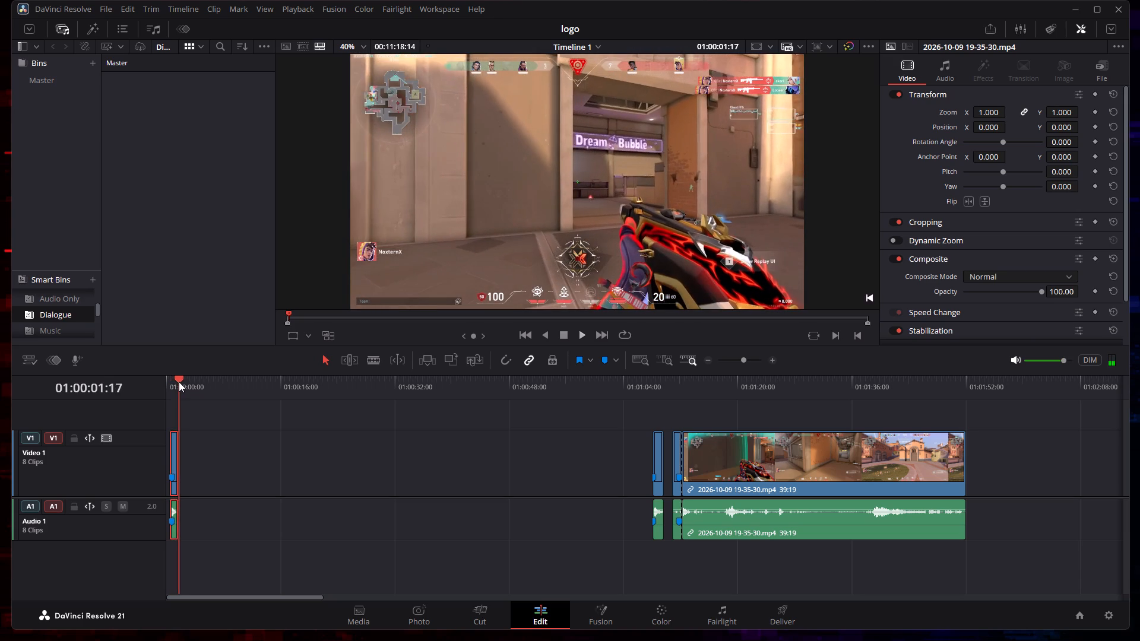
pyautogui.moveTo(179, 382); pyautogui.dragTo(173, 382)
pyautogui.click(173, 382)
pyautogui.click(567, 334)
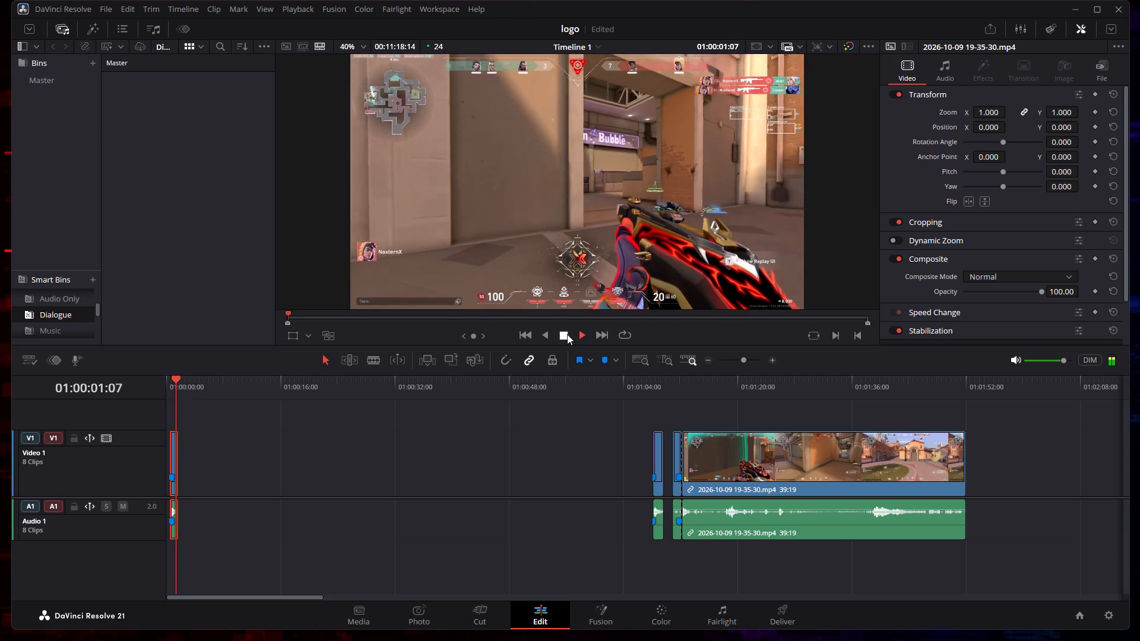
pyautogui.scroll(3, 207, 483)
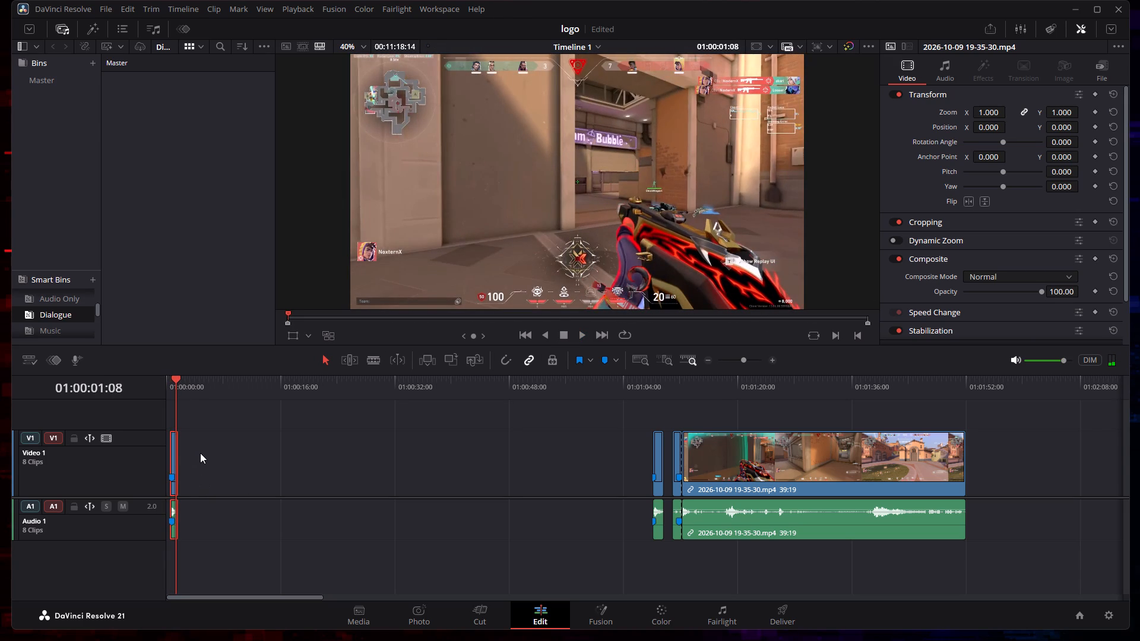
pyautogui.keyDown('ctrl'); pyautogui.scroll(3, 200, 453); pyautogui.keyUp('ctrl')
pyautogui.click(176, 379)
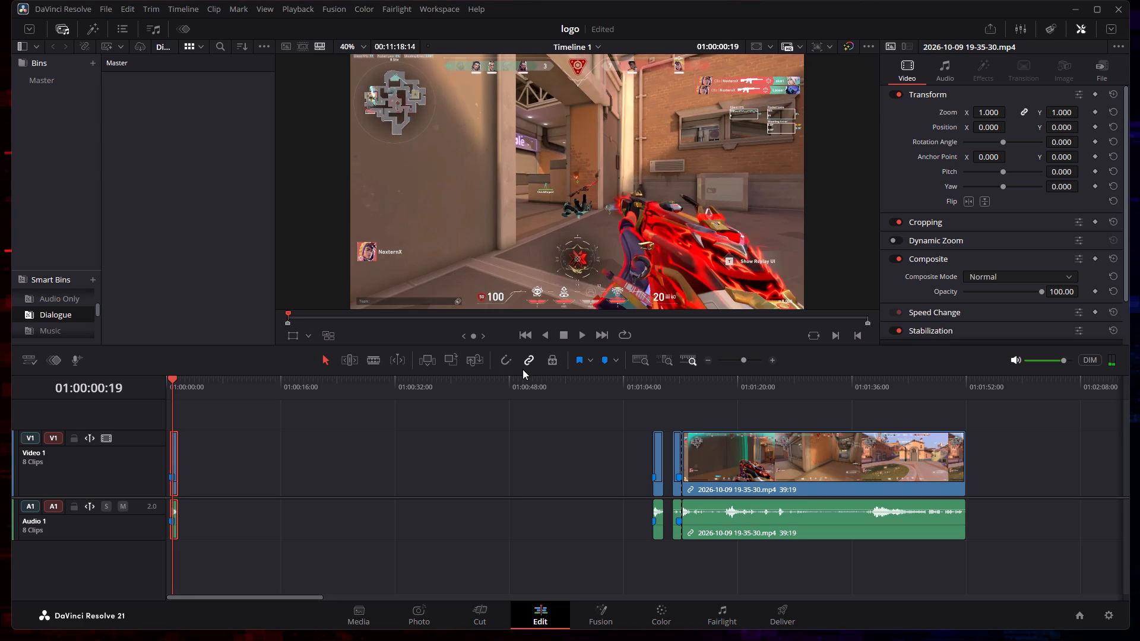
pyautogui.click(377, 360)
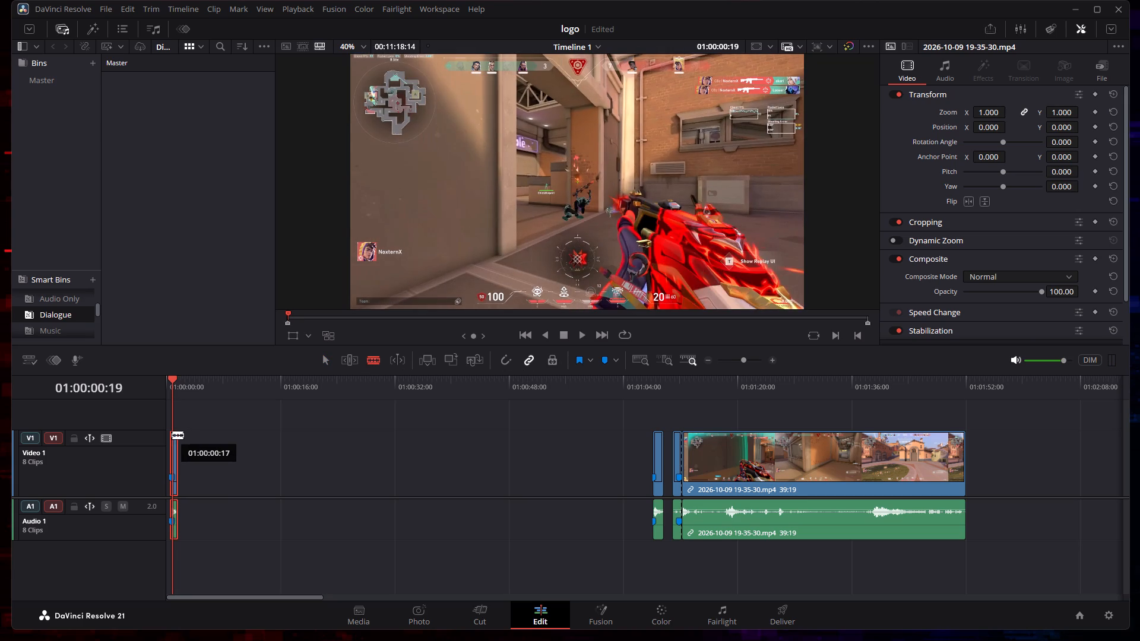
pyautogui.click(172, 434)
# Pull the part after the cut away from the timeline start and delete it without closing the gap.
pyautogui.moveTo(175, 379); pyautogui.dragTo(248, 386)
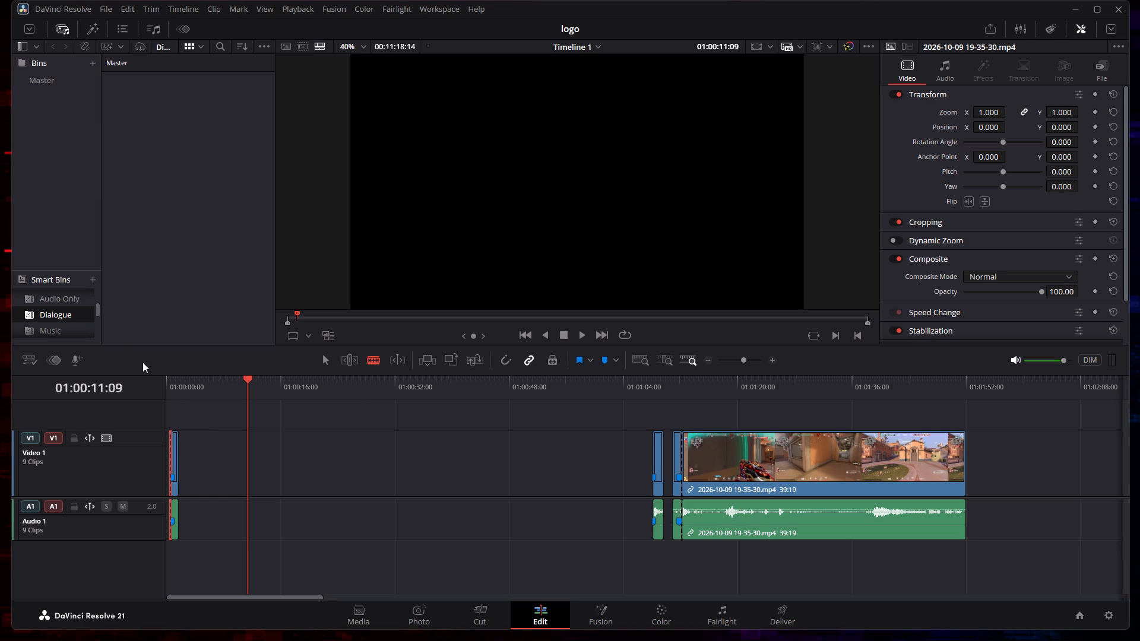
pyautogui.click(327, 359)
pyautogui.moveTo(174, 455); pyautogui.dragTo(236, 457)
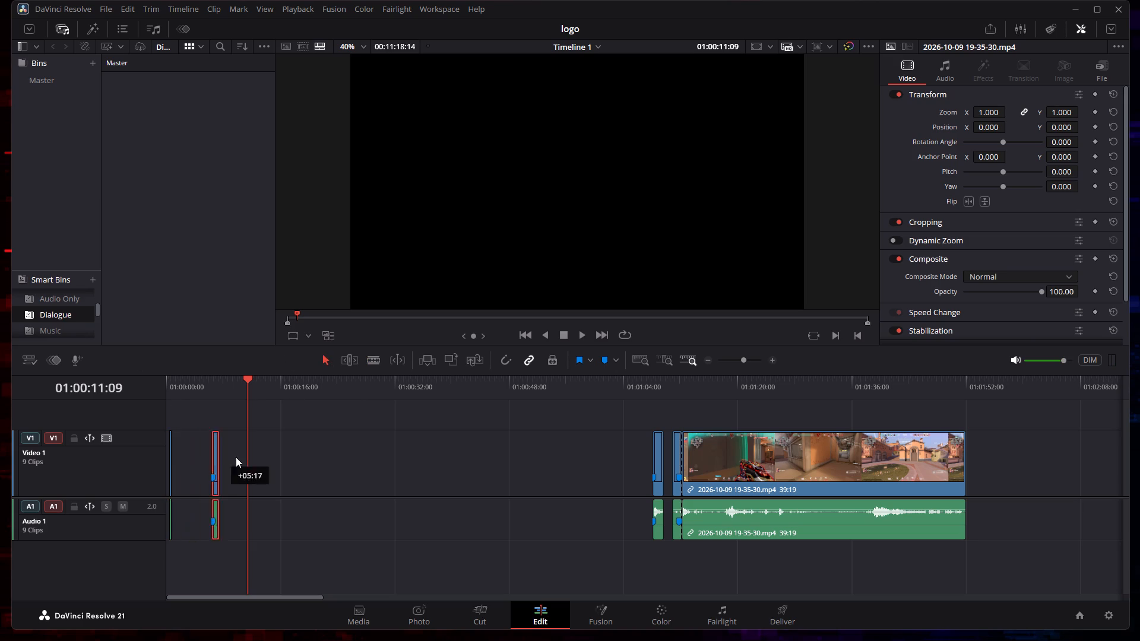
pyautogui.moveTo(236, 457); pyautogui.dragTo(259, 453)
pyautogui.rightClick(261, 462)
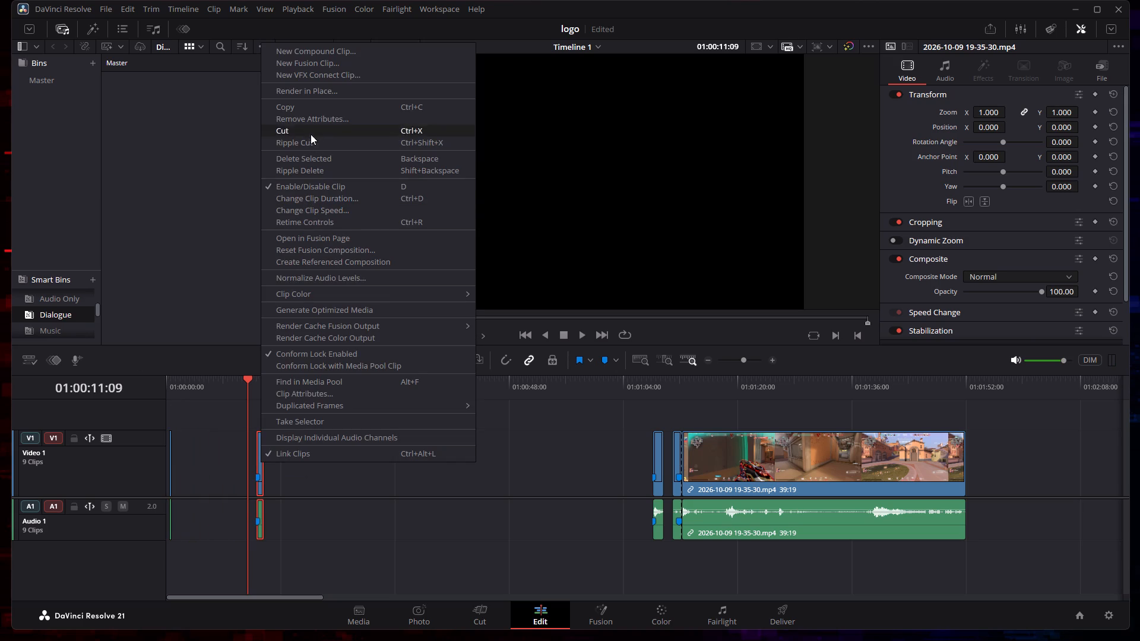
pyautogui.click(311, 160)
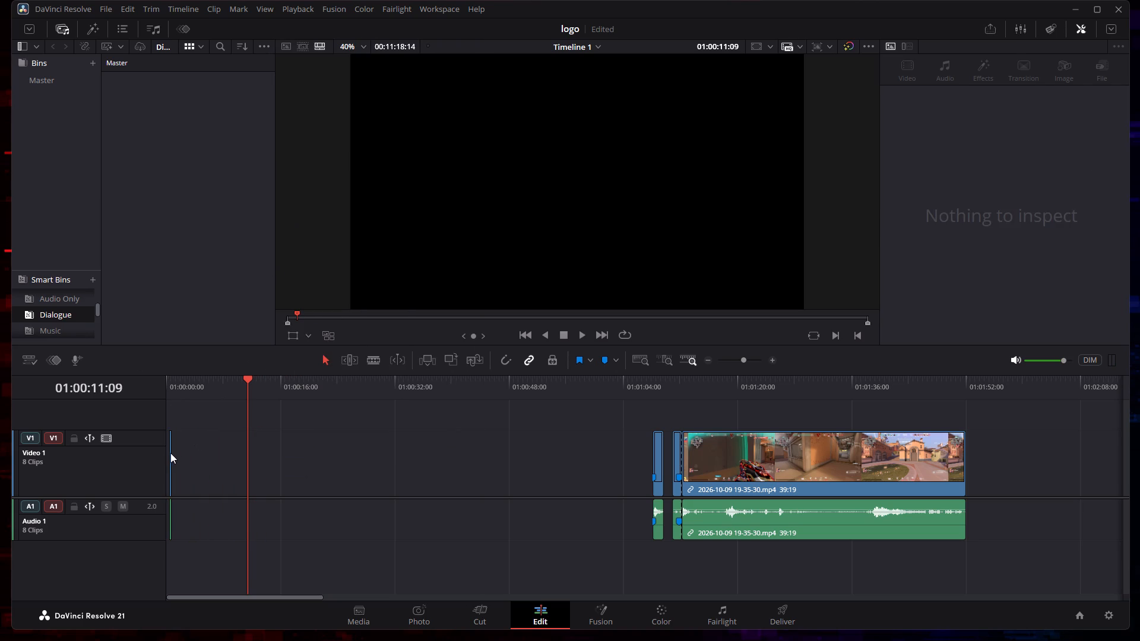
# Play back the short second-kill clip from the start of the timeline to check the trimmed moment.
pyautogui.click(170, 453)
pyautogui.moveTo(170, 453); pyautogui.dragTo(252, 456)
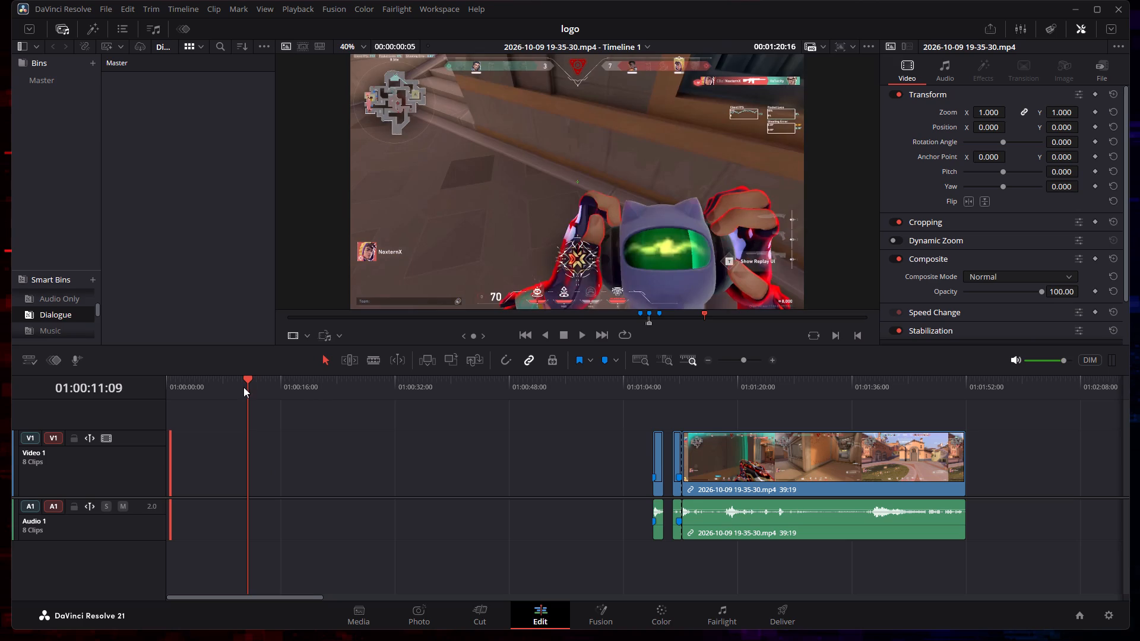
pyautogui.moveTo(249, 382); pyautogui.dragTo(121, 383)
pyautogui.click(578, 336)
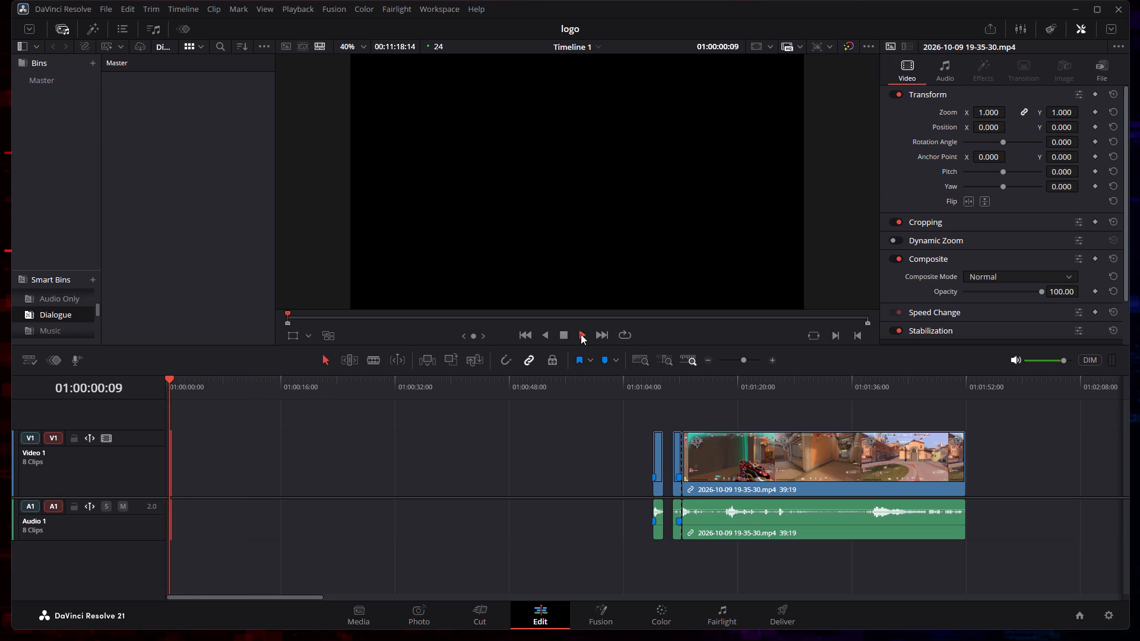
pyautogui.moveTo(183, 376); pyautogui.dragTo(114, 374)
pyautogui.click(582, 335)
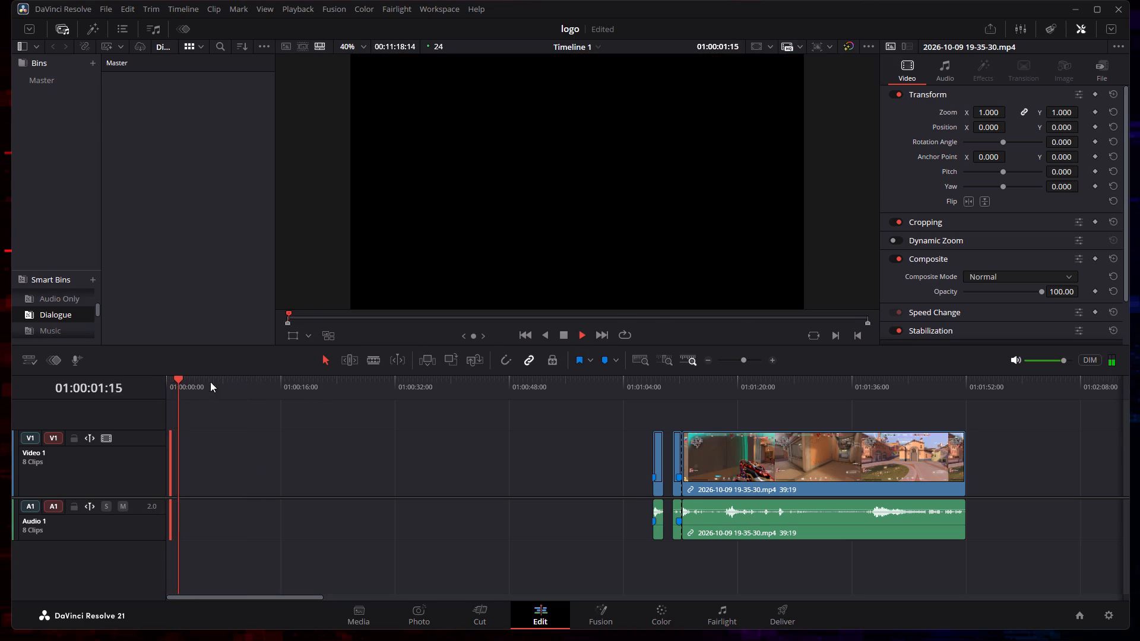
pyautogui.moveTo(179, 380); pyautogui.dragTo(137, 379)
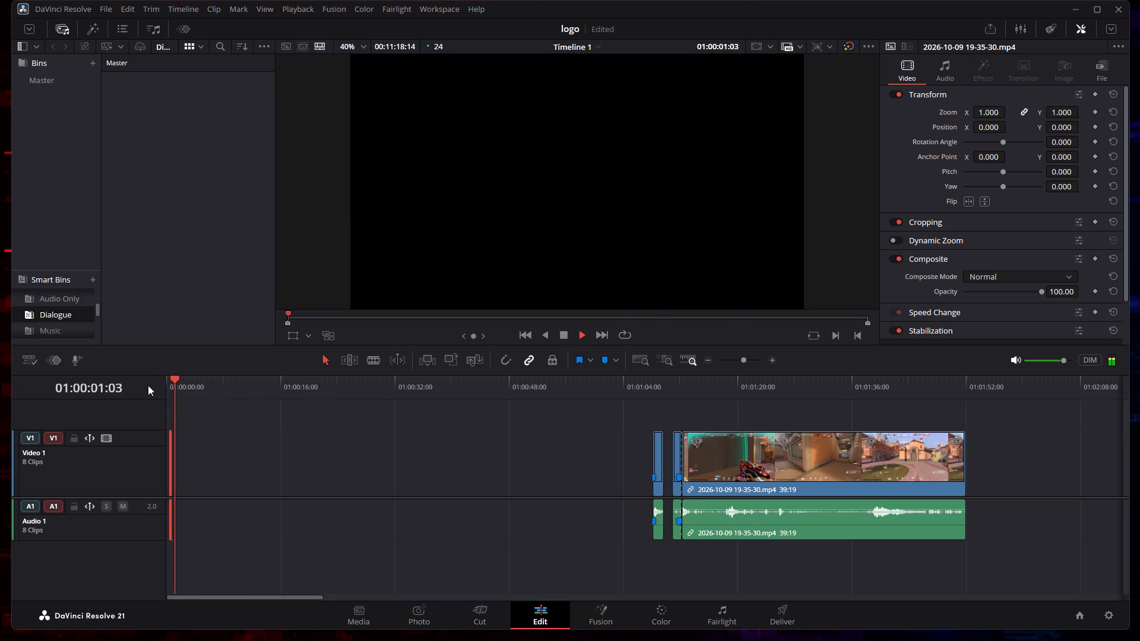
# Scrub through the first-kill clip starting near 01:01:08 and split it right after the kill, at about 01:01:08:18.
pyautogui.click(661, 459)
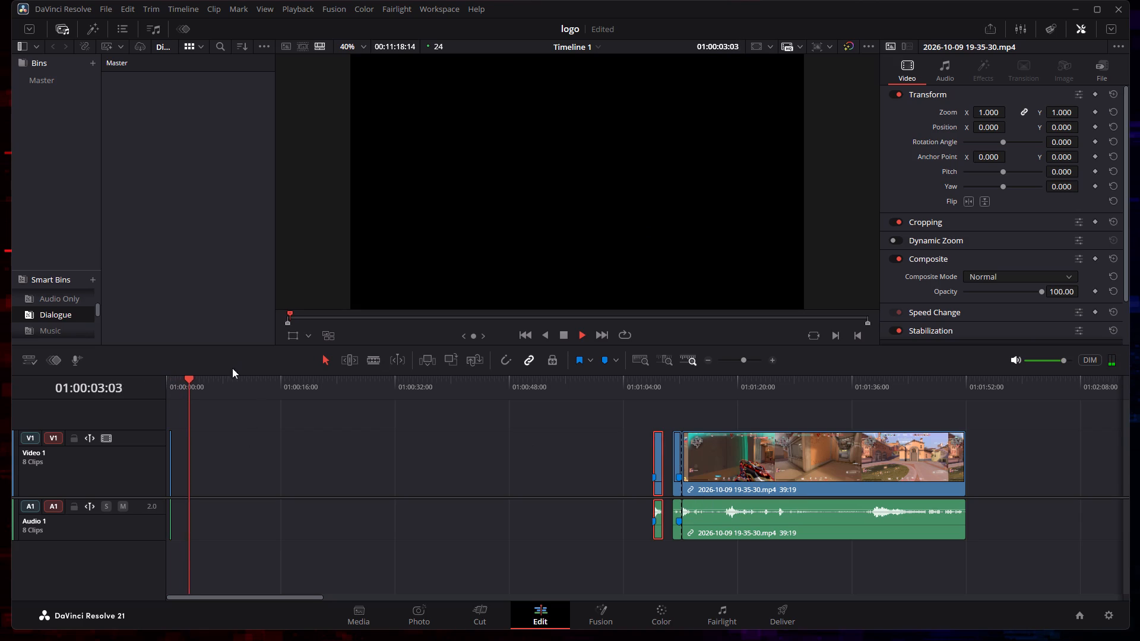
pyautogui.moveTo(194, 379); pyautogui.dragTo(650, 399)
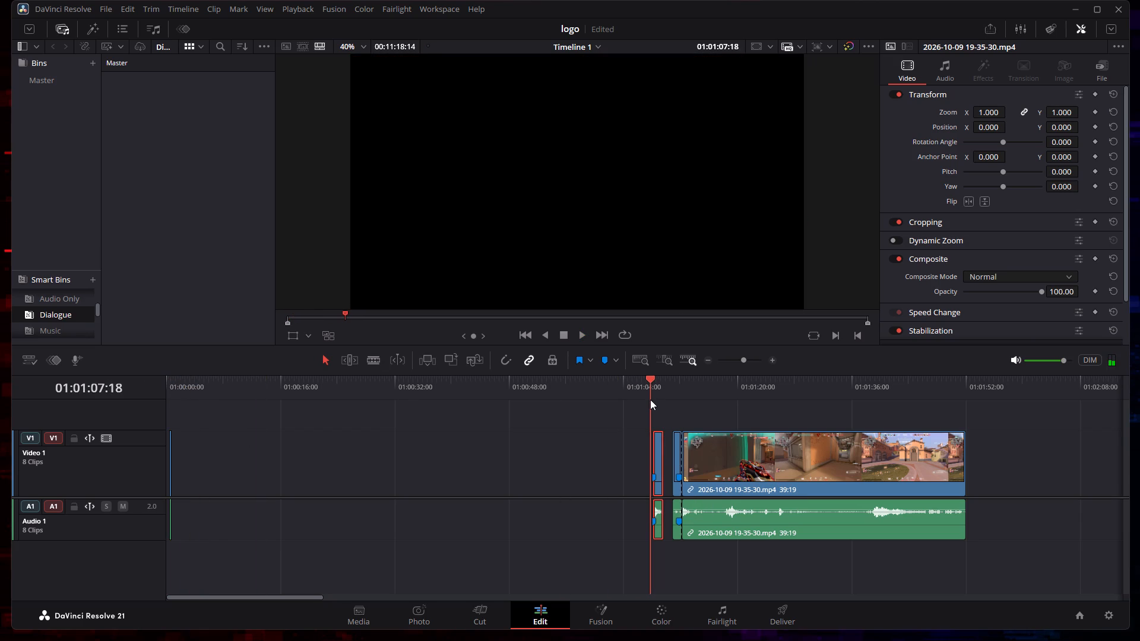
pyautogui.moveTo(650, 399); pyautogui.dragTo(654, 399)
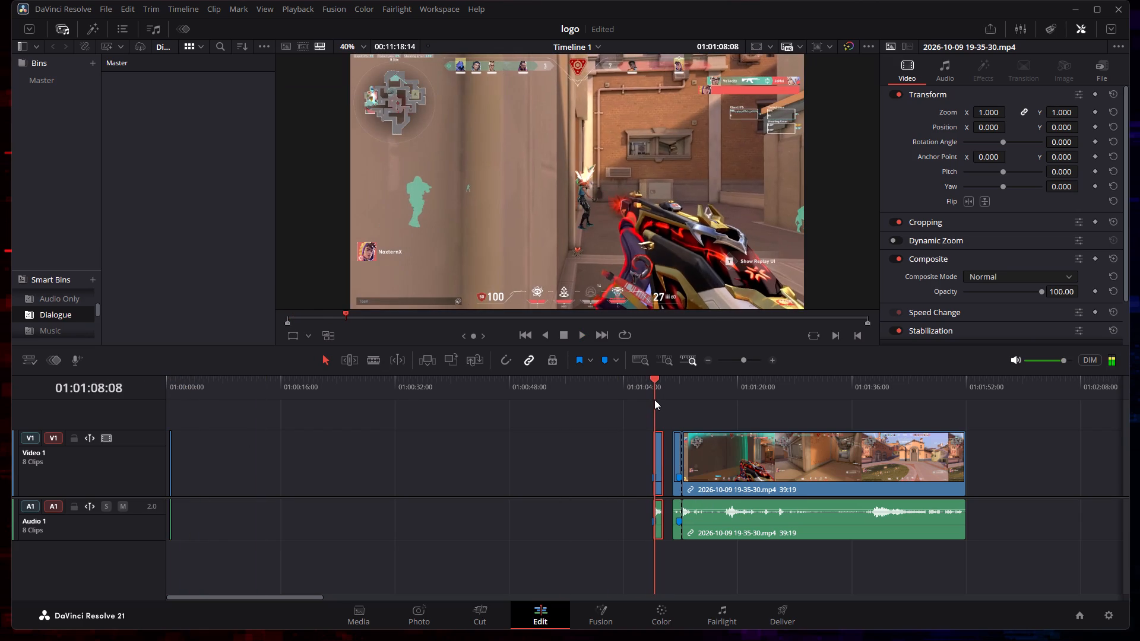
pyautogui.moveTo(654, 399); pyautogui.dragTo(657, 399)
pyautogui.moveTo(663, 379); pyautogui.dragTo(651, 380)
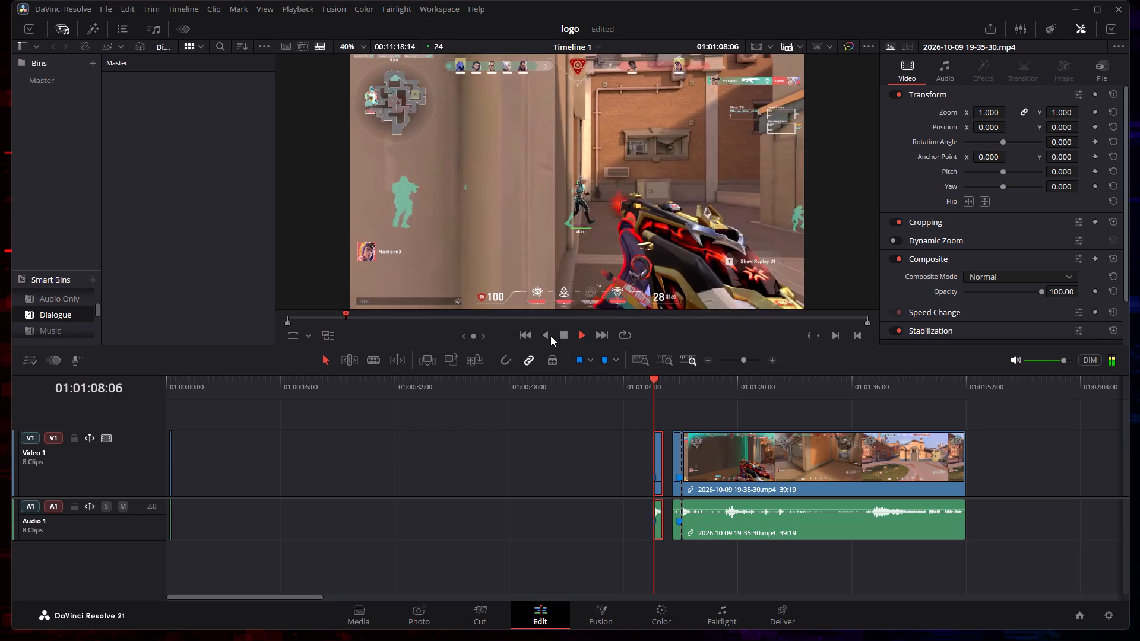
pyautogui.click(558, 336)
pyautogui.click(376, 363)
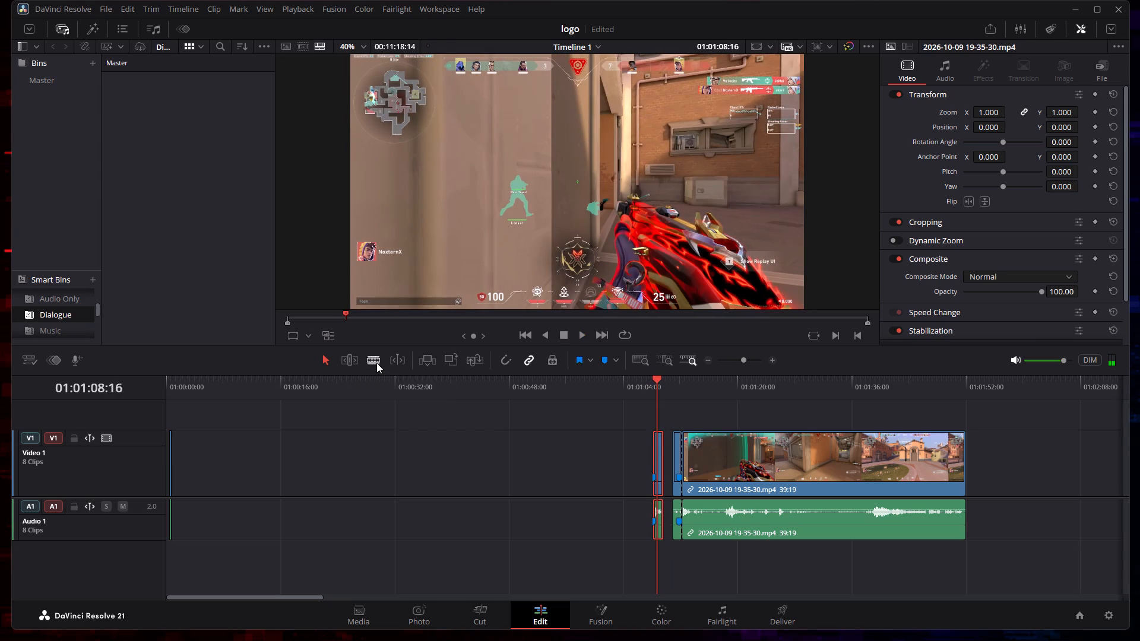
pyautogui.click(656, 437)
pyautogui.moveTo(657, 383); pyautogui.dragTo(650, 383)
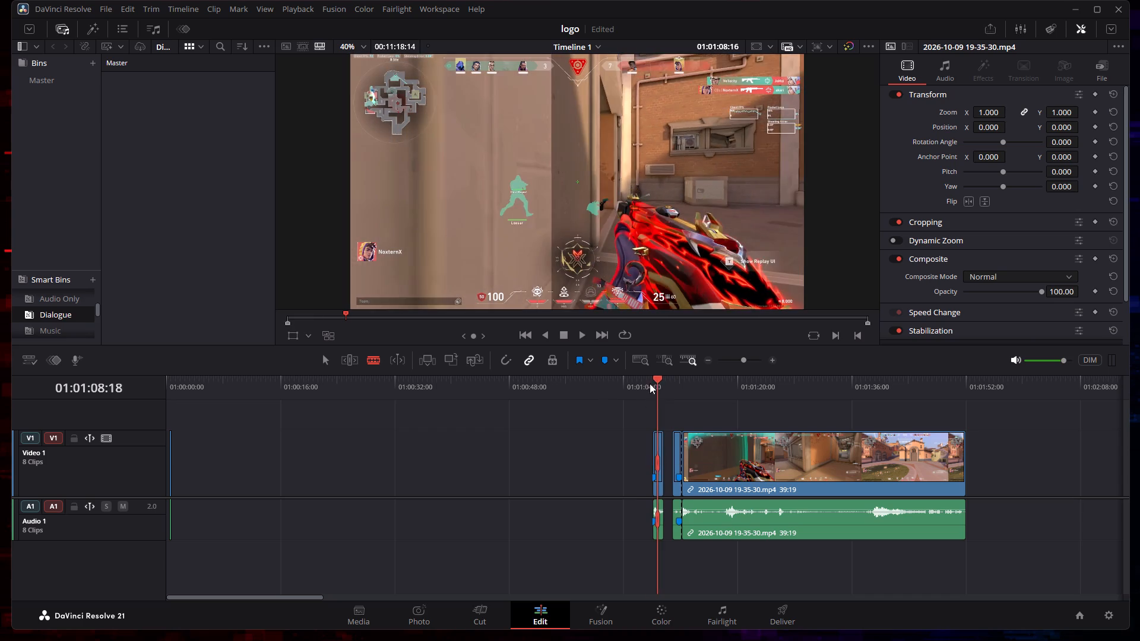
# Split the first-kill clip right after the kill, at about 01:01:08:18, and delete the trailing part without closing the gap.
pyautogui.moveTo(650, 383); pyautogui.dragTo(562, 382)
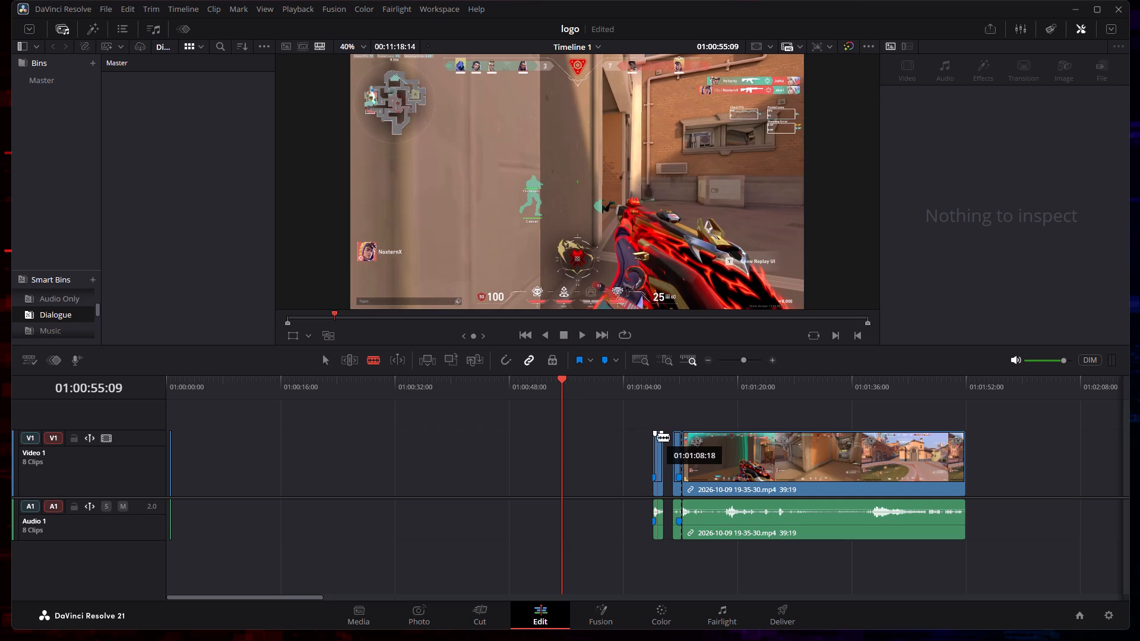
pyautogui.click(657, 437)
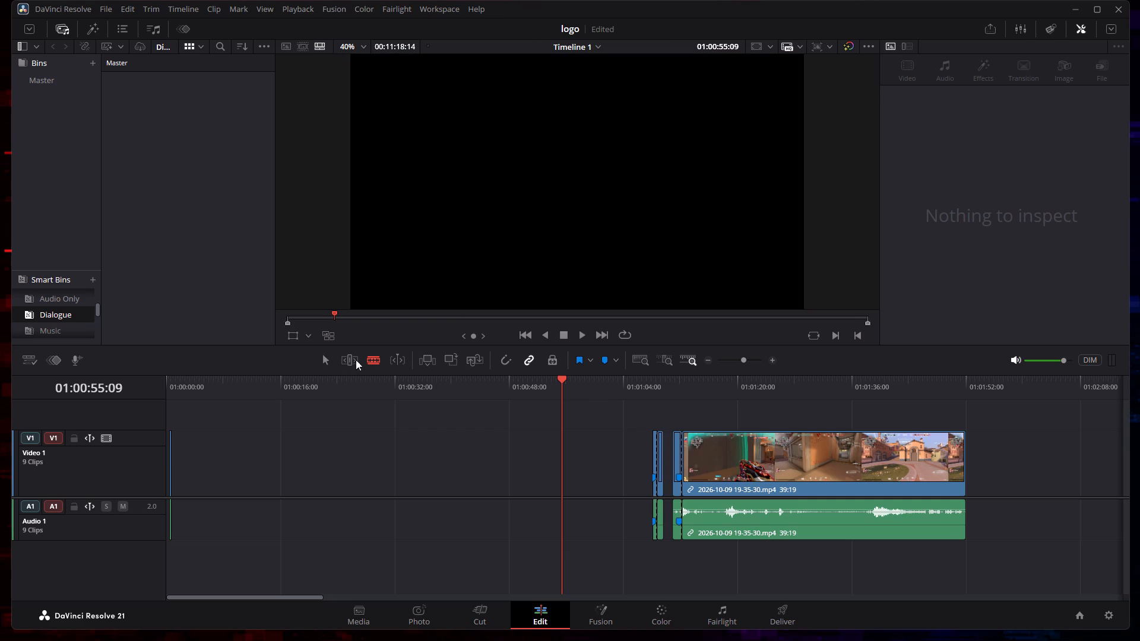
pyautogui.click(328, 354)
pyautogui.moveTo(661, 445); pyautogui.dragTo(553, 442)
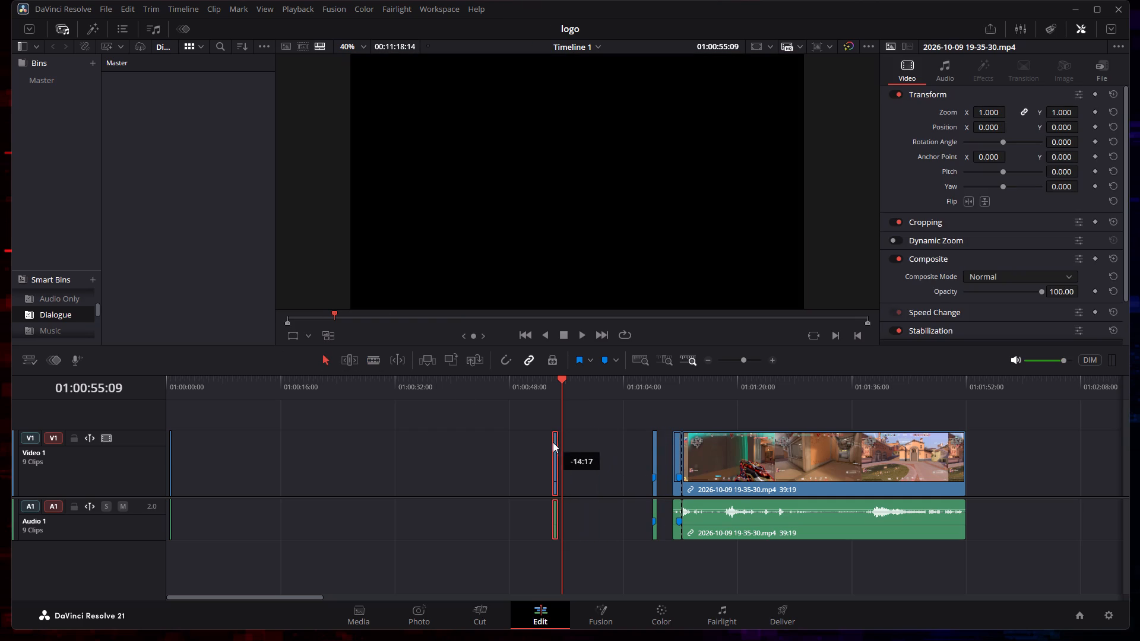
pyautogui.moveTo(553, 442); pyautogui.dragTo(552, 442)
pyautogui.rightClick(548, 453)
pyautogui.click(602, 154)
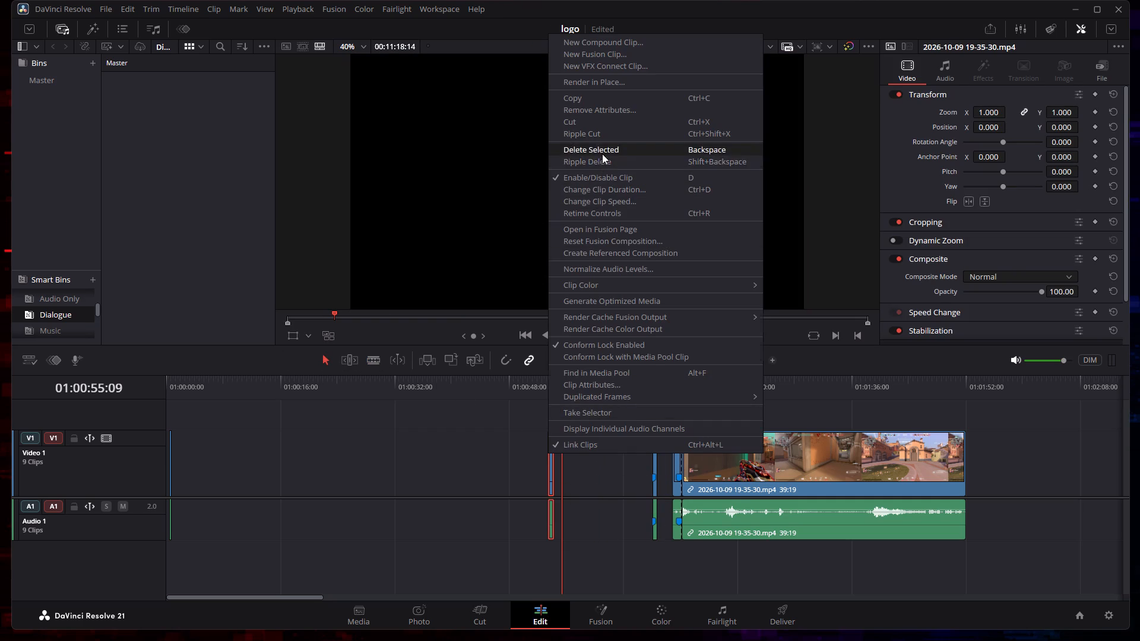
# Move the short first-kill clip to the very start of the timeline, at 01:00:00:00.
pyautogui.moveTo(654, 450); pyautogui.dragTo(167, 449)
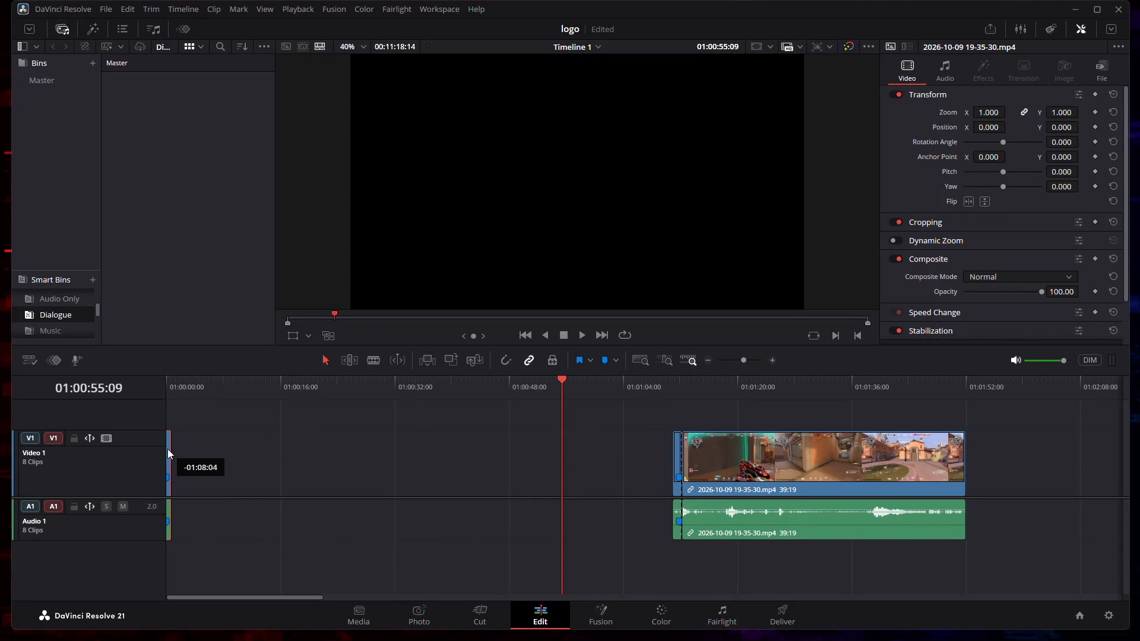
pyautogui.moveTo(167, 449); pyautogui.dragTo(163, 448)
pyautogui.click(172, 435)
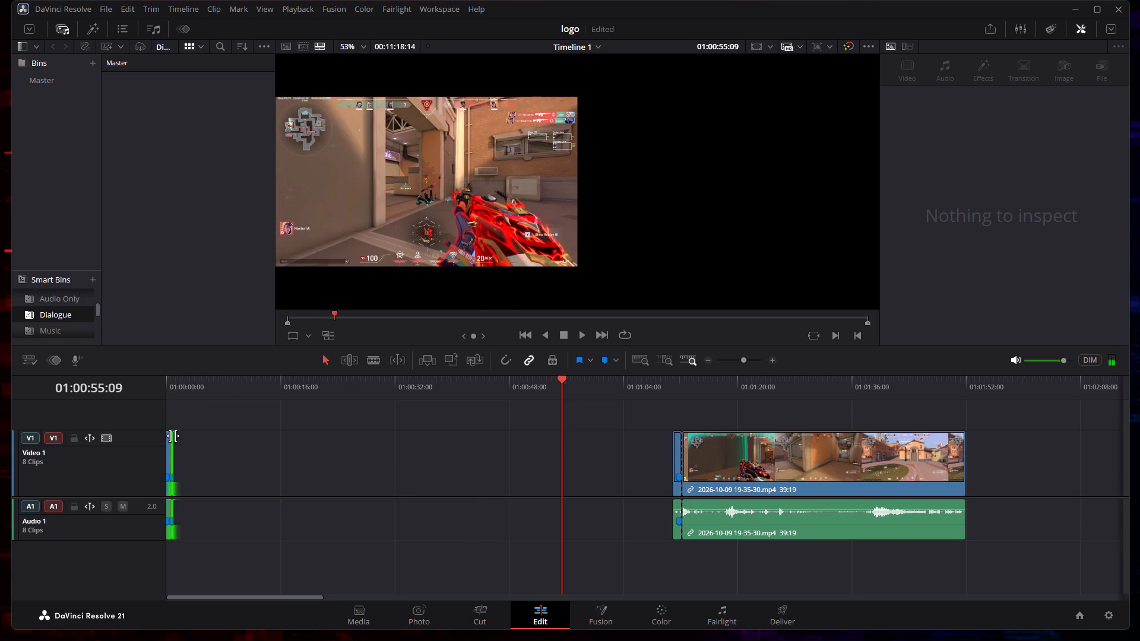
# Play back the gathered kill moments from the start of the timeline to check them.
pyautogui.moveTo(560, 381); pyautogui.dragTo(163, 396)
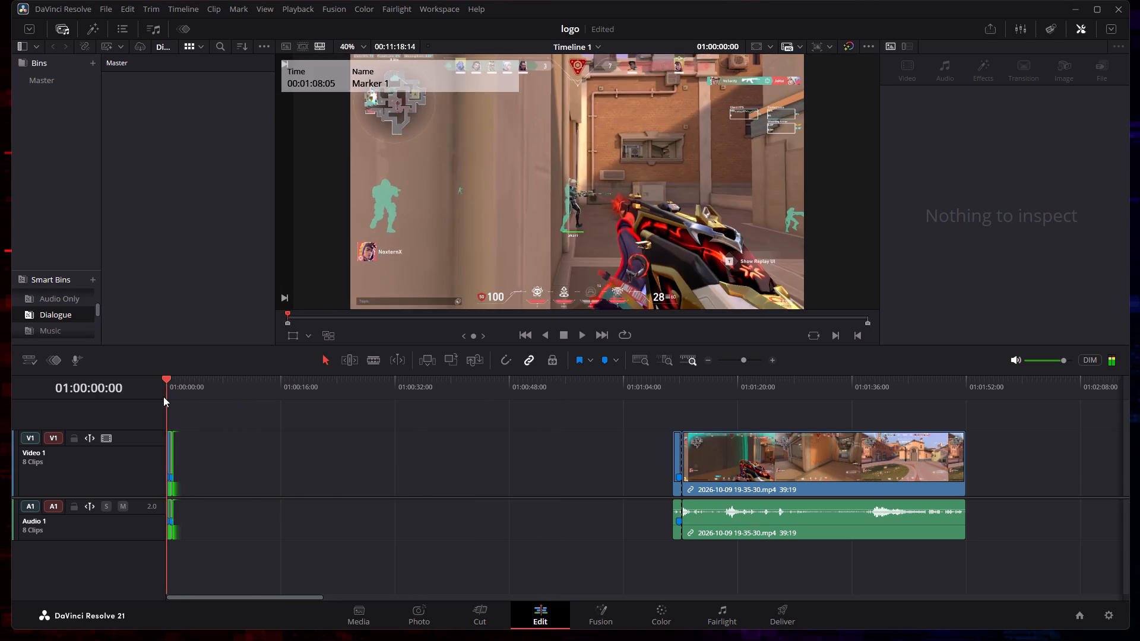
pyautogui.moveTo(163, 396); pyautogui.dragTo(163, 397)
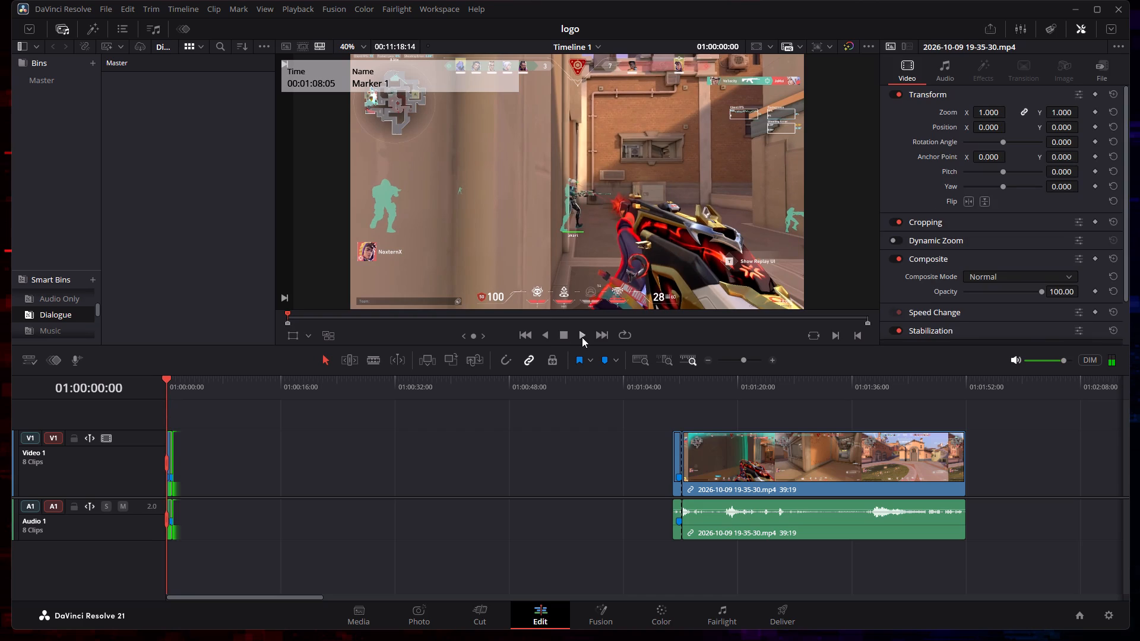
pyautogui.click(581, 335)
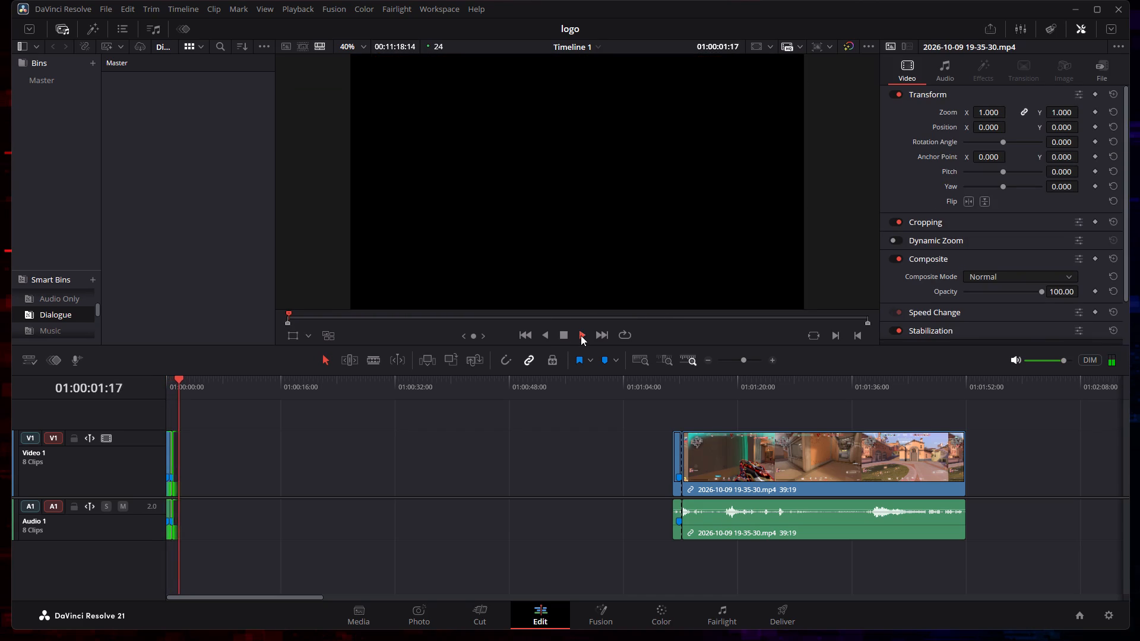
pyautogui.click(676, 450)
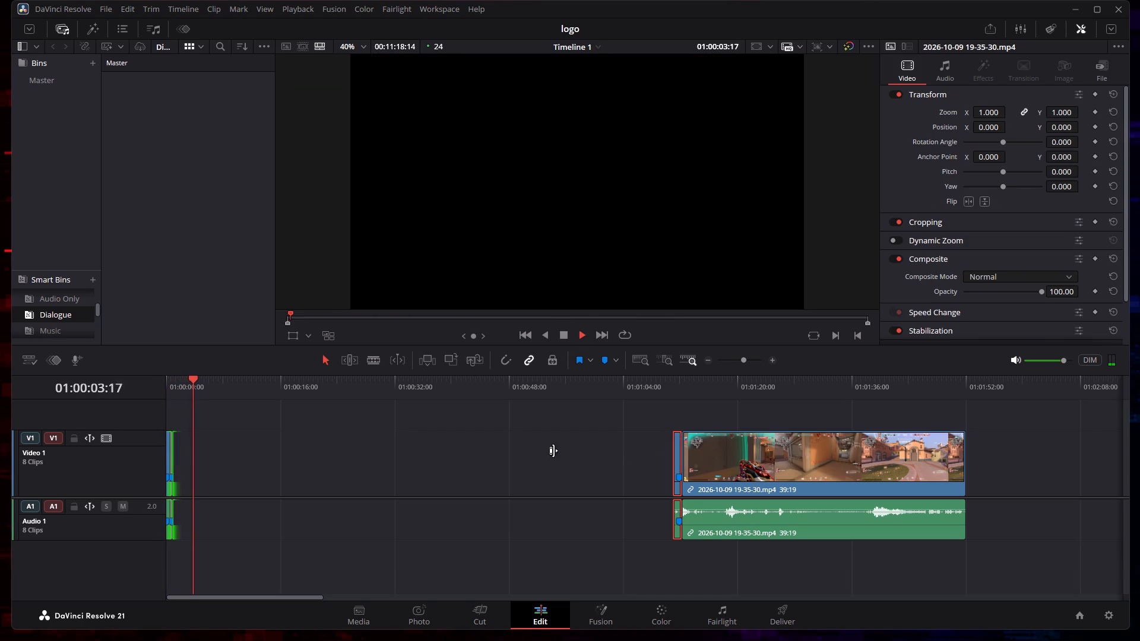
pyautogui.click(569, 331)
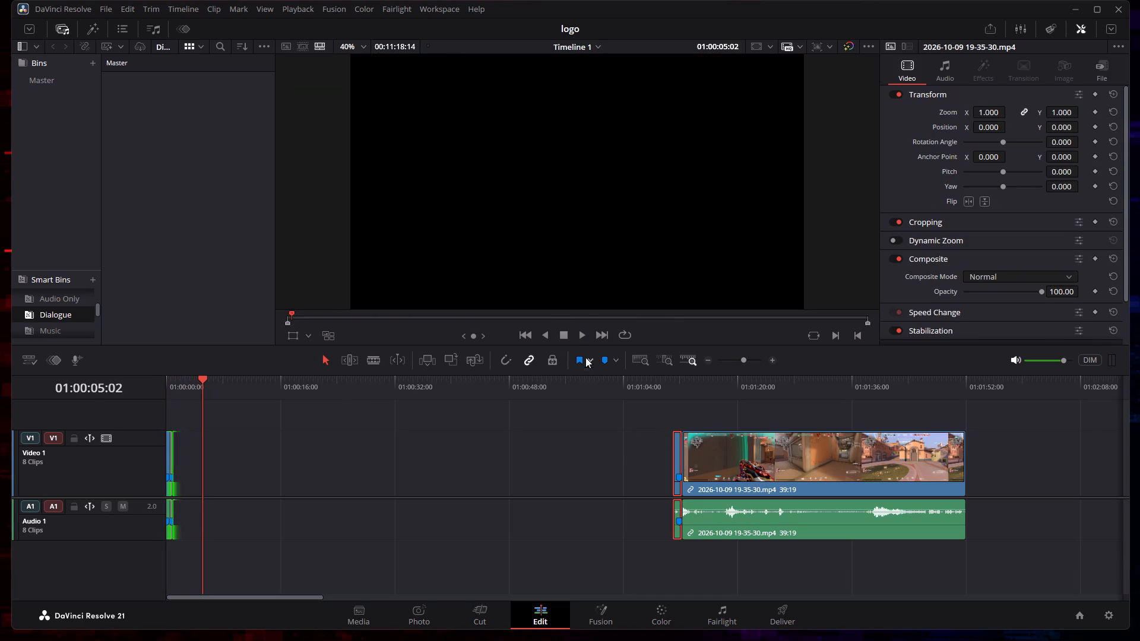
# Play the footage from about 01:01:10:14, and move the long 39:19 clip away from the short third-kill clip, to about 01:01:33.
pyautogui.click(674, 447)
pyautogui.moveTo(203, 378); pyautogui.dragTo(671, 392)
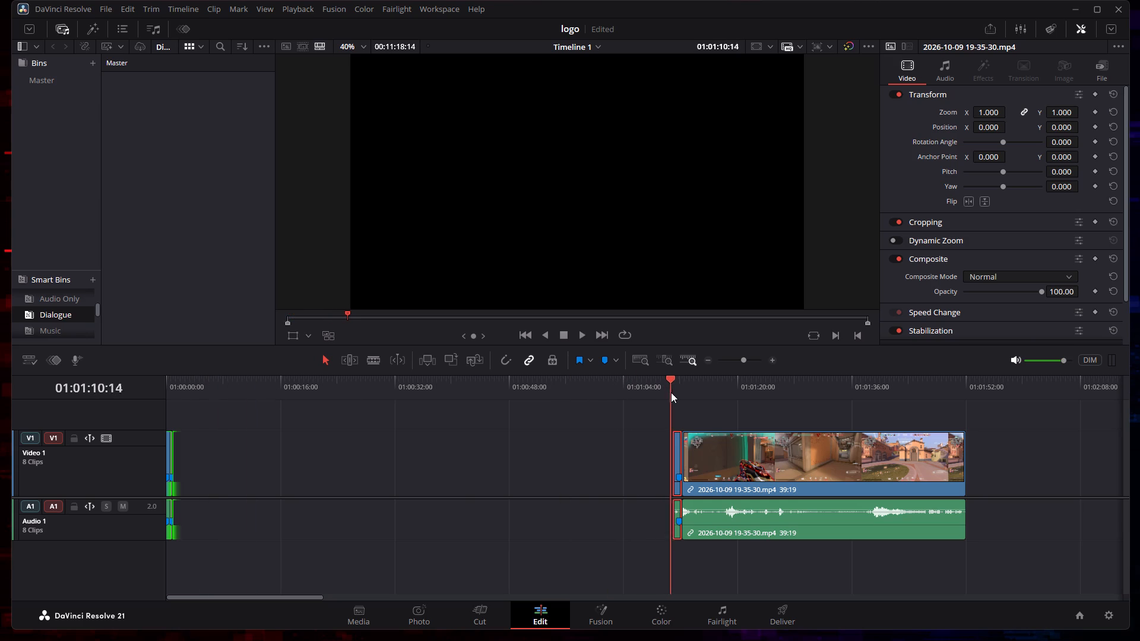
pyautogui.moveTo(671, 392); pyautogui.dragTo(672, 391)
pyautogui.click(576, 335)
pyautogui.click(576, 335)
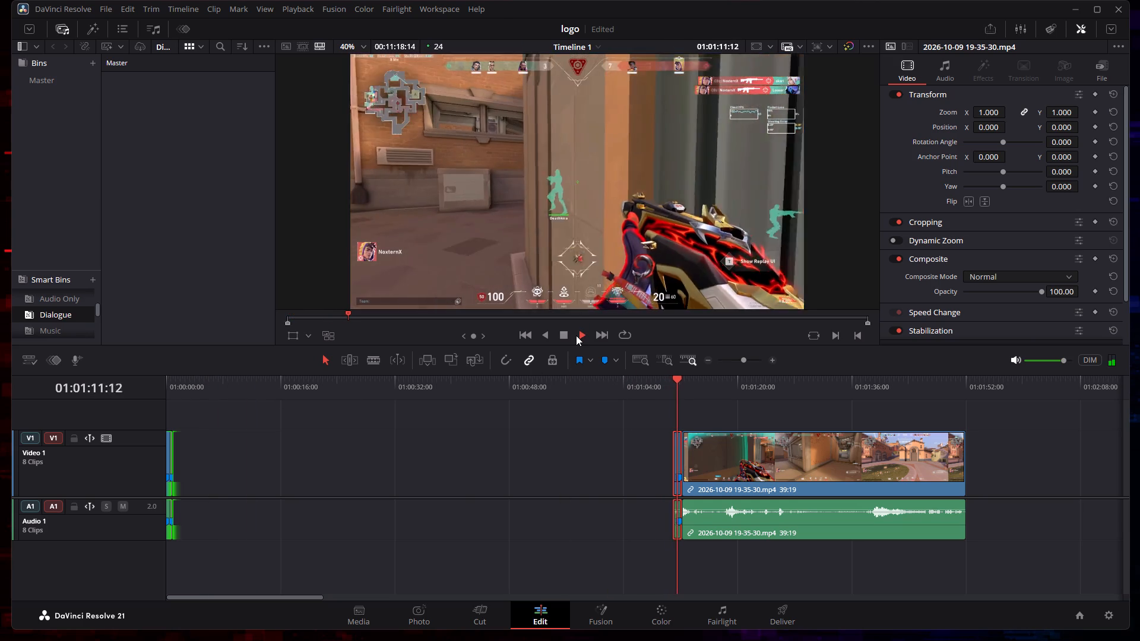
pyautogui.click(568, 329)
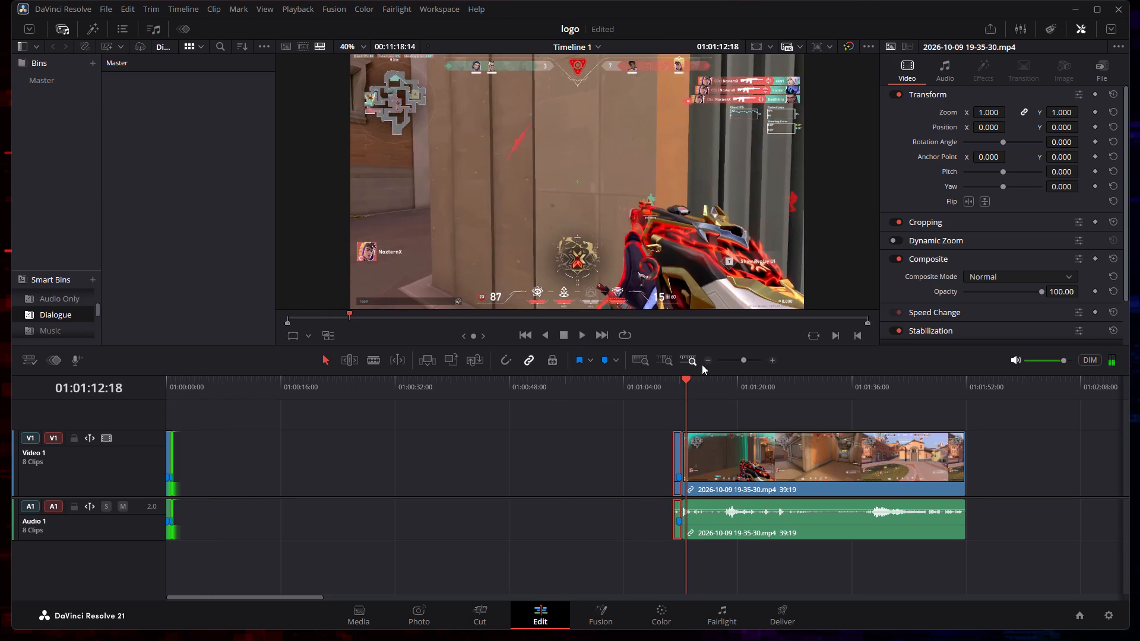
pyautogui.moveTo(742, 455); pyautogui.dragTo(895, 459)
# Play through the isolated third-kill clip near 01:01:11 to examine where the kill moment begins.
pyautogui.moveTo(678, 379); pyautogui.dragTo(672, 379)
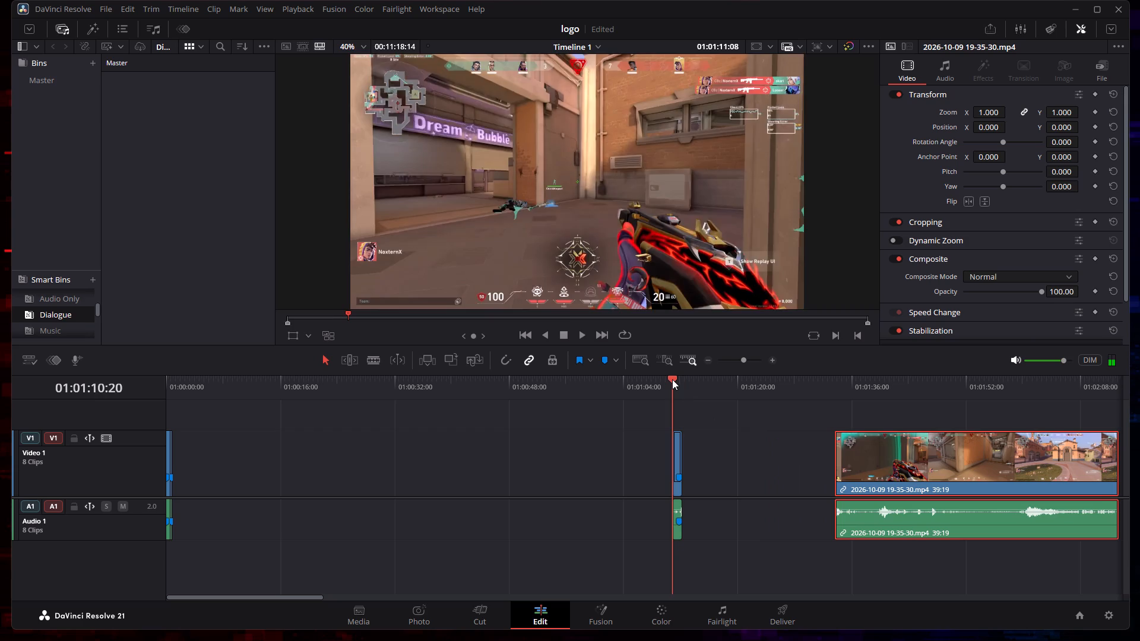
pyautogui.moveTo(672, 379); pyautogui.dragTo(664, 378)
pyautogui.click(585, 338)
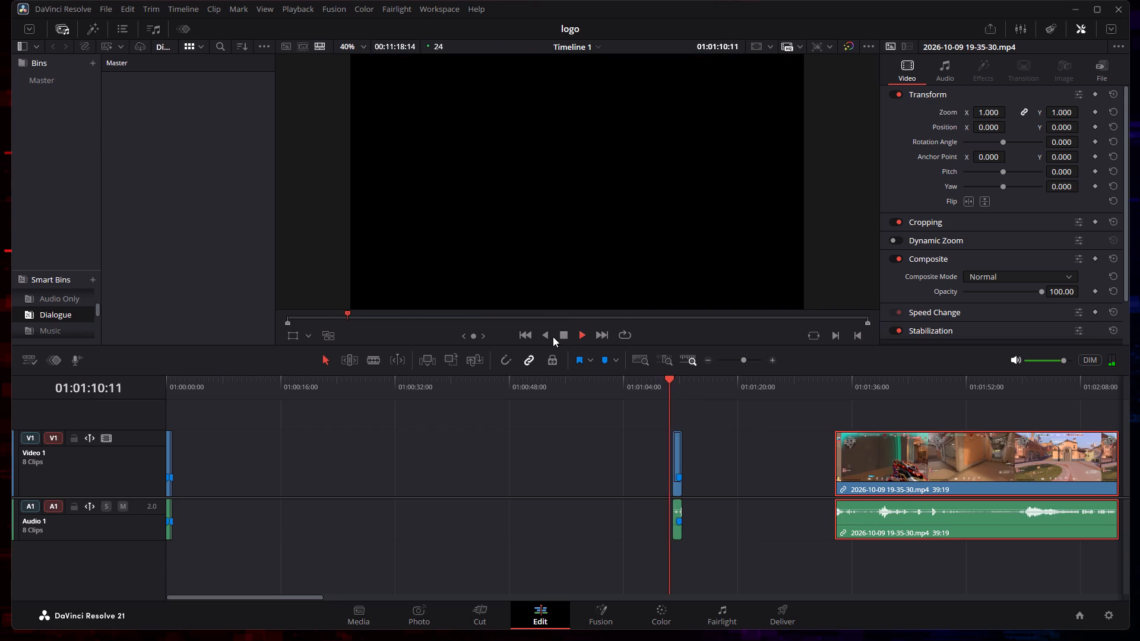
pyautogui.click(562, 335)
pyautogui.doubleClick(562, 335)
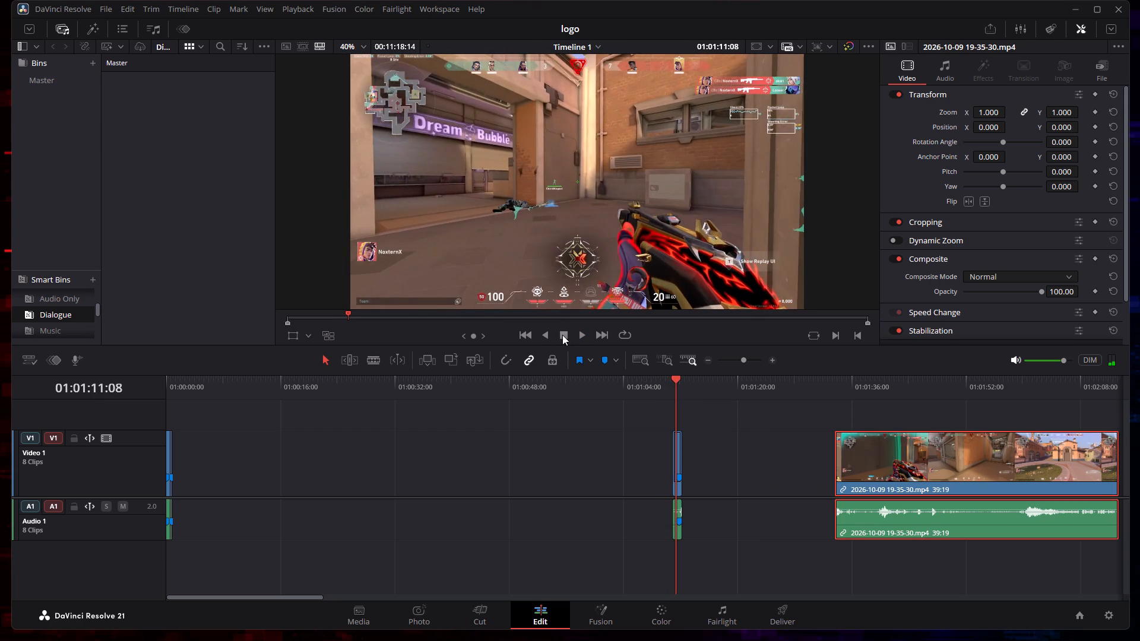
pyautogui.click(562, 335)
pyautogui.click(562, 335)
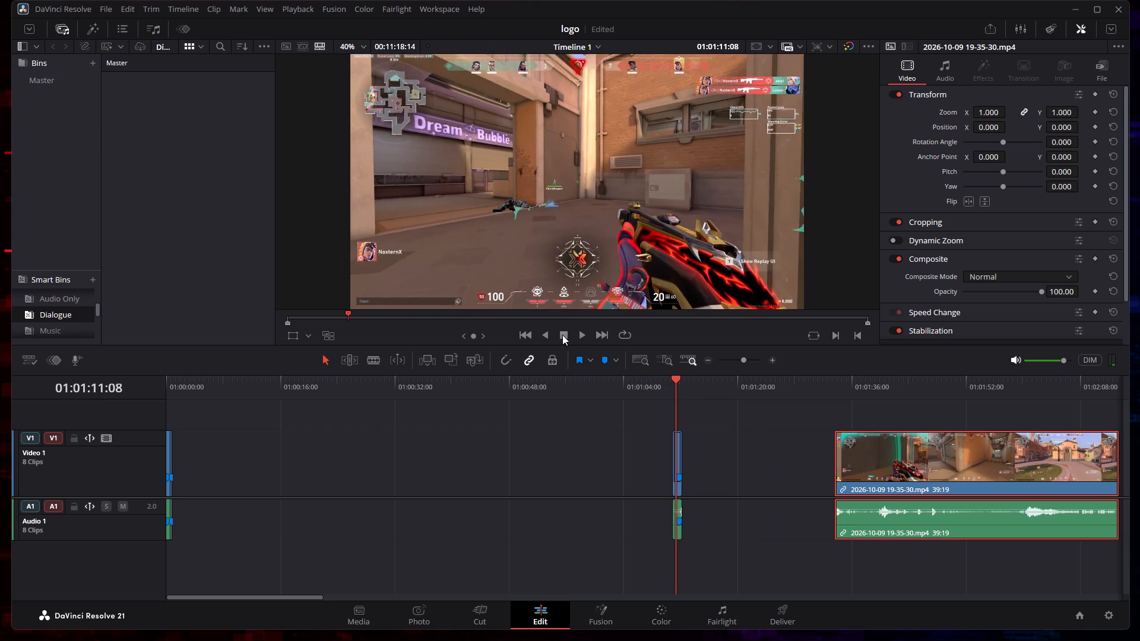
pyautogui.doubleClick(579, 335)
pyautogui.click(563, 334)
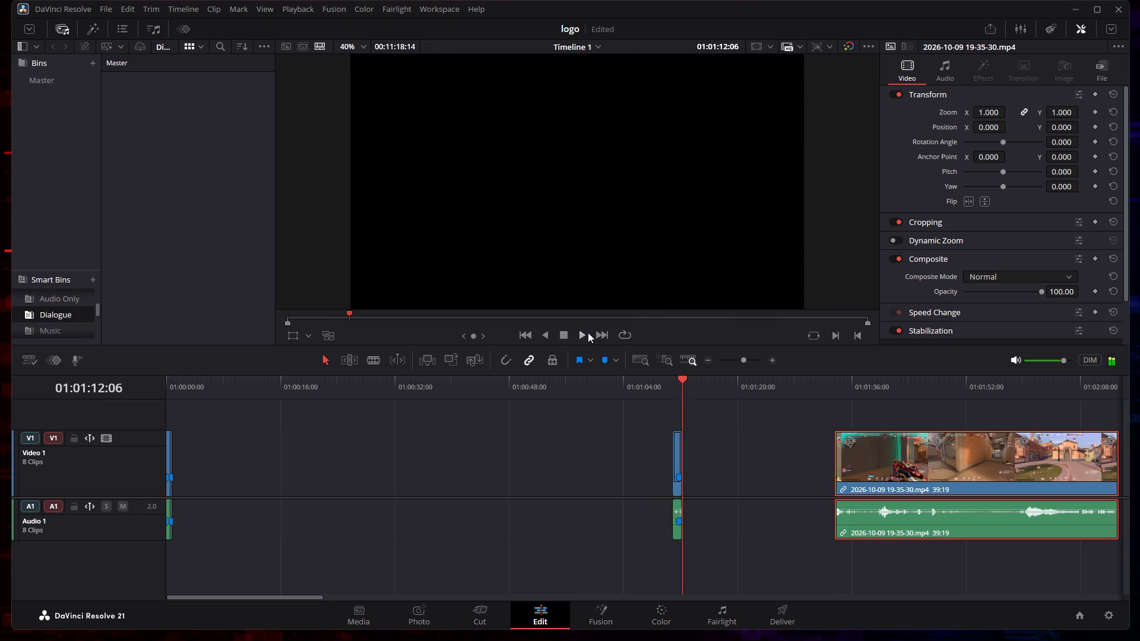
pyautogui.click(584, 332)
pyautogui.click(563, 332)
# Scrub through the third-kill clip and split it just before the enemy comes into view, at about 01:01:11:14.
pyautogui.moveTo(688, 376); pyautogui.dragTo(676, 377)
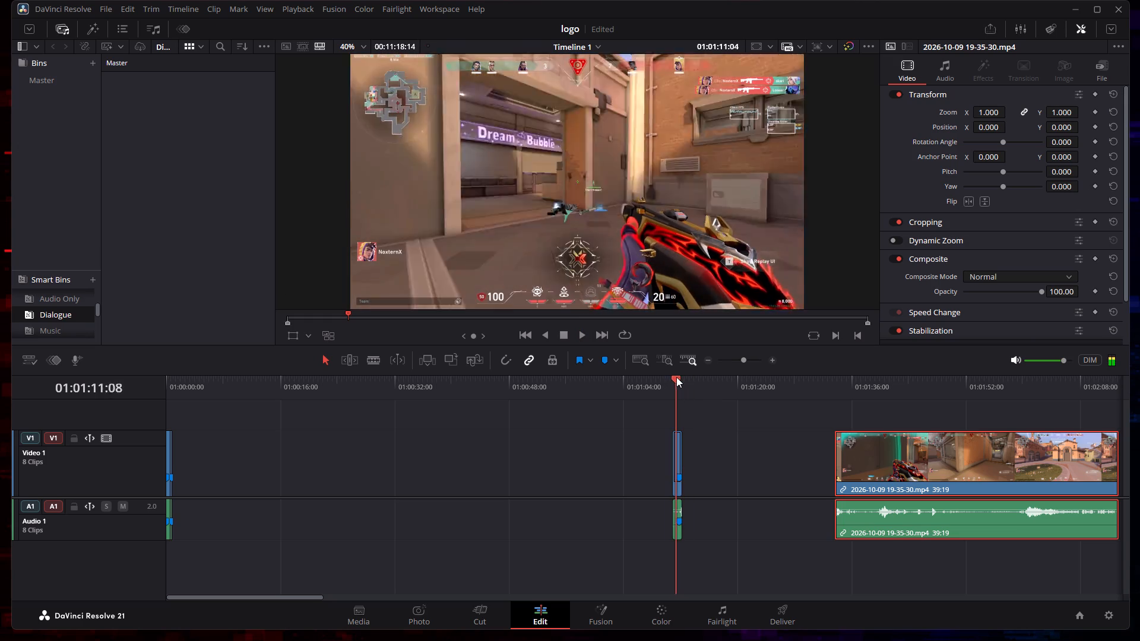
pyautogui.moveTo(676, 377); pyautogui.dragTo(678, 377)
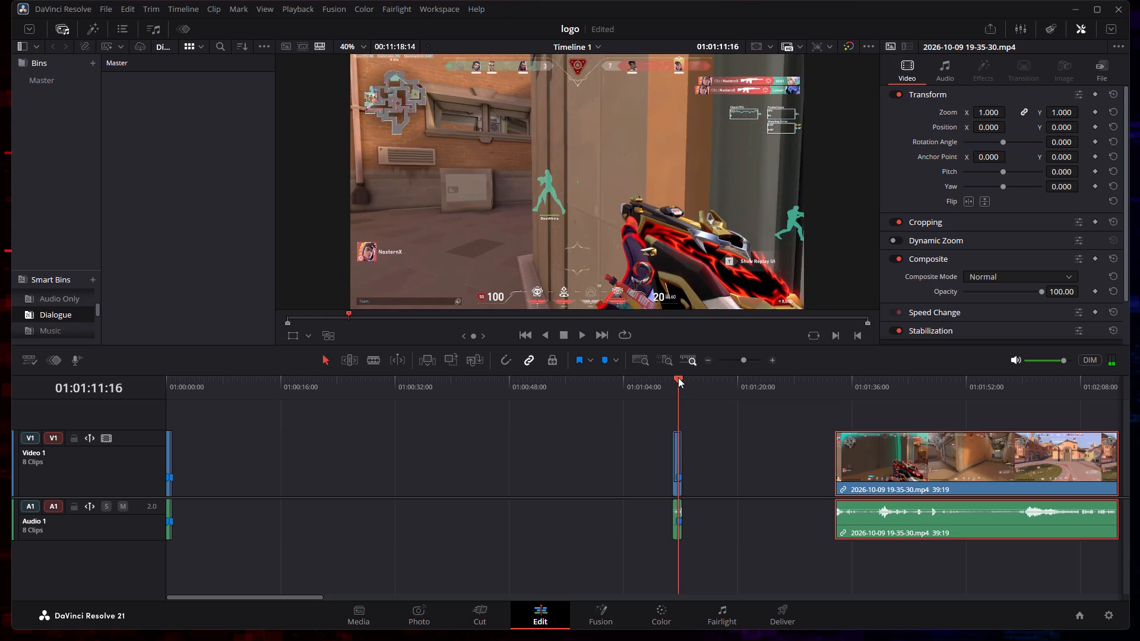
pyautogui.moveTo(678, 377); pyautogui.dragTo(680, 377)
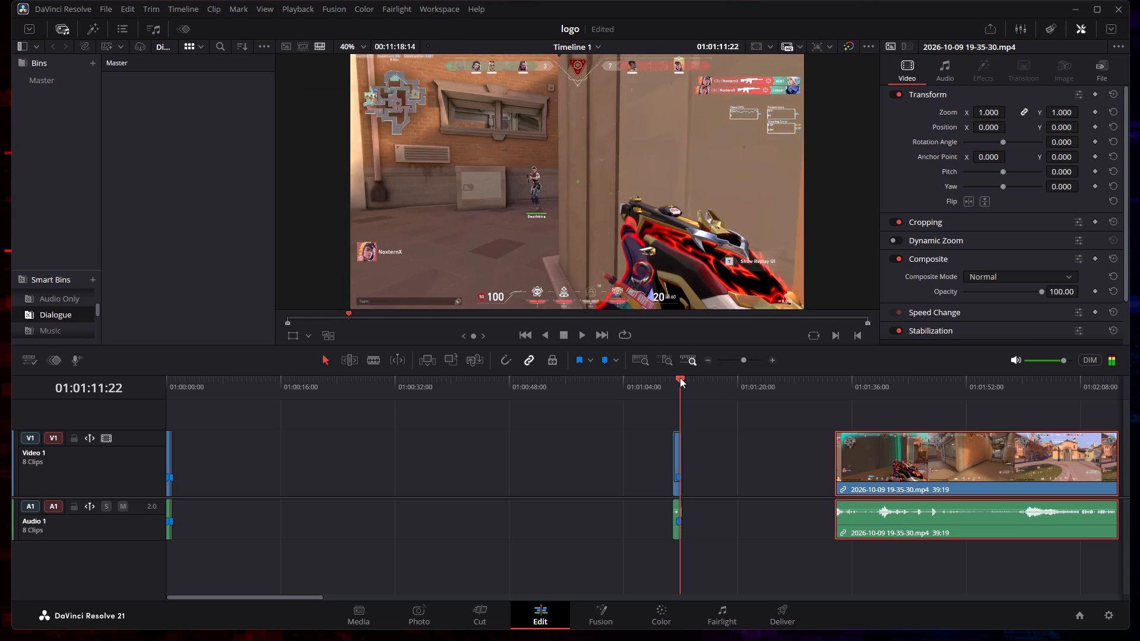
pyautogui.moveTo(680, 377); pyautogui.dragTo(679, 377)
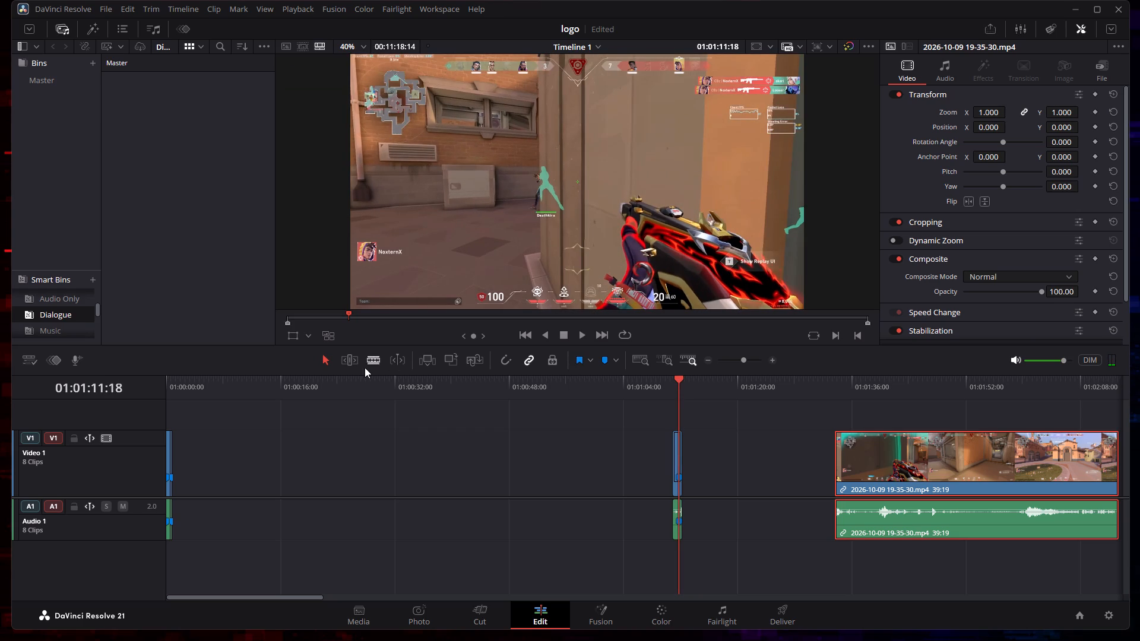
pyautogui.click(372, 363)
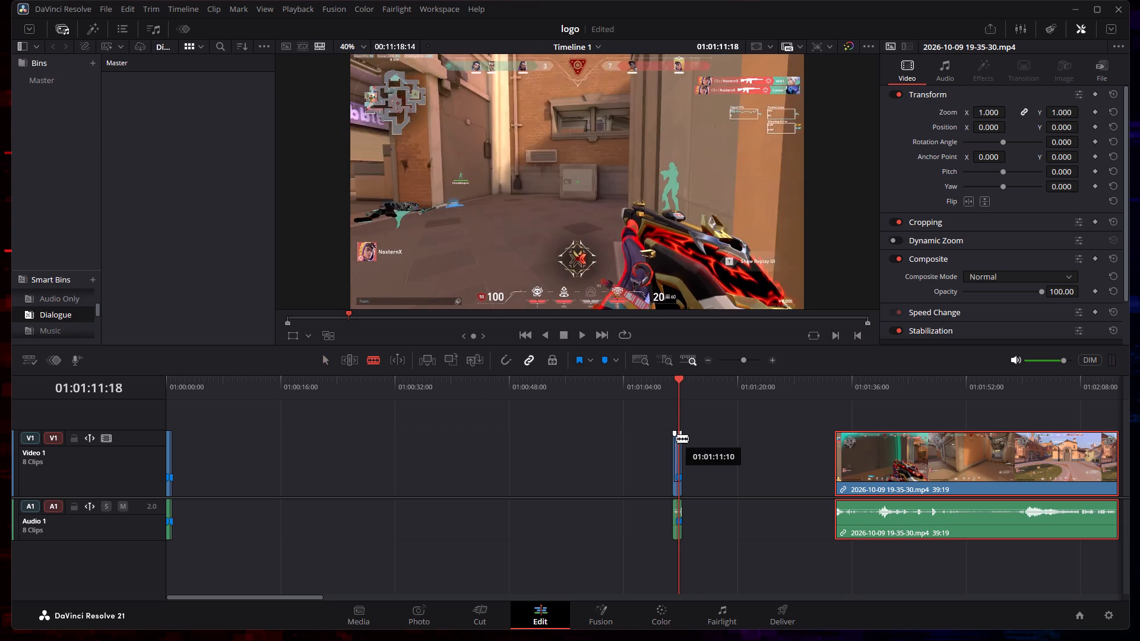
pyautogui.click(677, 438)
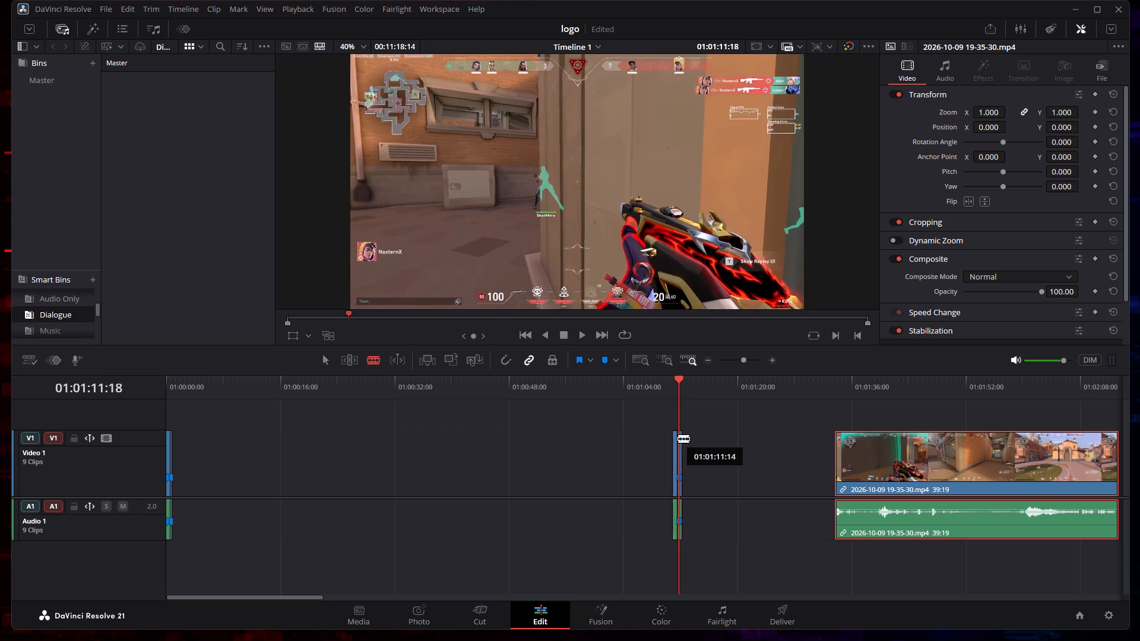
# Pull the part before the cut away from the third-kill clip and delete it without closing the gap.
pyautogui.click(330, 355)
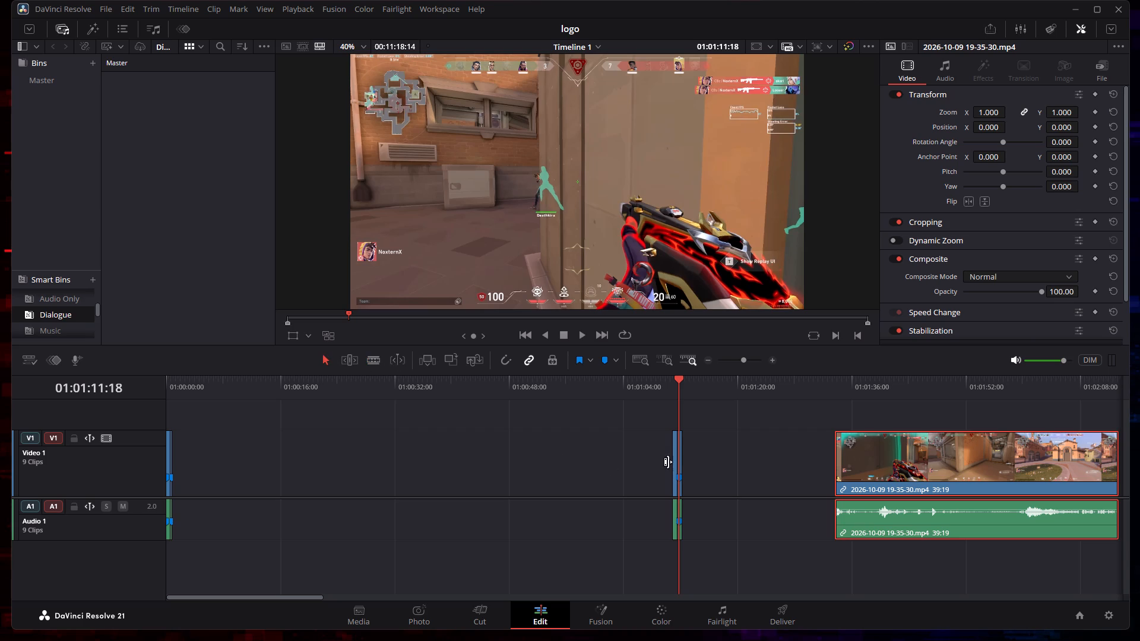
pyautogui.moveTo(675, 459); pyautogui.dragTo(577, 445)
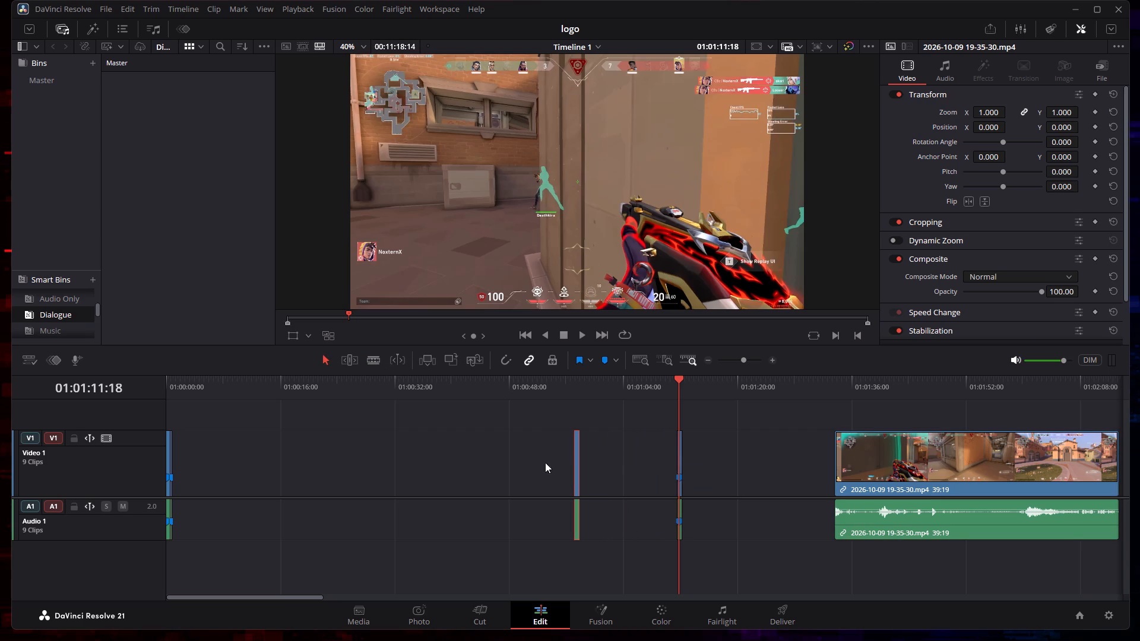
pyautogui.rightClick(576, 456)
pyautogui.click(612, 153)
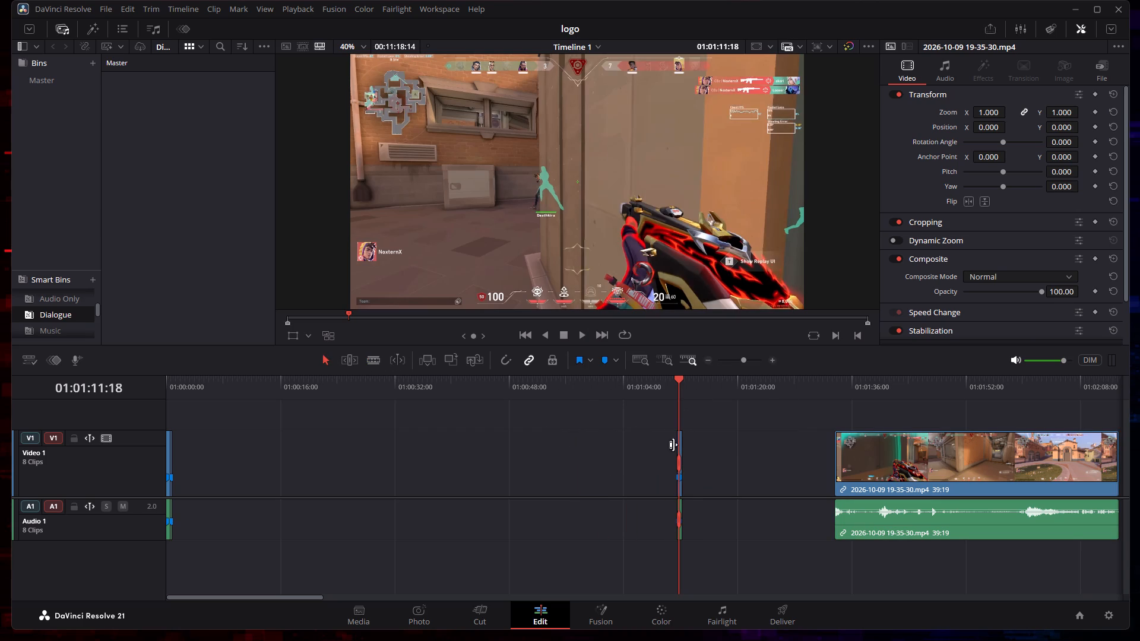
# Move the trimmed third-kill clip to the timeline start, directly after the kill moments already gathered there.
pyautogui.moveTo(679, 445); pyautogui.dragTo(195, 443)
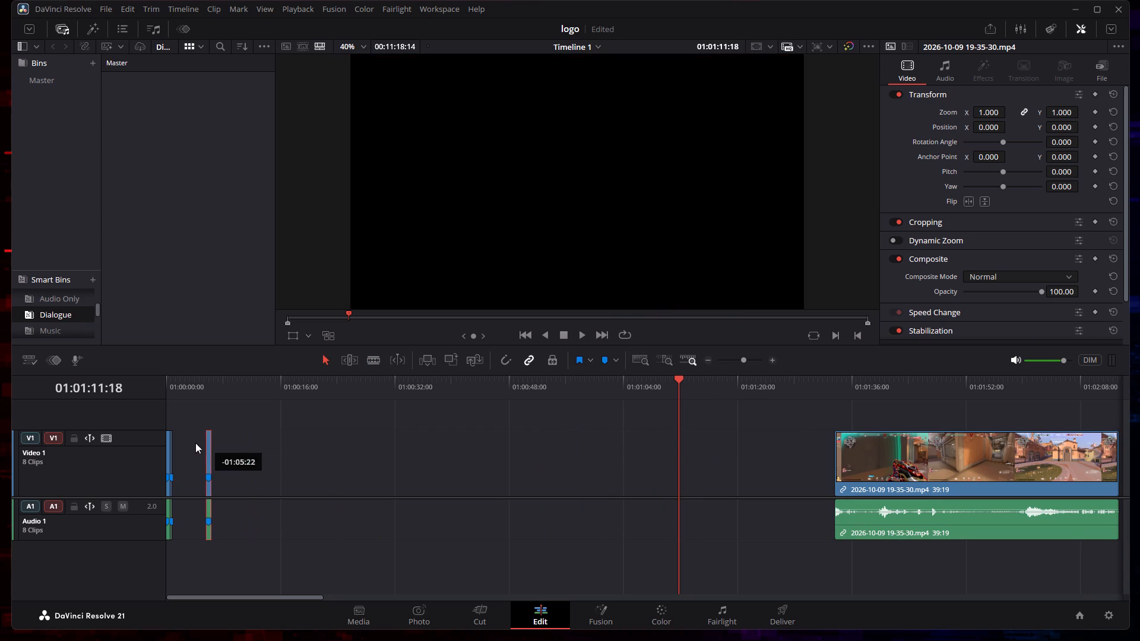
pyautogui.moveTo(195, 443); pyautogui.dragTo(175, 440)
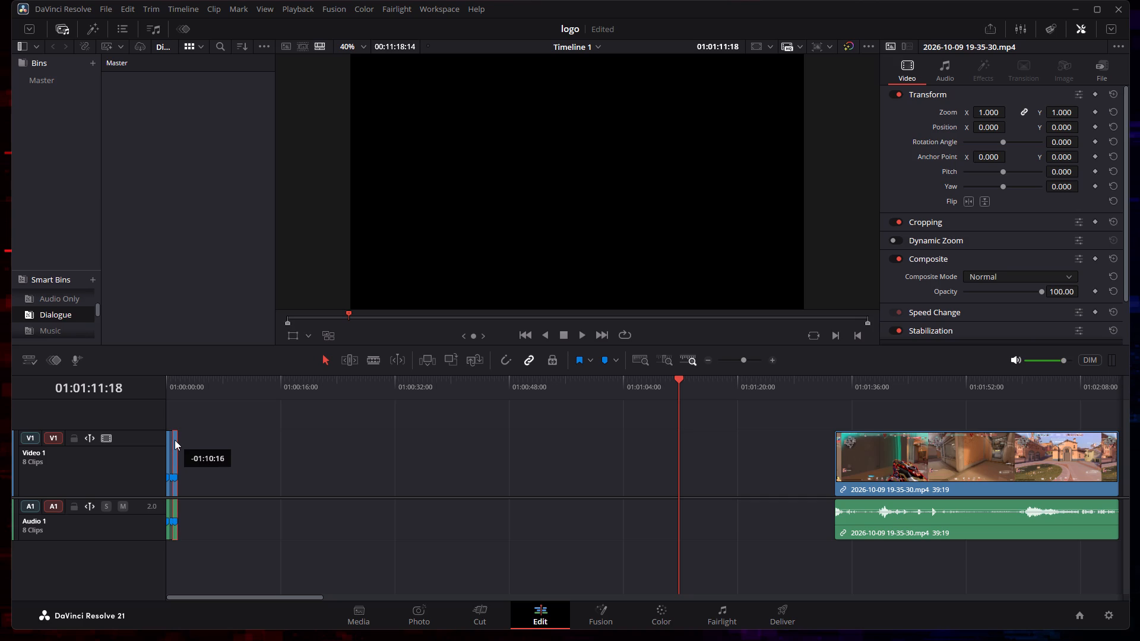
pyautogui.moveTo(175, 440); pyautogui.dragTo(174, 440)
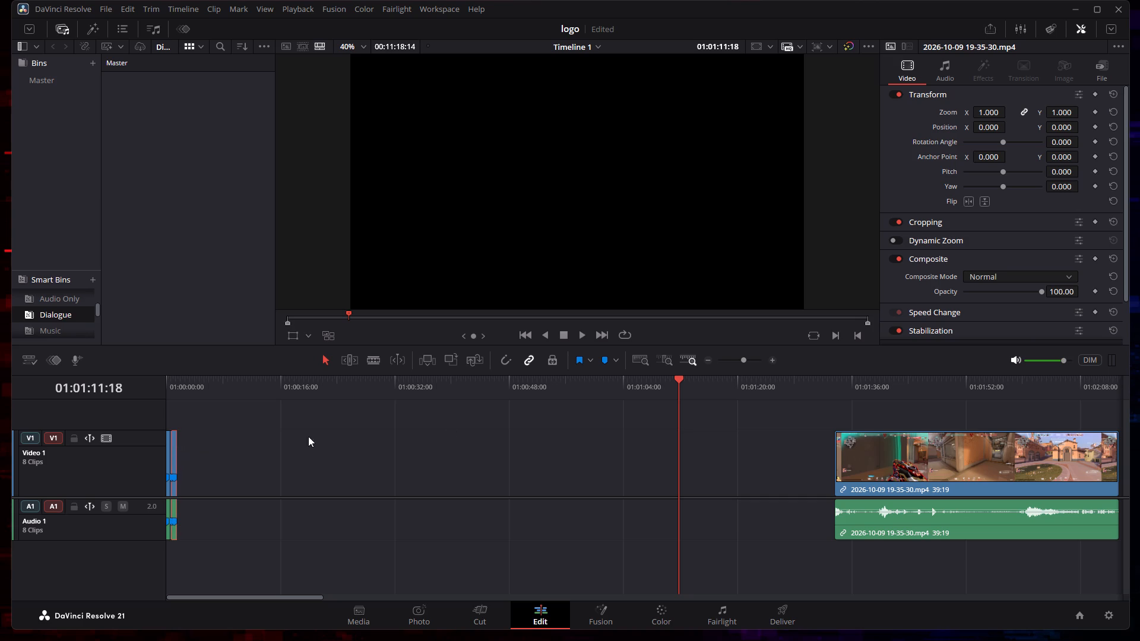
# Play back the gathered kill moments repeatedly from the timeline start to check the sequence with the third kill.
pyautogui.moveTo(676, 379); pyautogui.dragTo(120, 398)
pyautogui.click(587, 338)
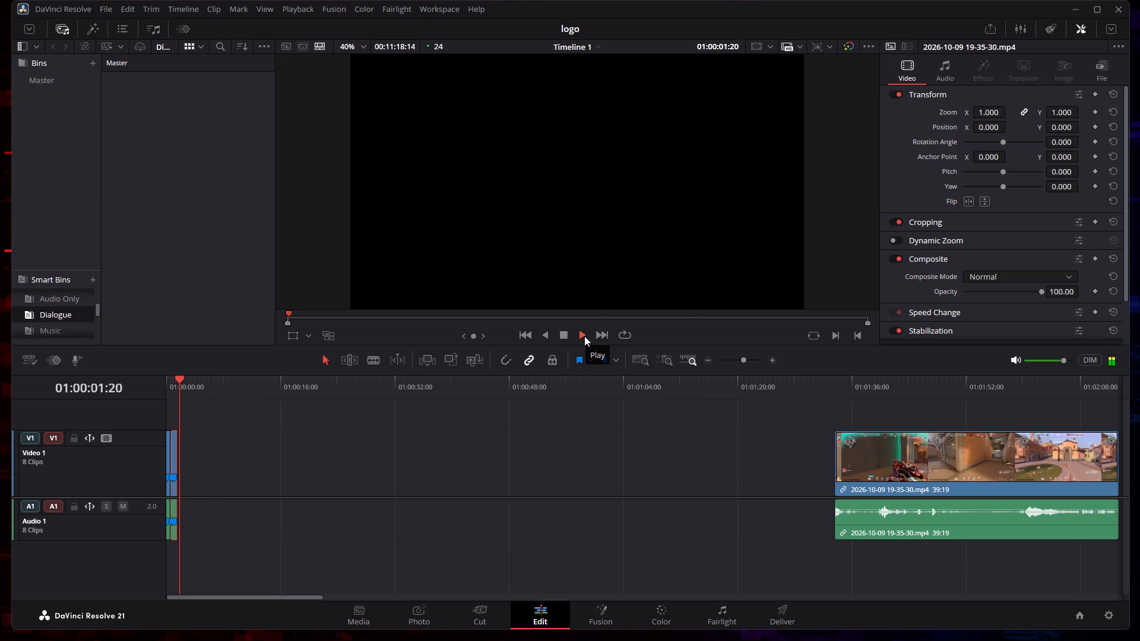
pyautogui.moveTo(188, 379); pyautogui.dragTo(153, 381)
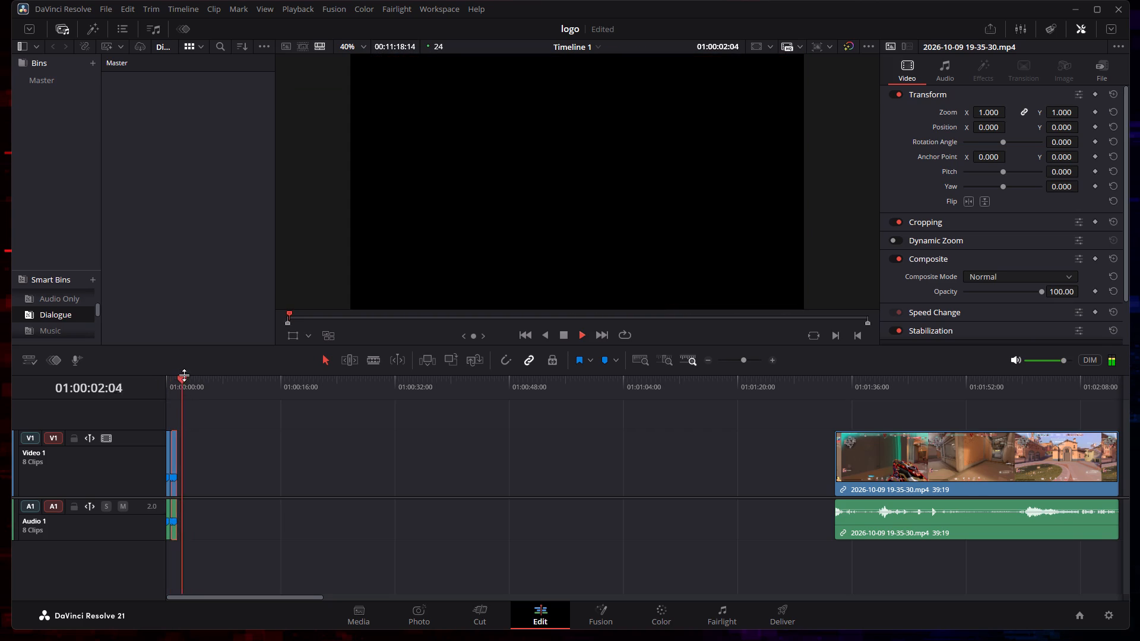
pyautogui.moveTo(184, 378); pyautogui.dragTo(120, 385)
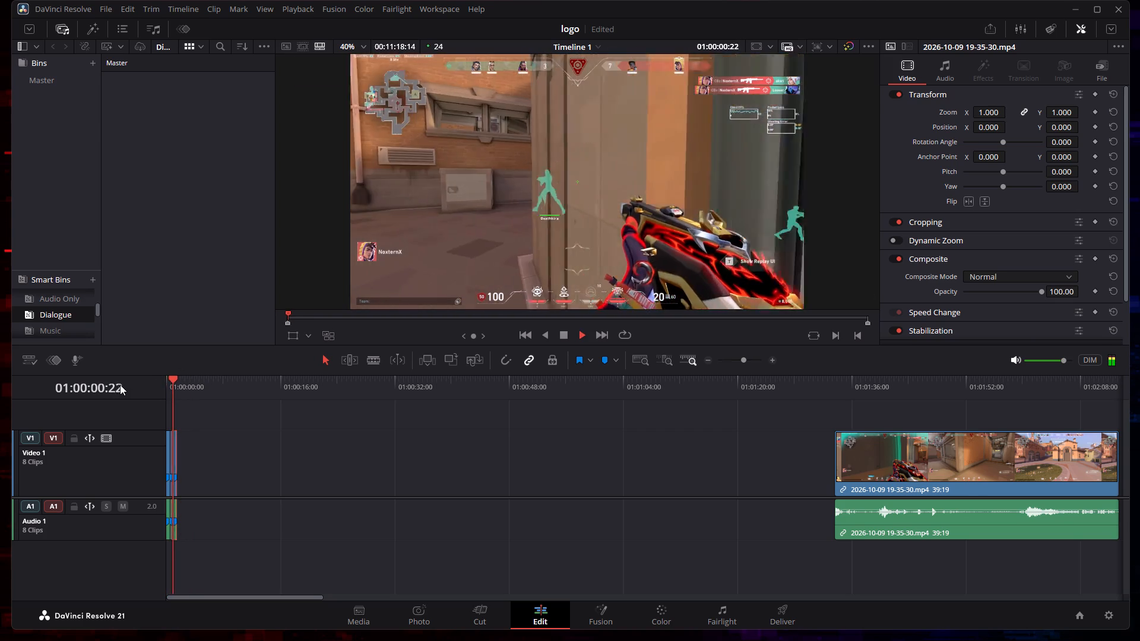
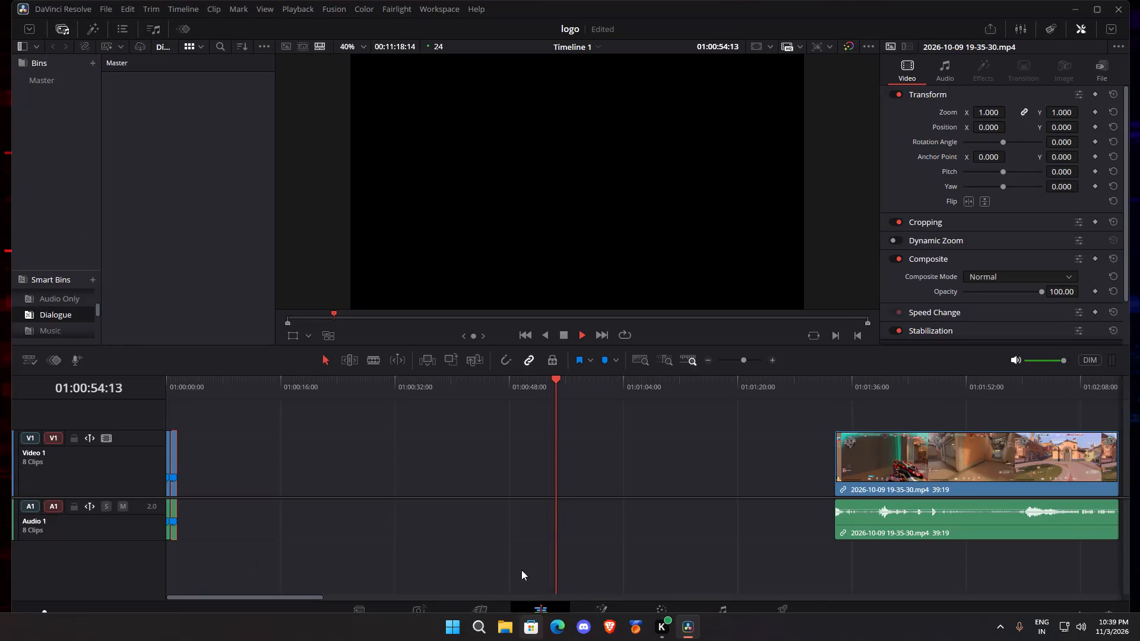
# Scrub and play through the remaining gameplay clip to the ACE kill and split it there, at about 01:02:00:23.
pyautogui.moveTo(562, 382); pyautogui.dragTo(849, 392)
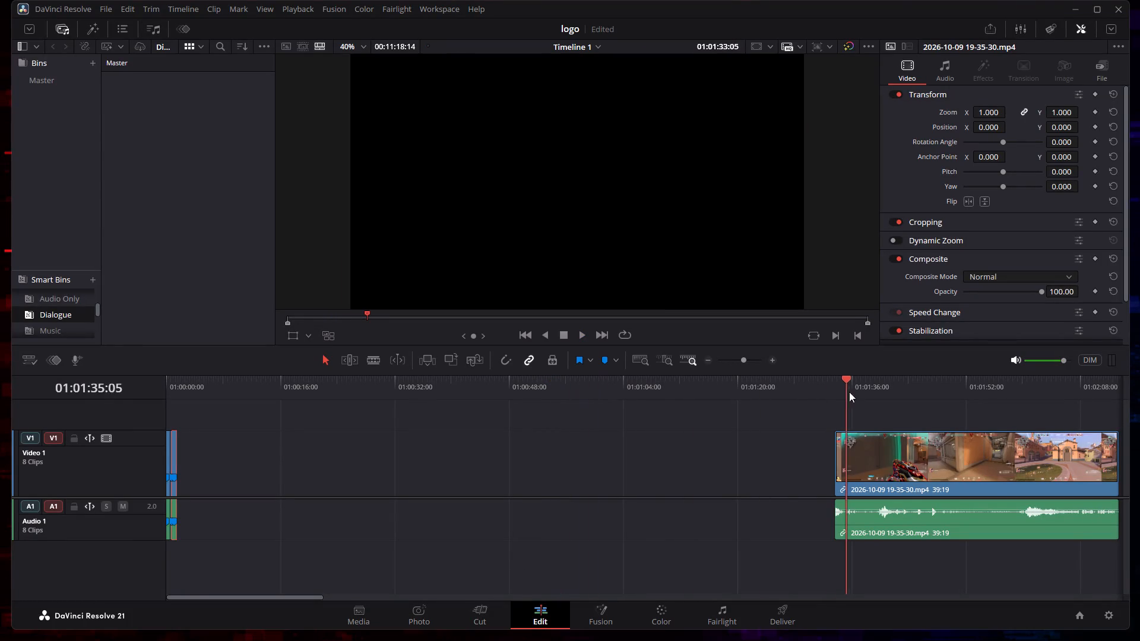
pyautogui.moveTo(849, 392); pyautogui.dragTo(869, 391)
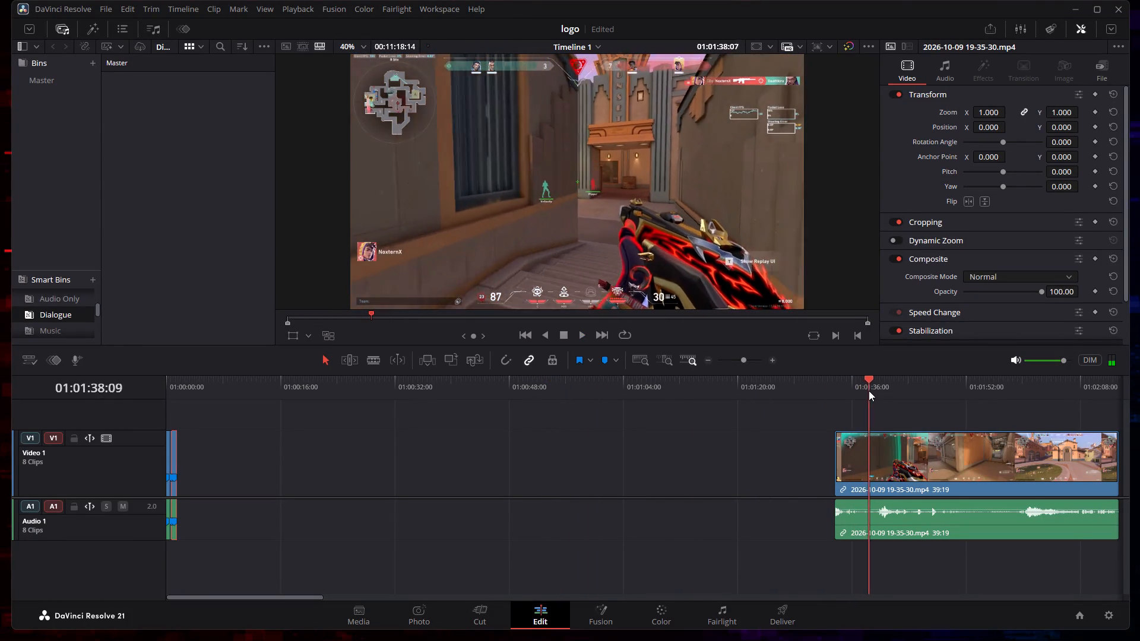
pyautogui.moveTo(869, 391); pyautogui.dragTo(885, 389)
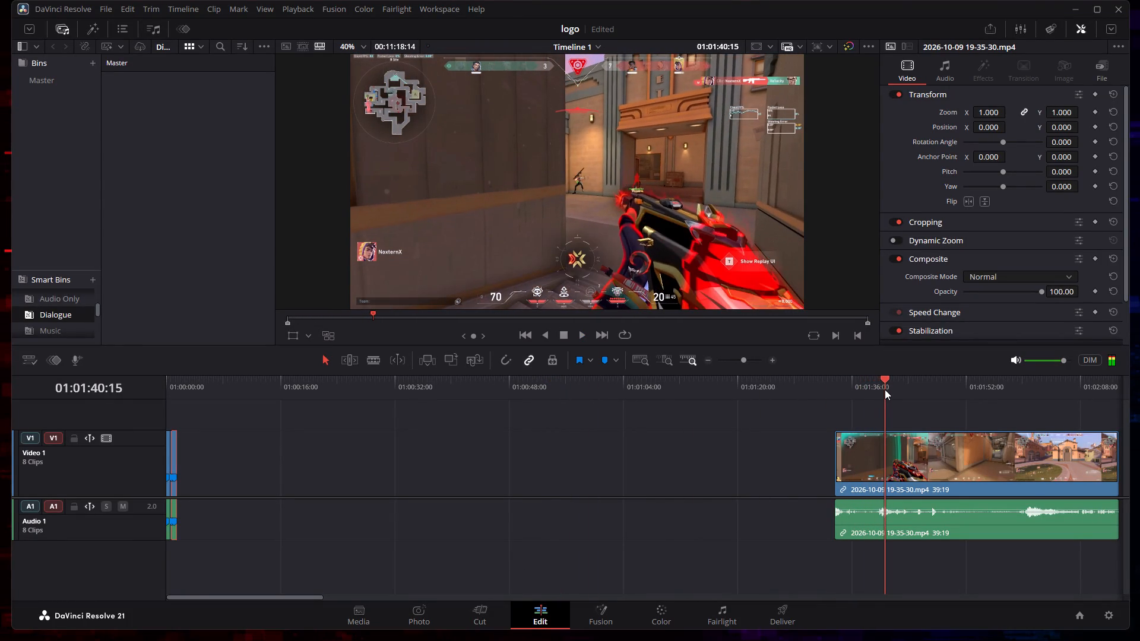
pyautogui.moveTo(885, 389); pyautogui.dragTo(910, 388)
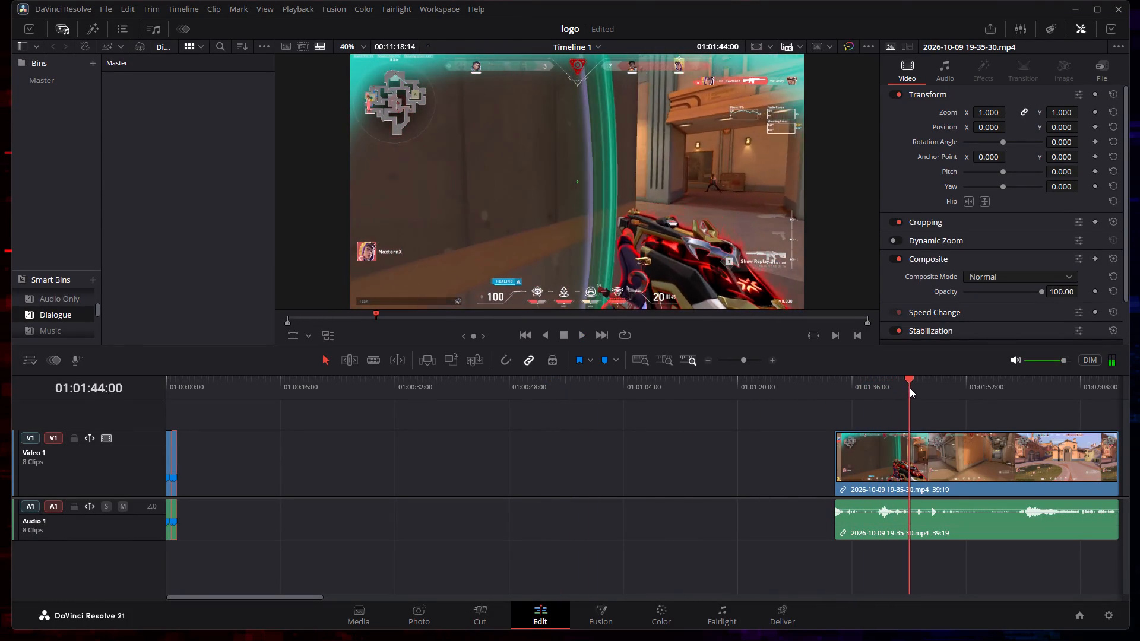
pyautogui.moveTo(910, 388); pyautogui.dragTo(980, 382)
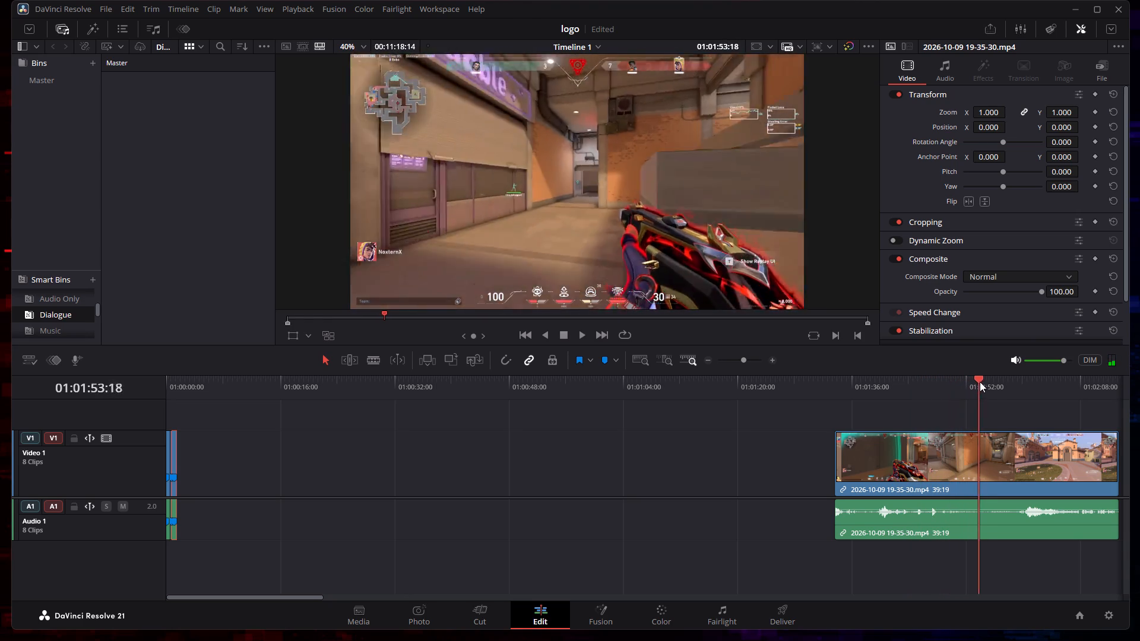
pyautogui.moveTo(980, 382); pyautogui.dragTo(1018, 378)
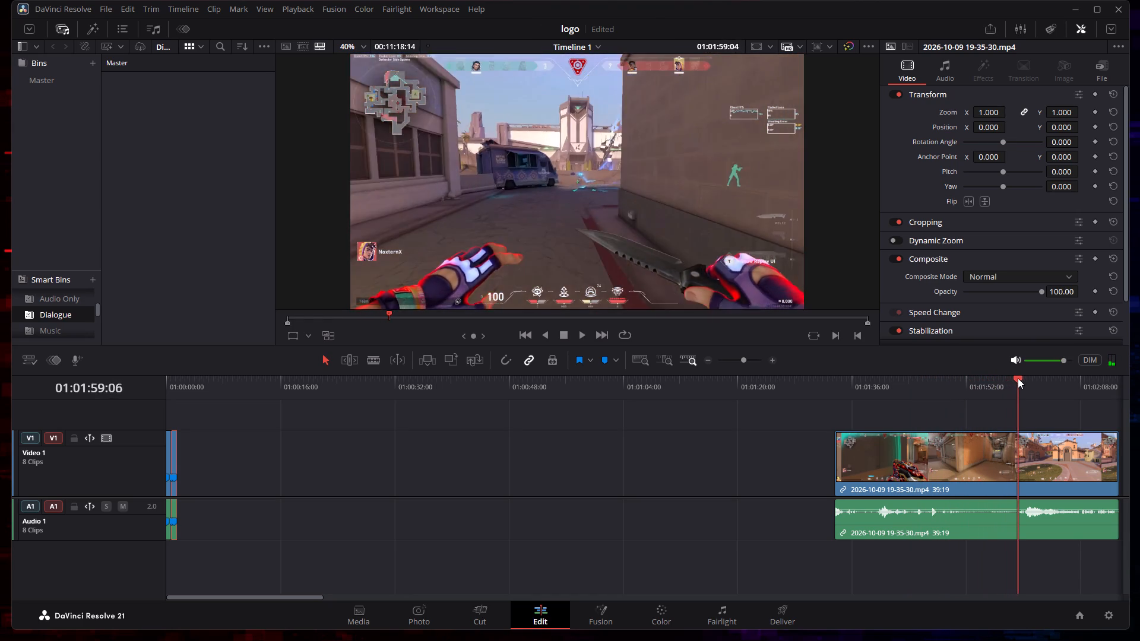
pyautogui.moveTo(1018, 378); pyautogui.dragTo(1027, 377)
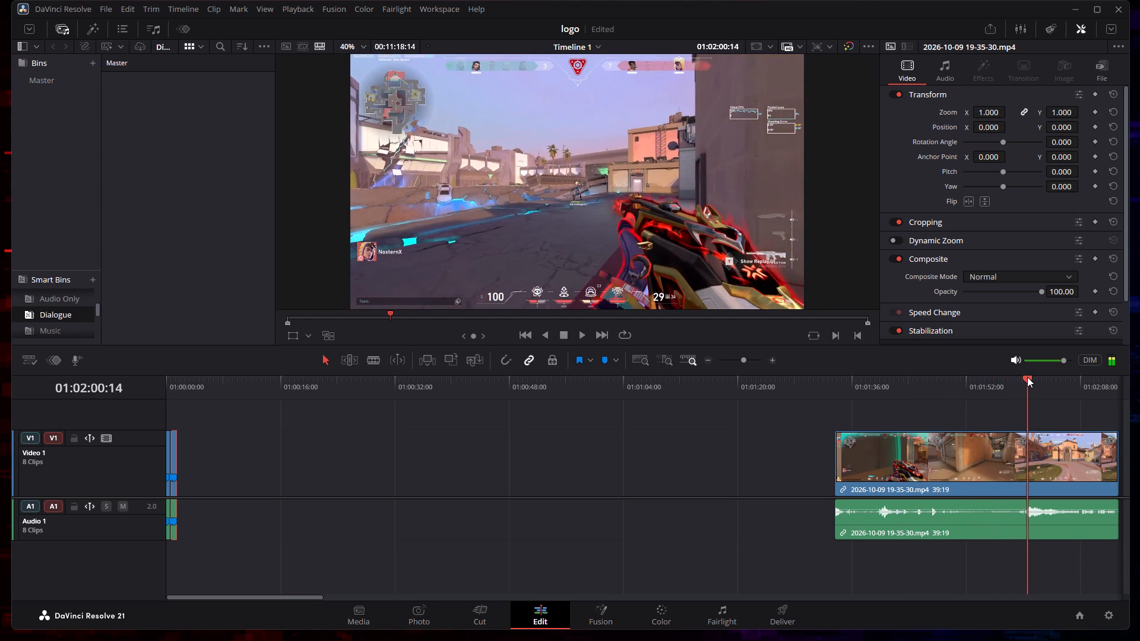
pyautogui.moveTo(1027, 377); pyautogui.dragTo(1028, 377)
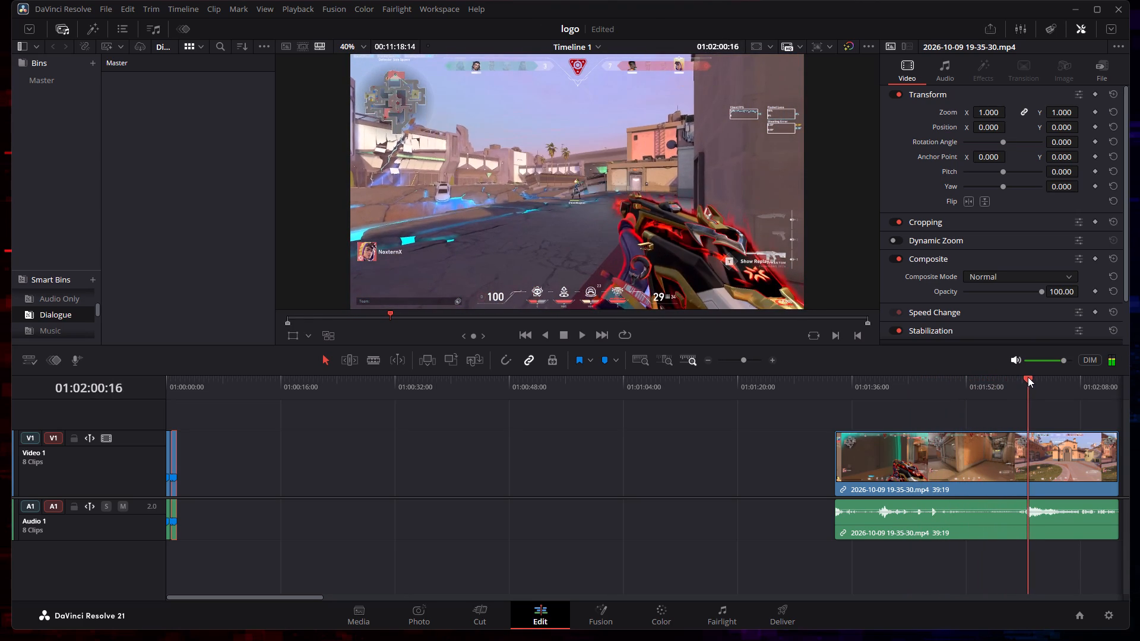
pyautogui.moveTo(1028, 377); pyautogui.dragTo(1027, 377)
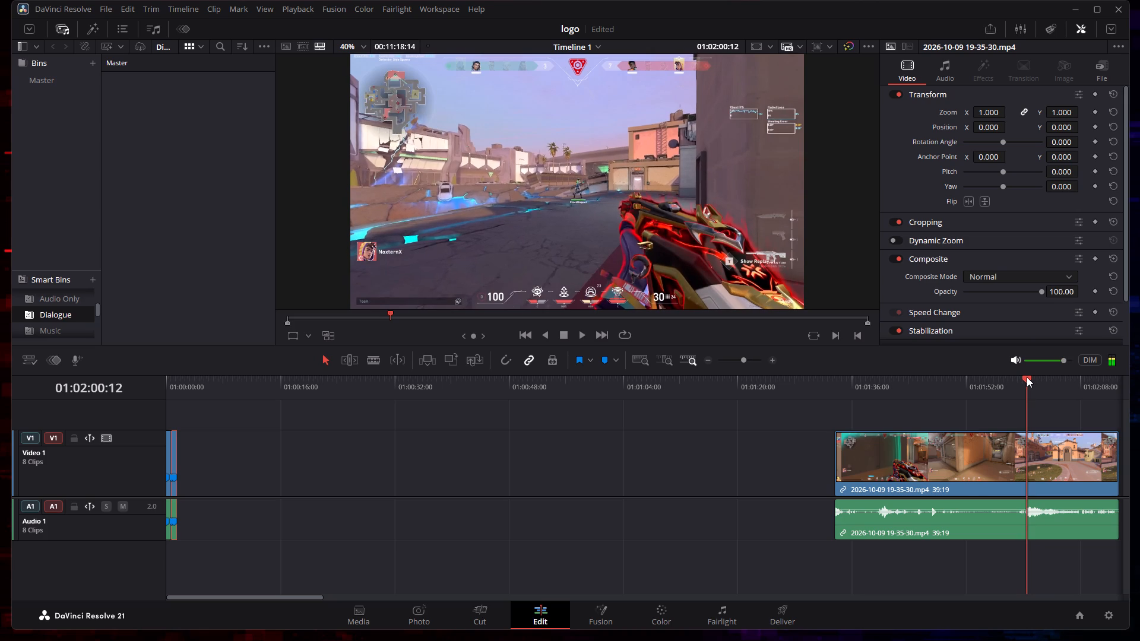
pyautogui.moveTo(1027, 377); pyautogui.dragTo(1028, 377)
pyautogui.click(559, 334)
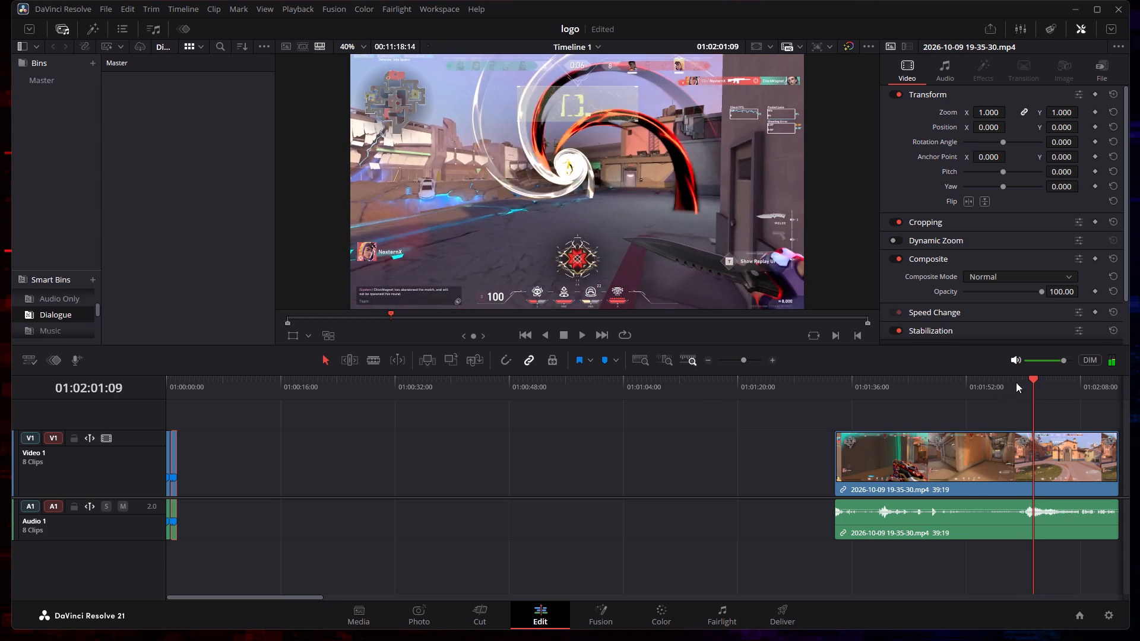
pyautogui.click(1032, 380)
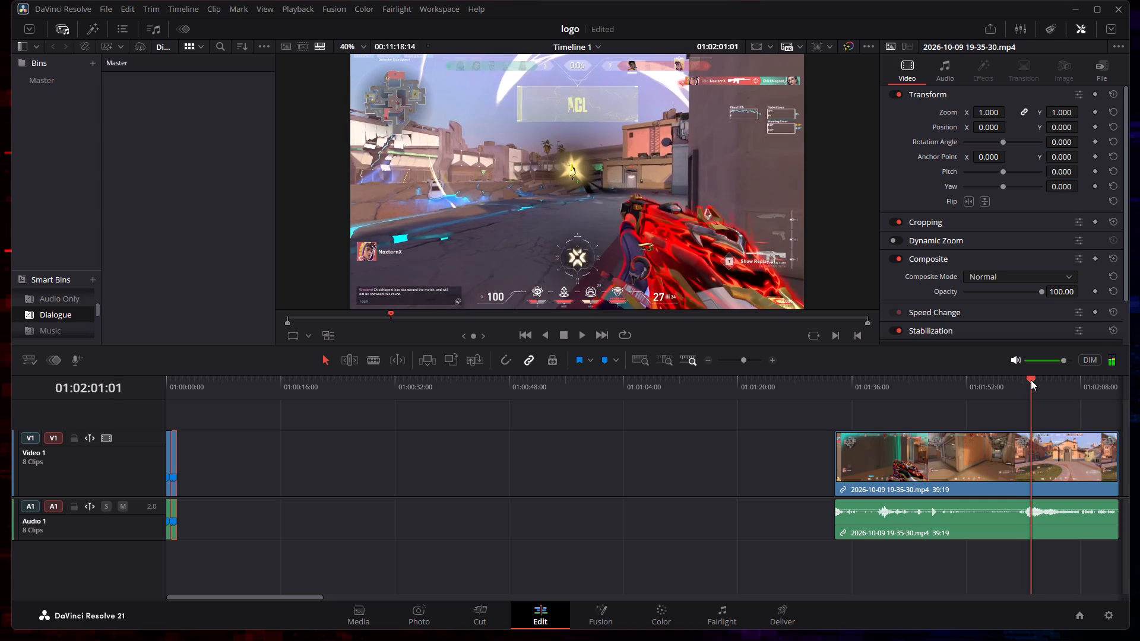
pyautogui.click(368, 360)
pyautogui.click(1030, 439)
# Pull the 27:07 part before the cut away from the ACE kill clip and delete it without closing the gap.
pyautogui.rightClick(492, 401)
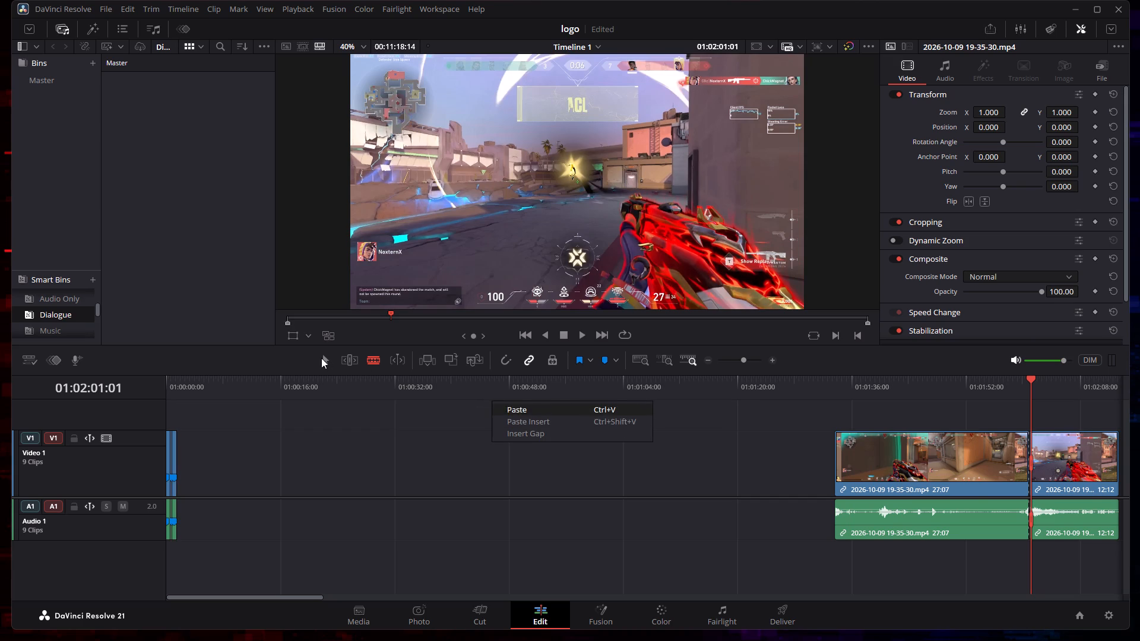
pyautogui.click(317, 357)
pyautogui.click(323, 361)
pyautogui.moveTo(978, 492); pyautogui.dragTo(723, 486)
pyautogui.rightClick(596, 471)
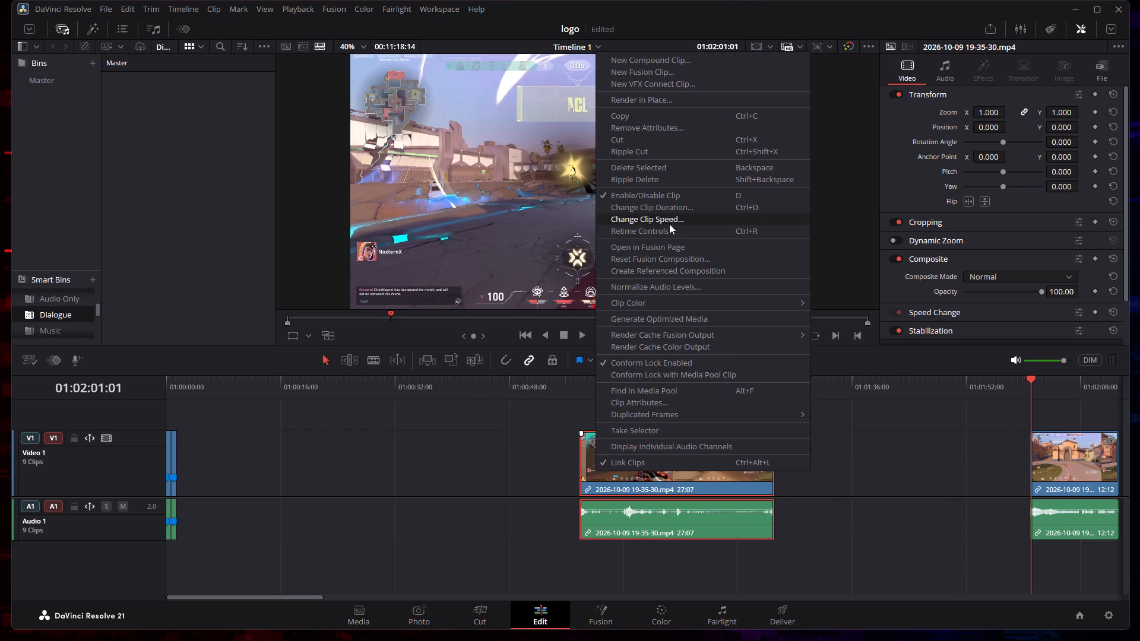
pyautogui.click(652, 171)
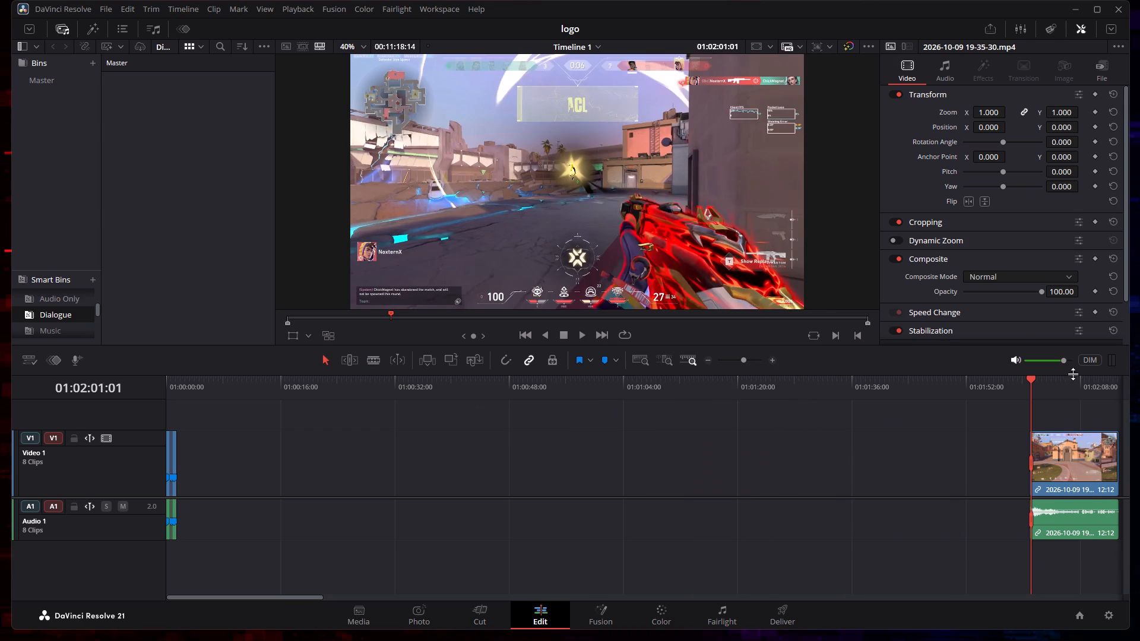
# Scrub through the ACE kill clip and split off a very short piece at its start, at about 01:02:01:01.
pyautogui.moveTo(1033, 379); pyautogui.dragTo(1036, 379)
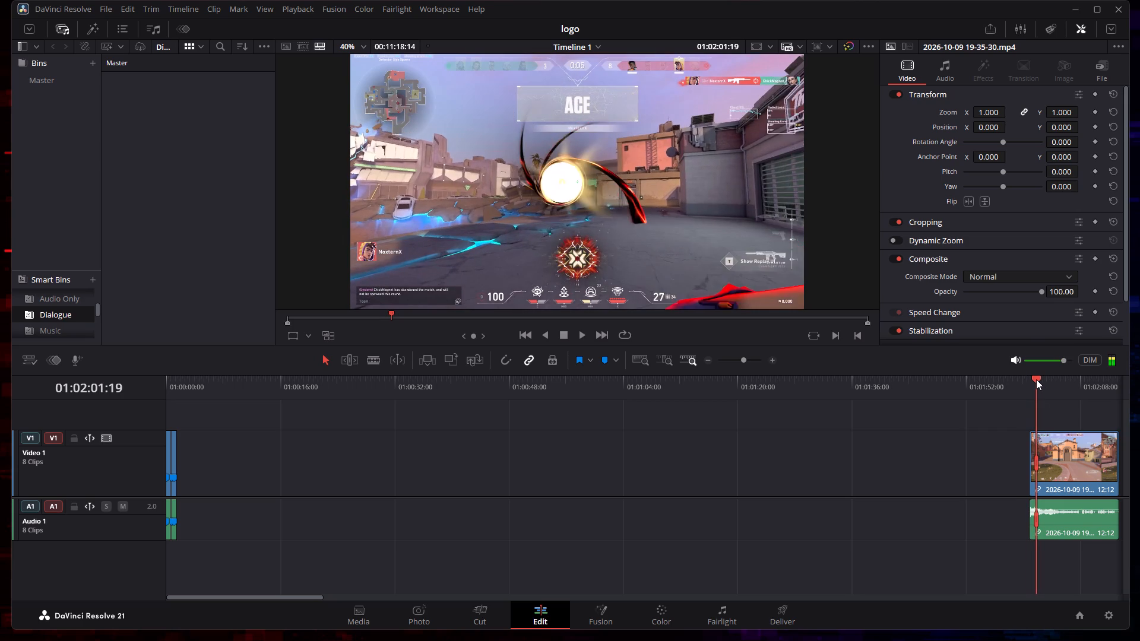
pyautogui.moveTo(1036, 379); pyautogui.dragTo(1038, 379)
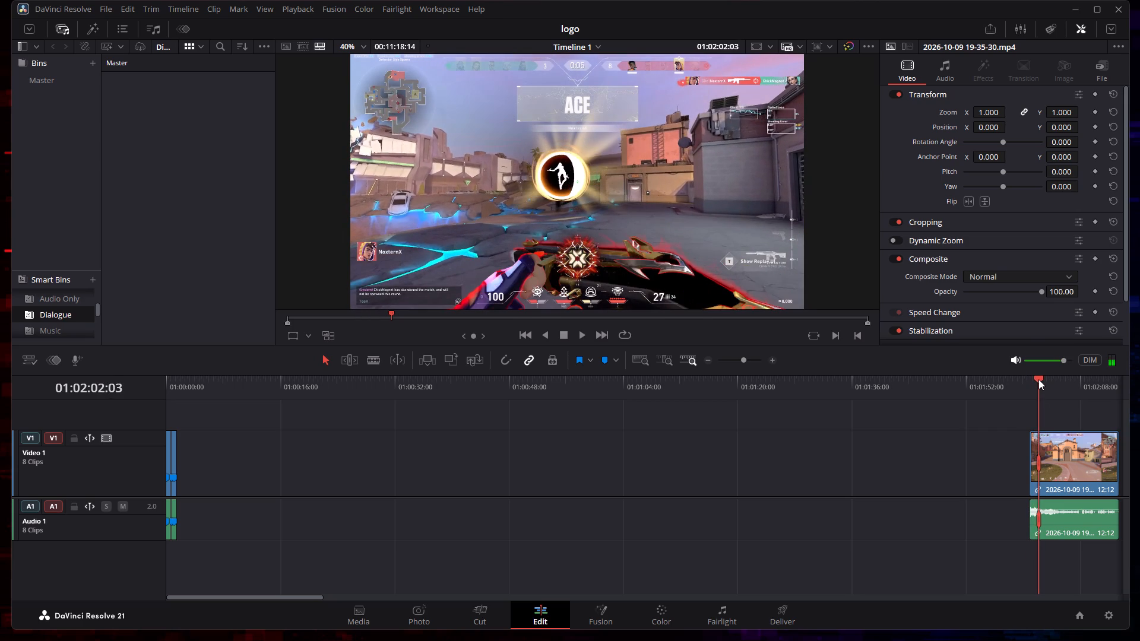
pyautogui.moveTo(1038, 379); pyautogui.dragTo(1044, 379)
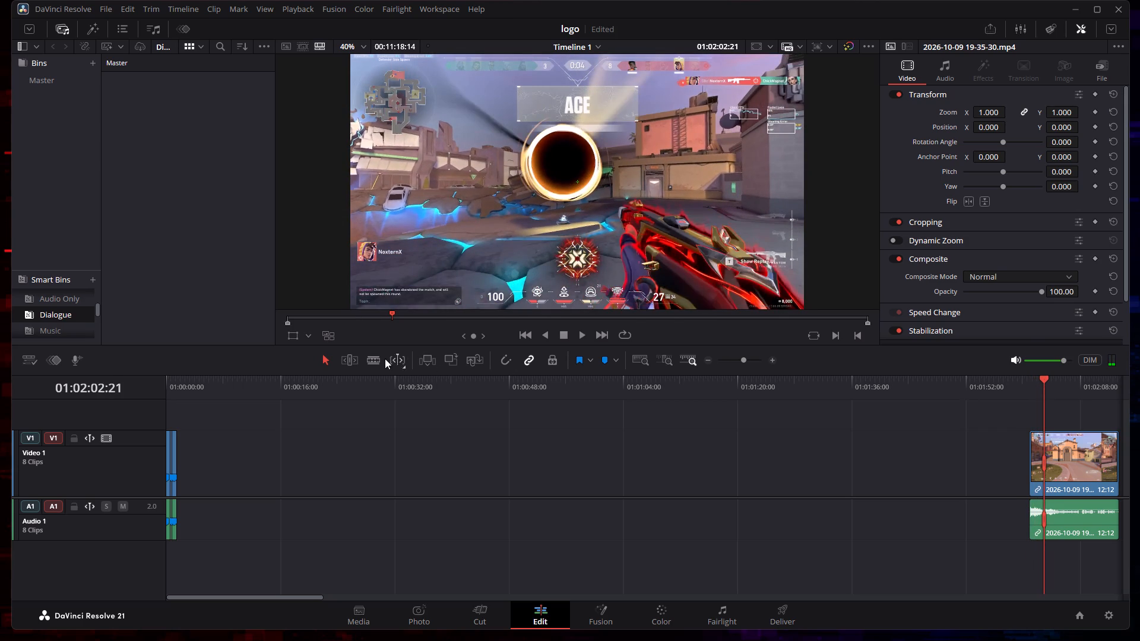
pyautogui.click(379, 358)
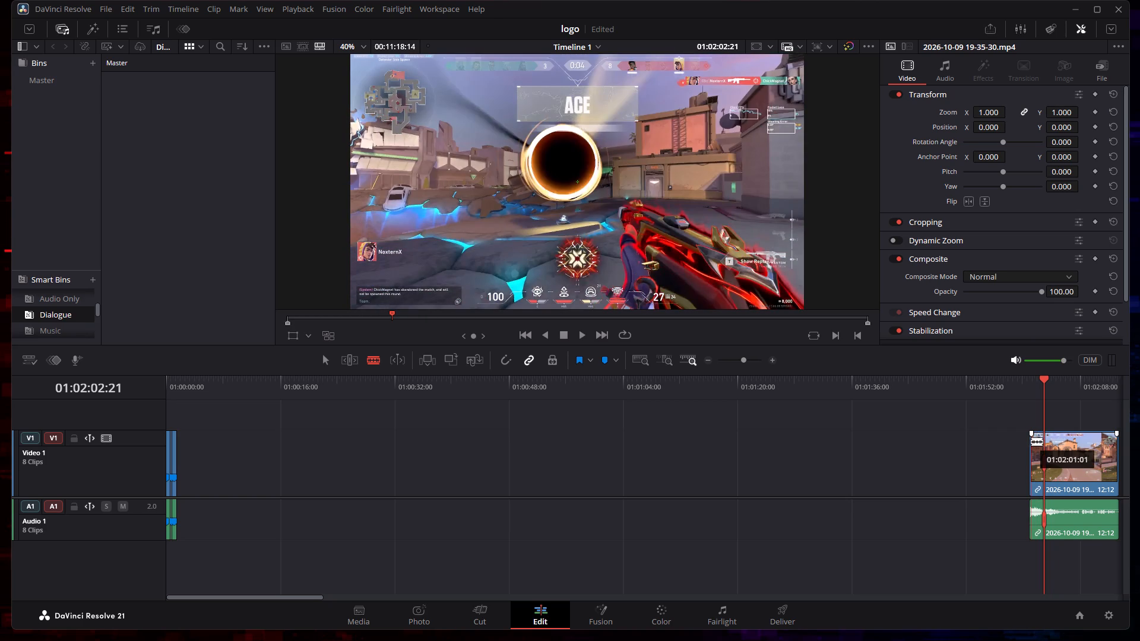
pyautogui.click(1031, 441)
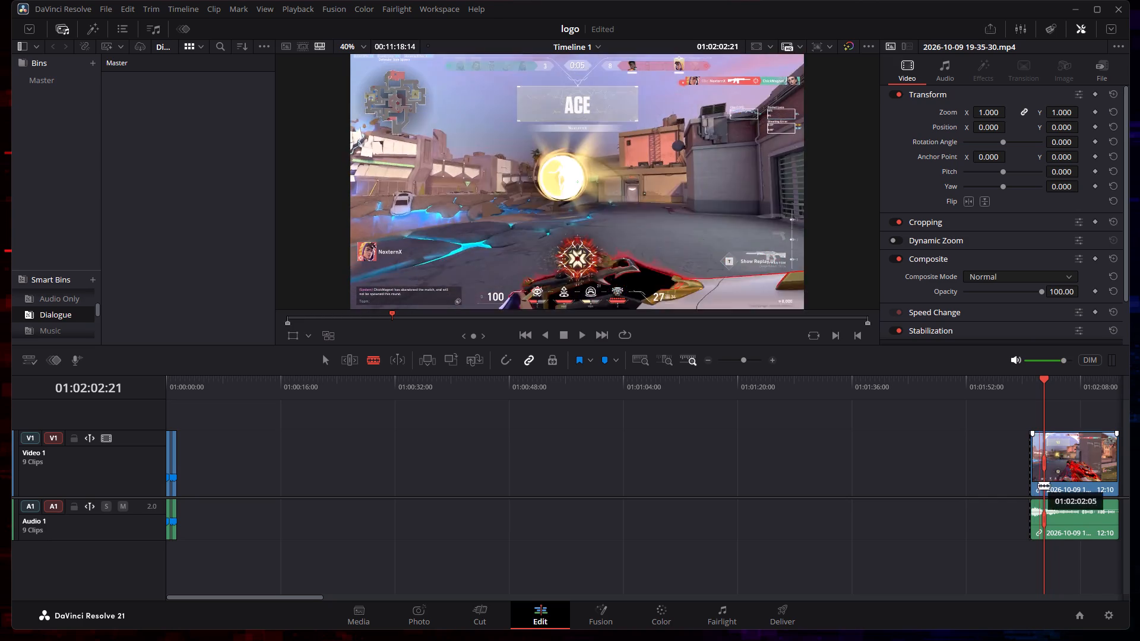
# Move the long remainder of the clip slightly later on the timeline, away from the short ACE piece.
pyautogui.rightClick(741, 443)
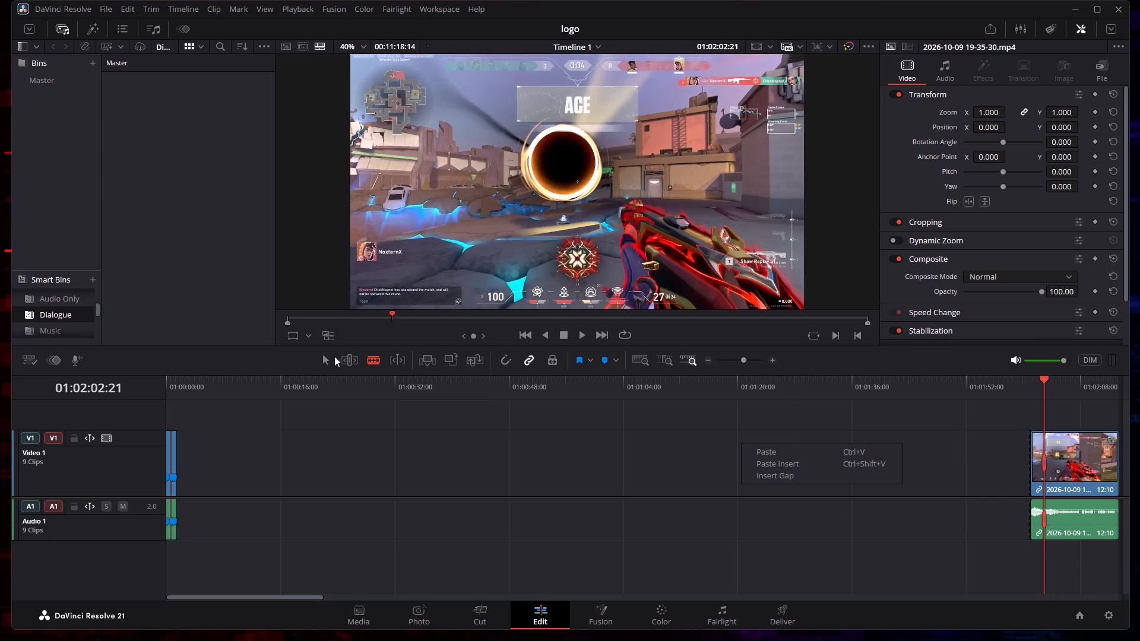
pyautogui.click(320, 360)
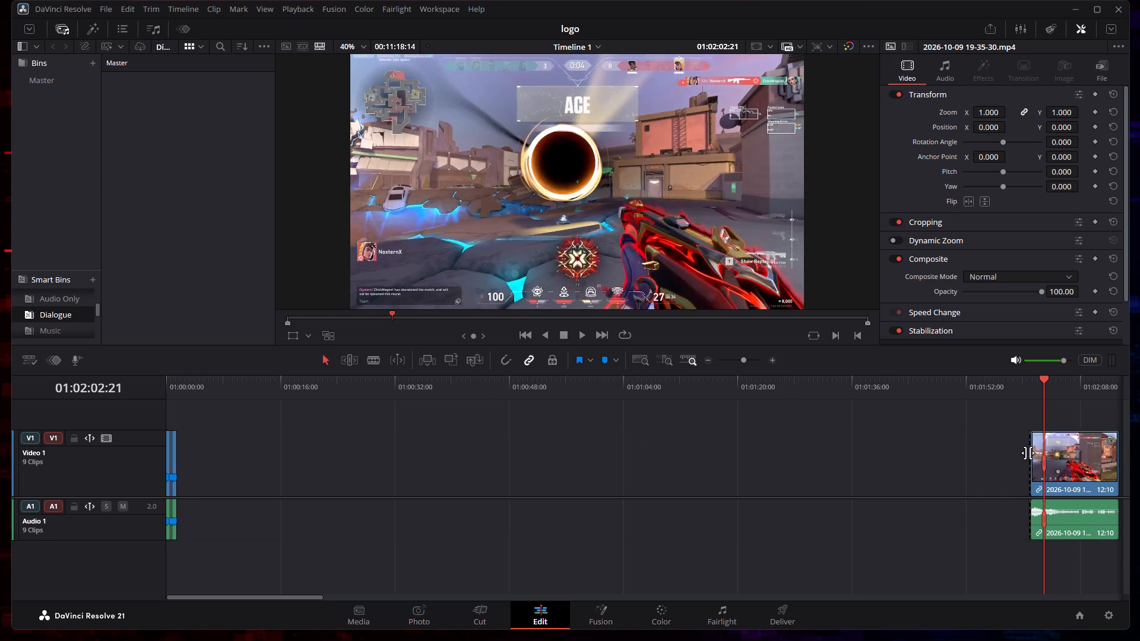
pyautogui.click(1027, 453)
pyautogui.moveTo(1049, 442); pyautogui.dragTo(1066, 442)
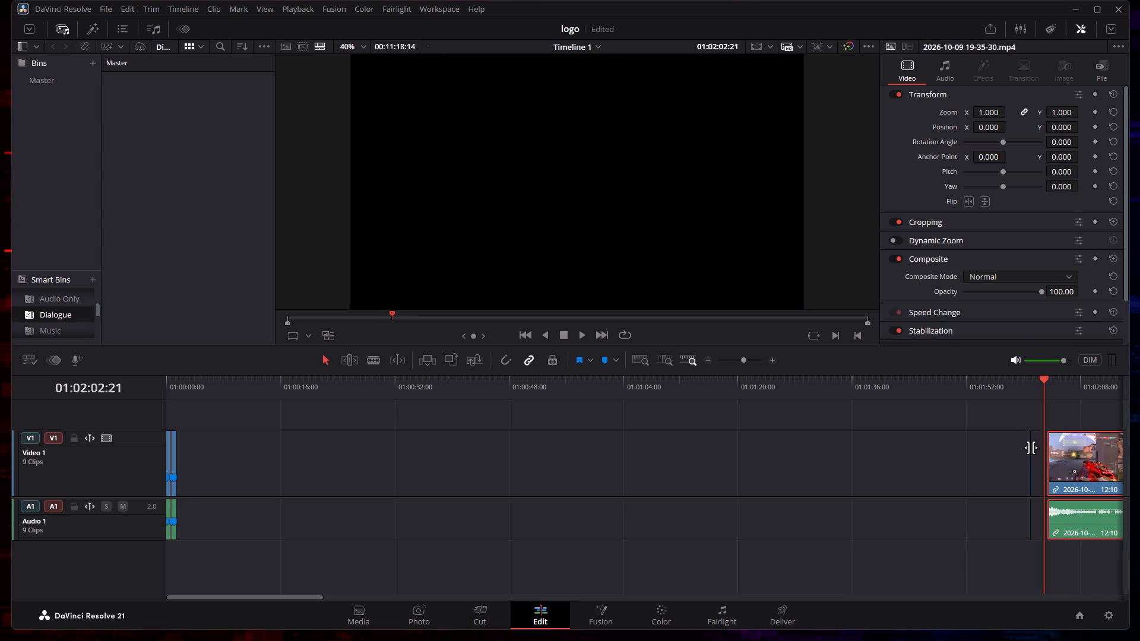
# Move the short ACE piece to the timeline start, directly after the kill moments already gathered there.
pyautogui.click(1030, 447)
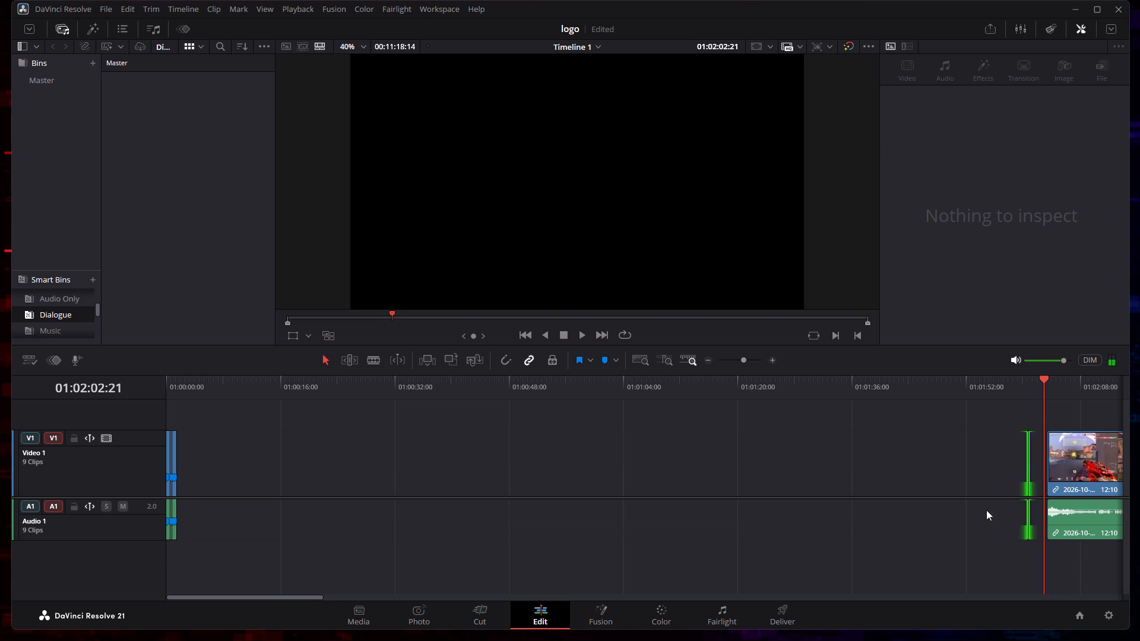
pyautogui.click(944, 513)
pyautogui.moveTo(1029, 458); pyautogui.dragTo(179, 444)
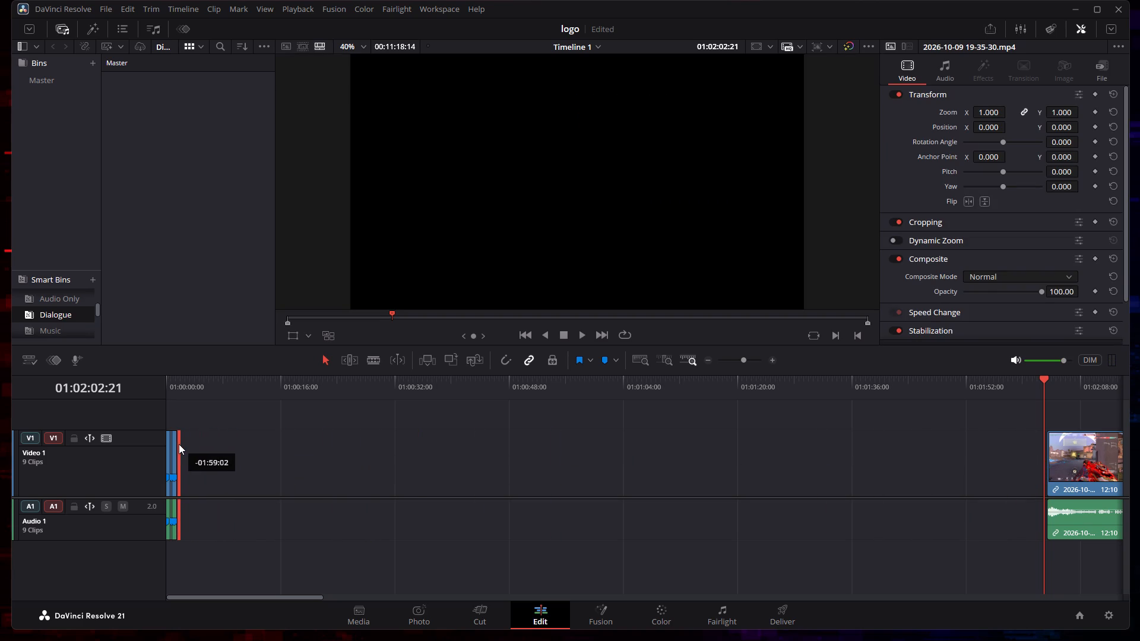
pyautogui.moveTo(179, 444); pyautogui.dragTo(178, 444)
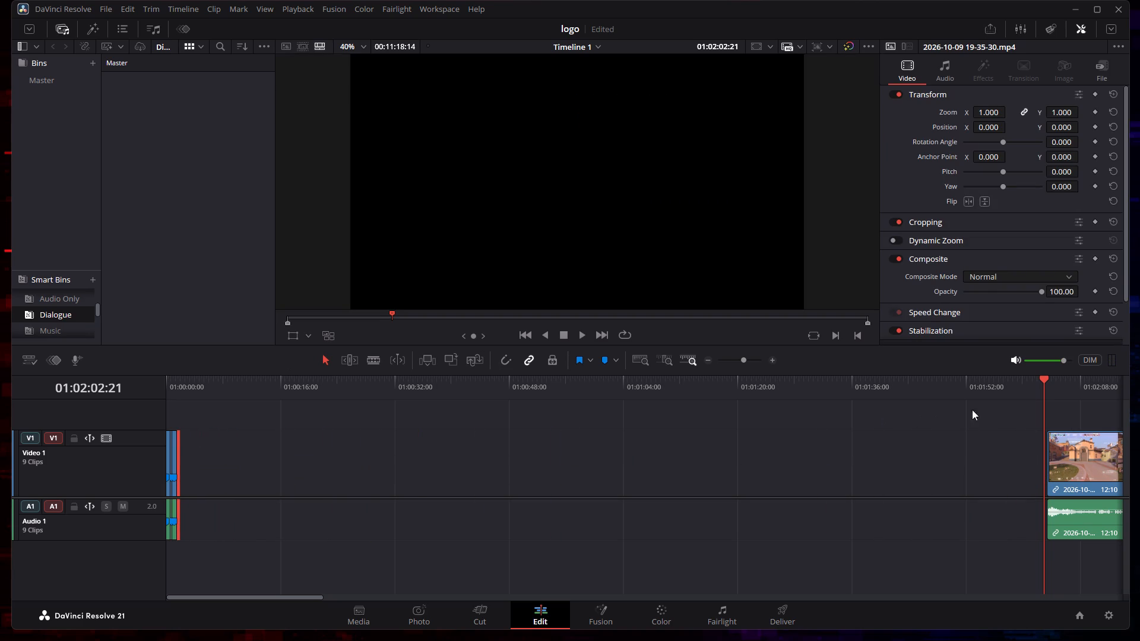
# Play back the gathered kill moments repeatedly from the timeline start to check the sequence with the ACE piece.
pyautogui.moveTo(1048, 381); pyautogui.dragTo(72, 388)
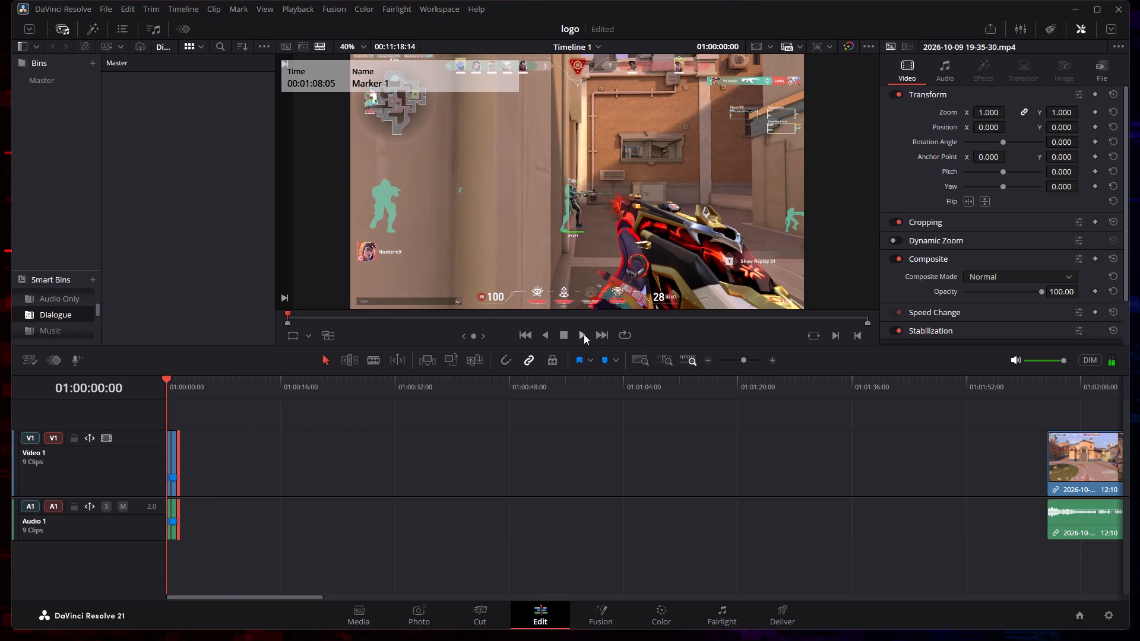
pyautogui.click(583, 334)
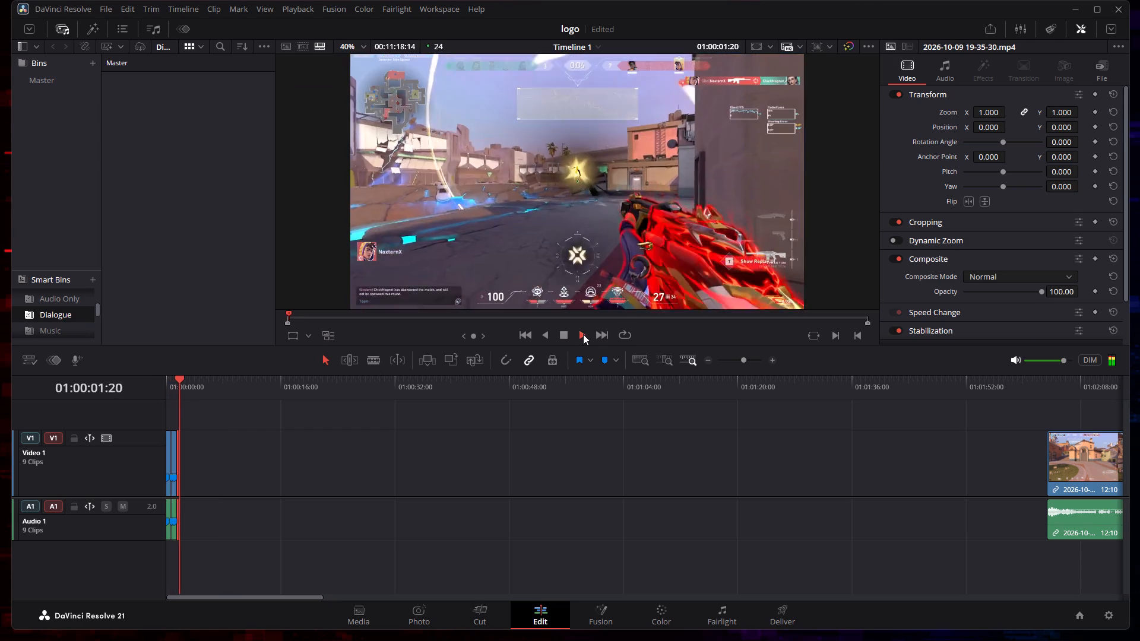
pyautogui.moveTo(188, 379); pyautogui.dragTo(109, 384)
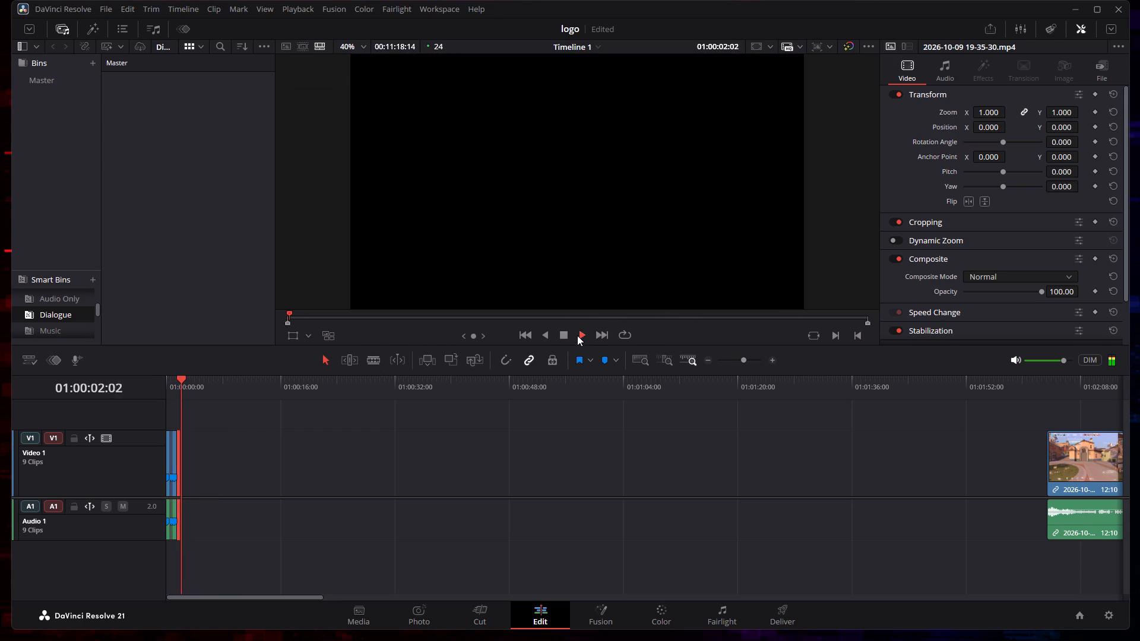
pyautogui.moveTo(188, 380); pyautogui.dragTo(107, 383)
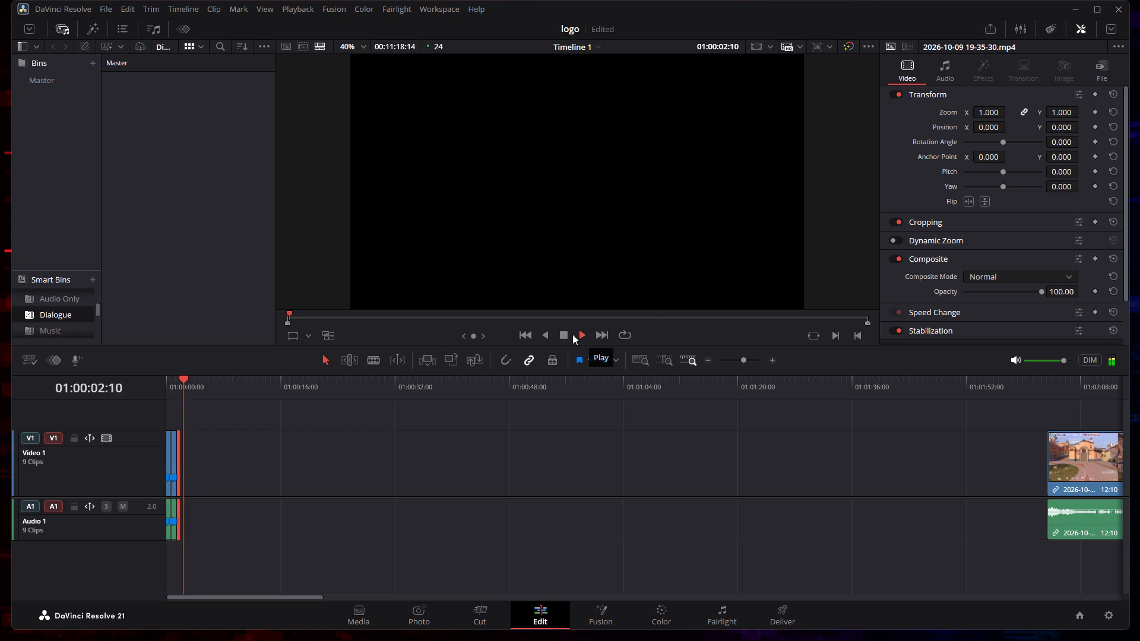
pyautogui.moveTo(189, 376); pyautogui.dragTo(109, 379)
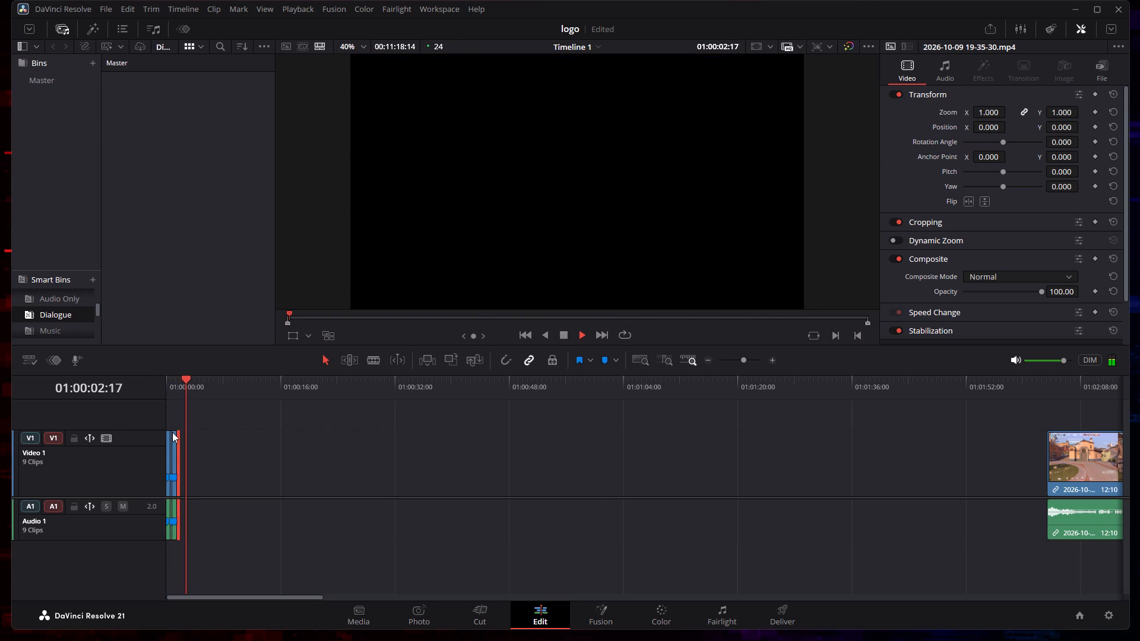
# Extend the end of the short ACE piece by about 9 frames, to about 16 frames long.
pyautogui.click(178, 437)
pyautogui.moveTo(191, 380); pyautogui.dragTo(308, 407)
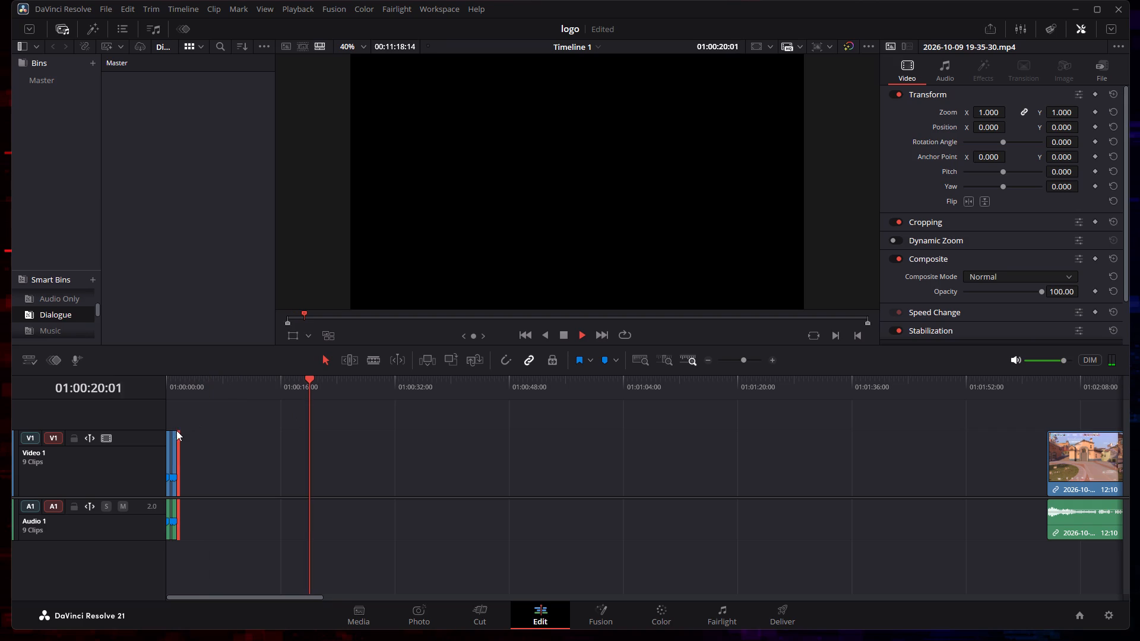
pyautogui.click(178, 434)
pyautogui.click(566, 332)
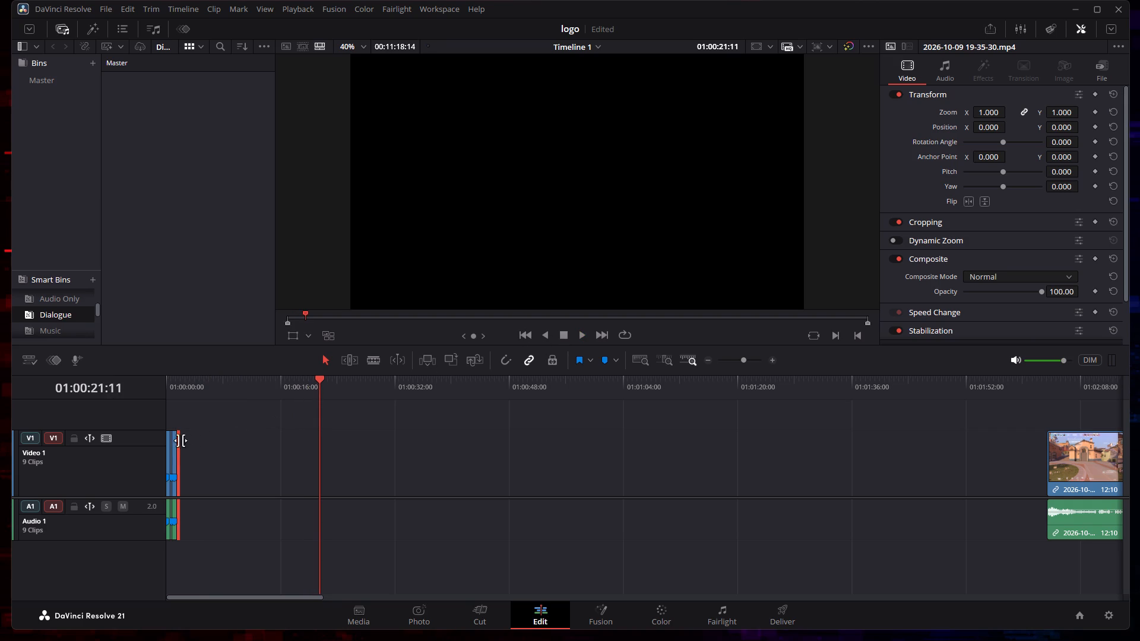
pyautogui.click(180, 442)
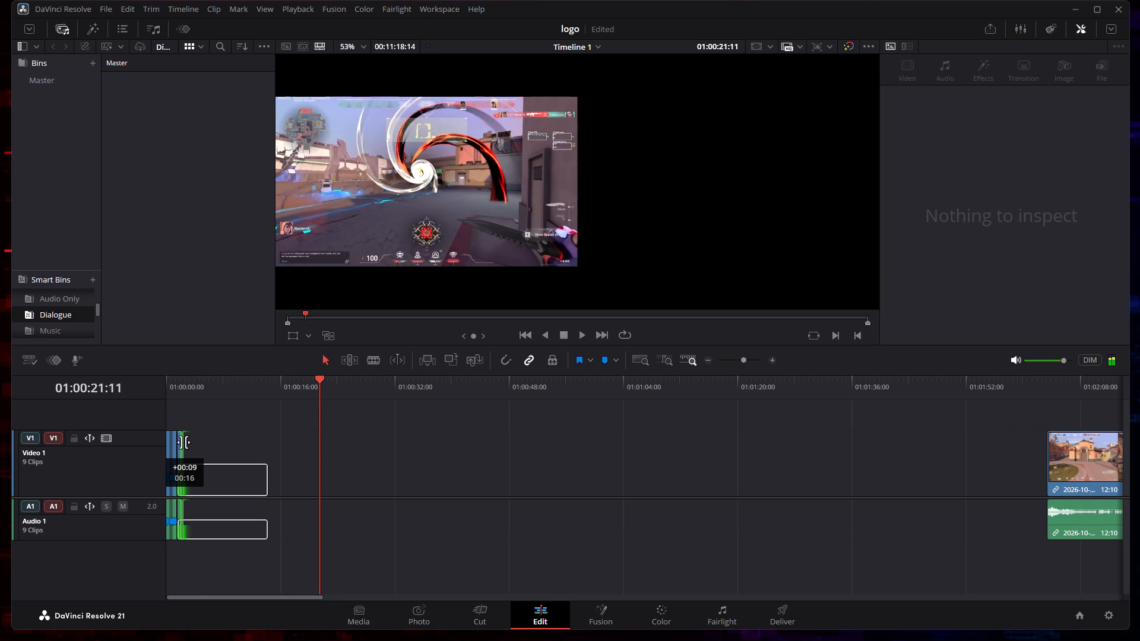
# Play back the gathered kill moments from the timeline start to check the extended ACE piece.
pyautogui.moveTo(317, 379); pyautogui.dragTo(146, 390)
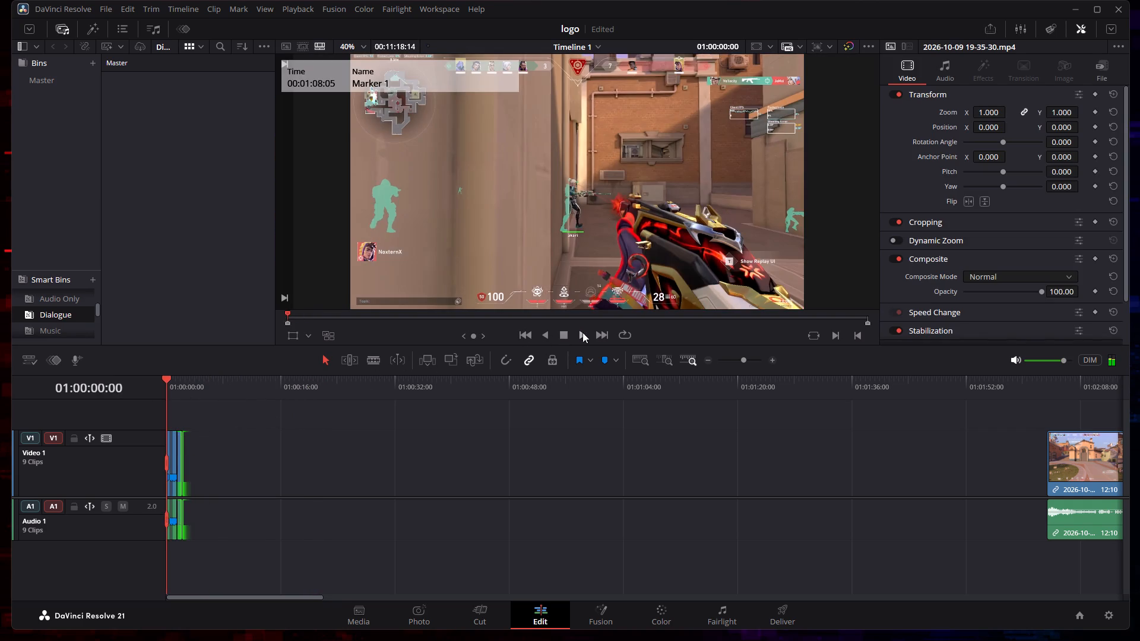
pyautogui.click(582, 335)
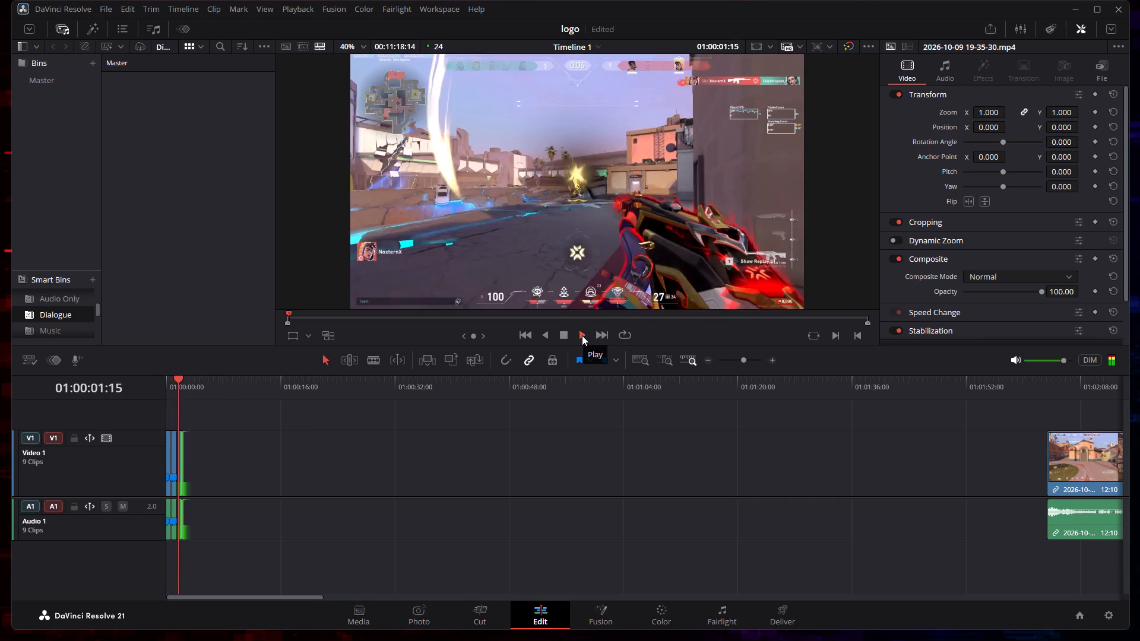
pyautogui.moveTo(195, 379); pyautogui.dragTo(130, 382)
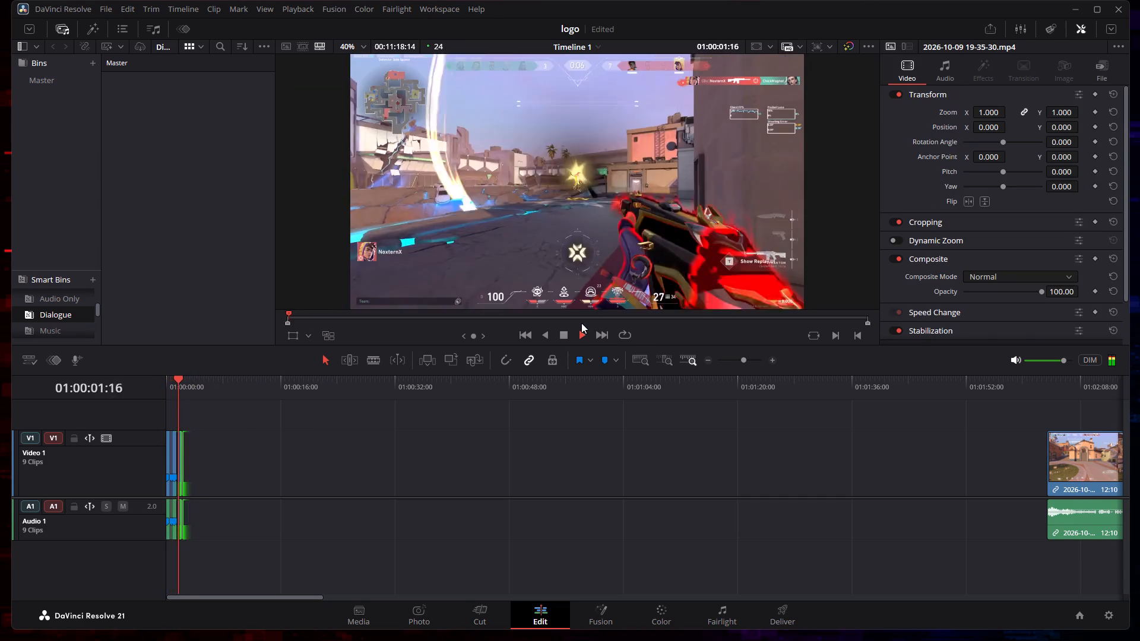
pyautogui.moveTo(194, 381); pyautogui.dragTo(107, 386)
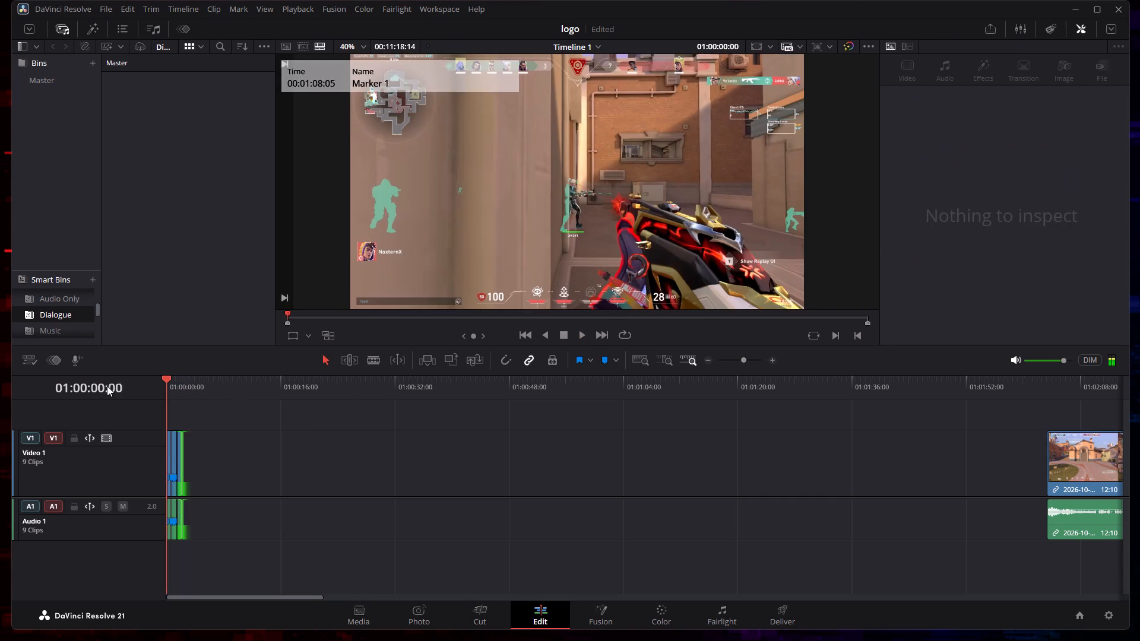
pyautogui.moveTo(107, 386); pyautogui.dragTo(103, 386)
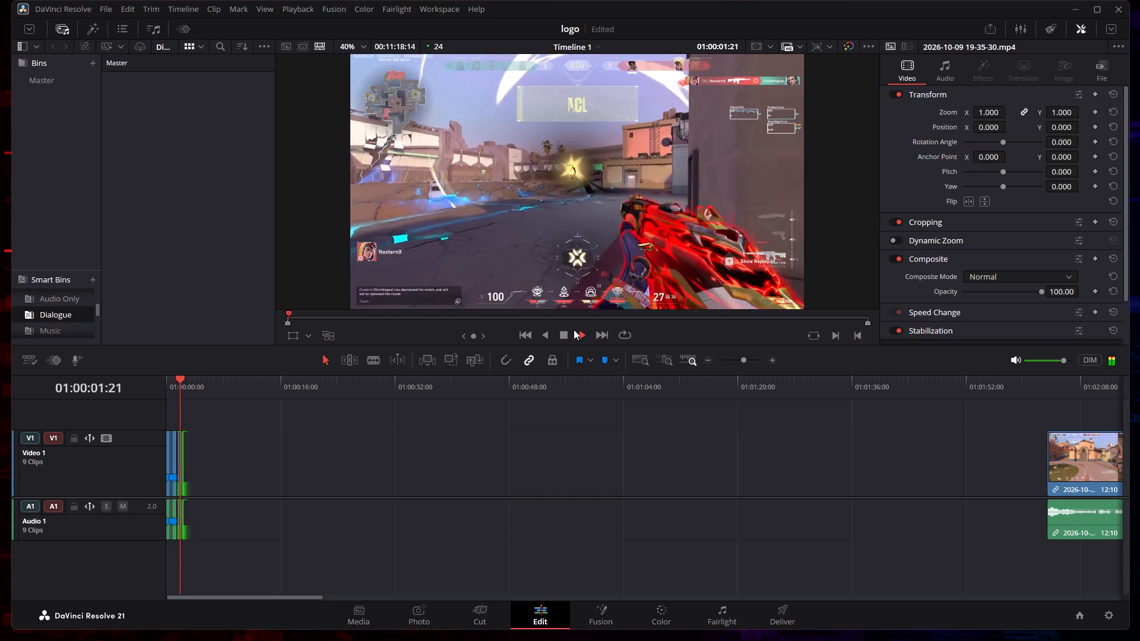
pyautogui.click(562, 330)
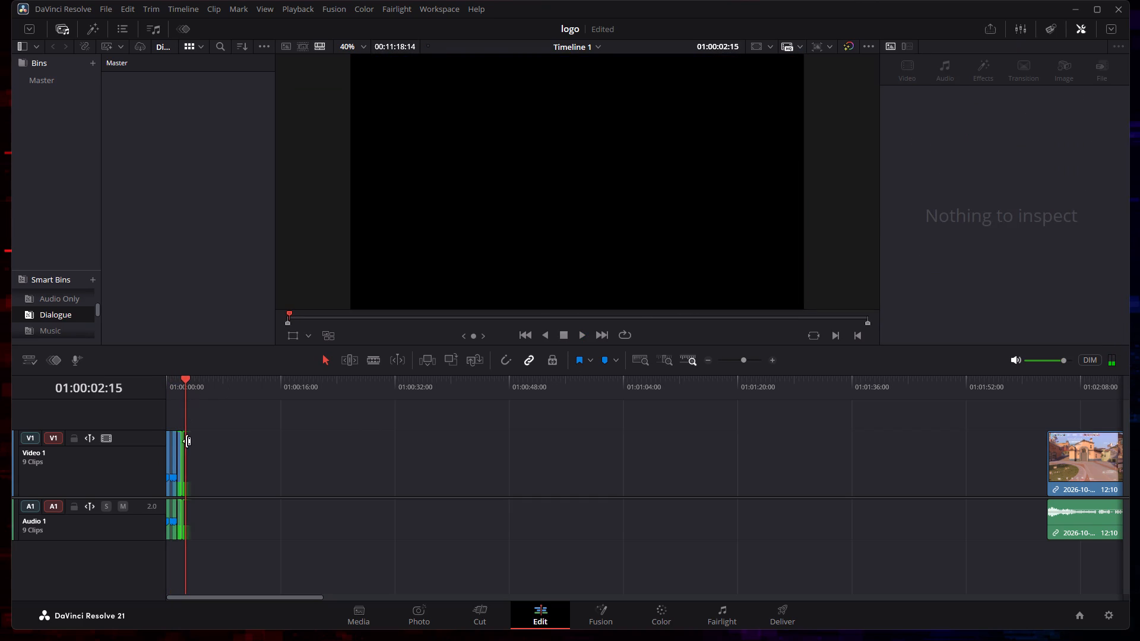
# Move the gathered kill pieces one by one to around 01:00:16:00, keeping their order and closing up the first piece.
pyautogui.moveTo(180, 445); pyautogui.dragTo(296, 445)
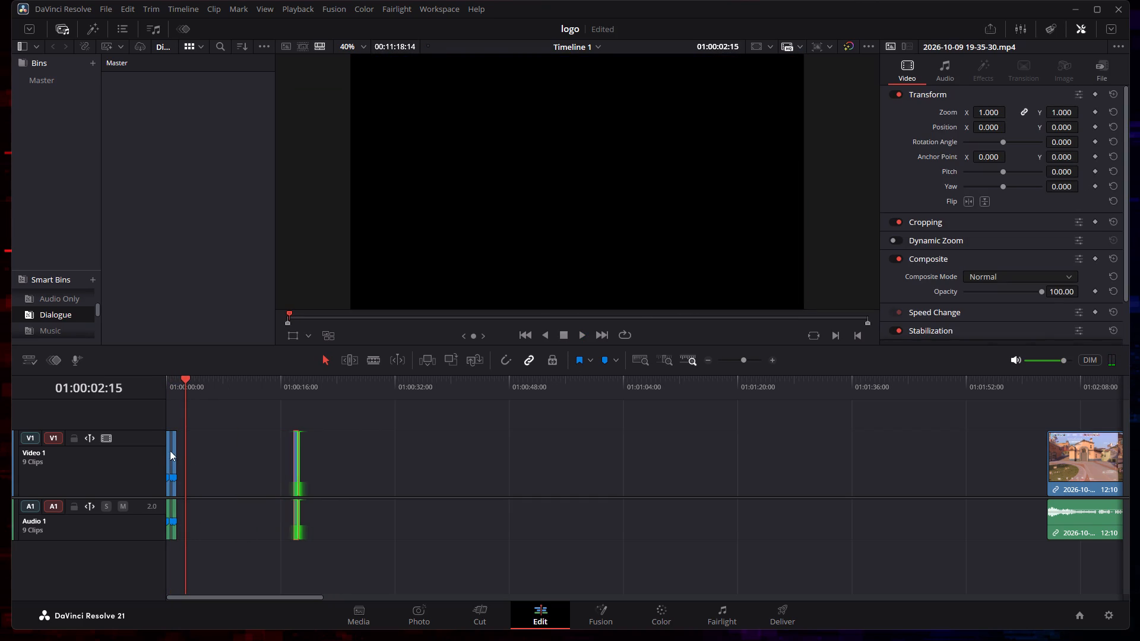
pyautogui.moveTo(173, 450); pyautogui.dragTo(290, 449)
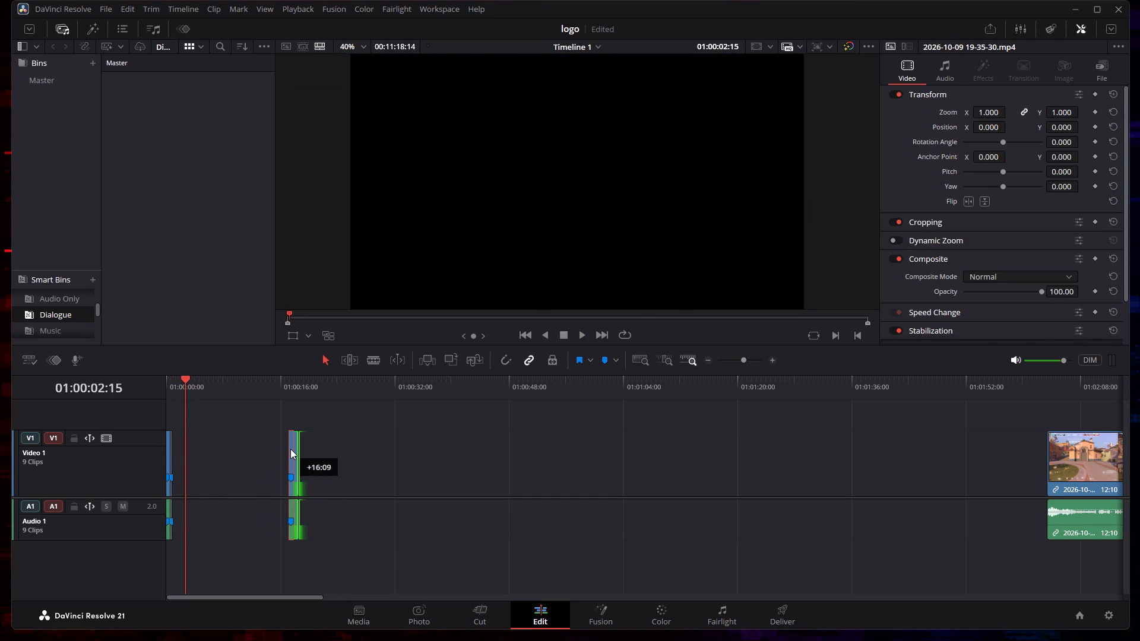
pyautogui.moveTo(290, 449); pyautogui.dragTo(290, 449)
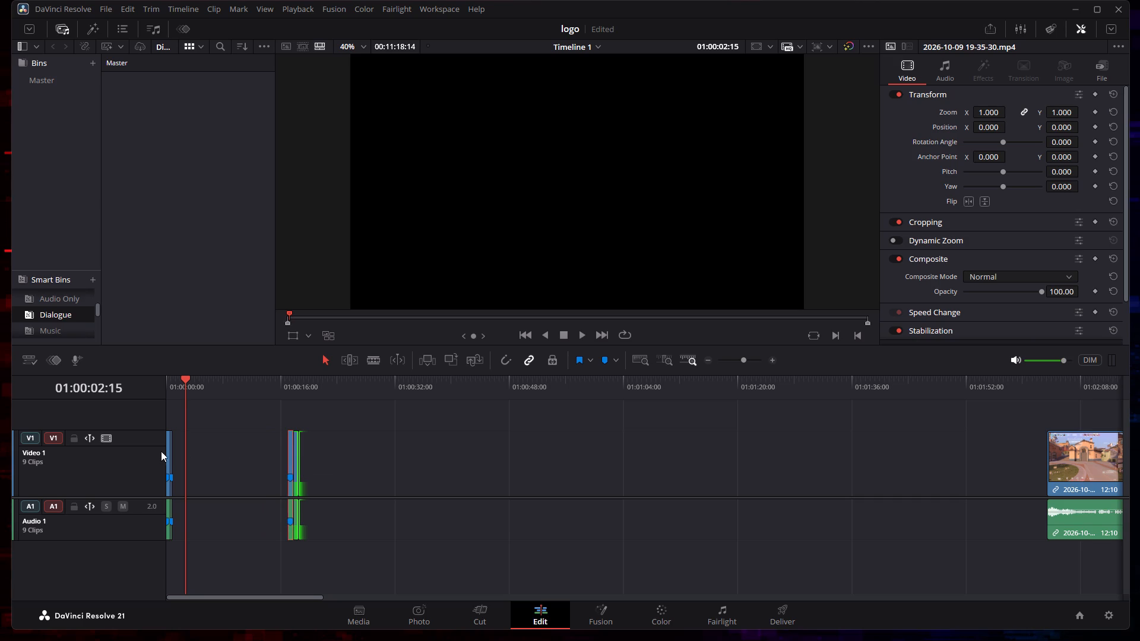
pyautogui.moveTo(170, 449); pyautogui.dragTo(271, 449)
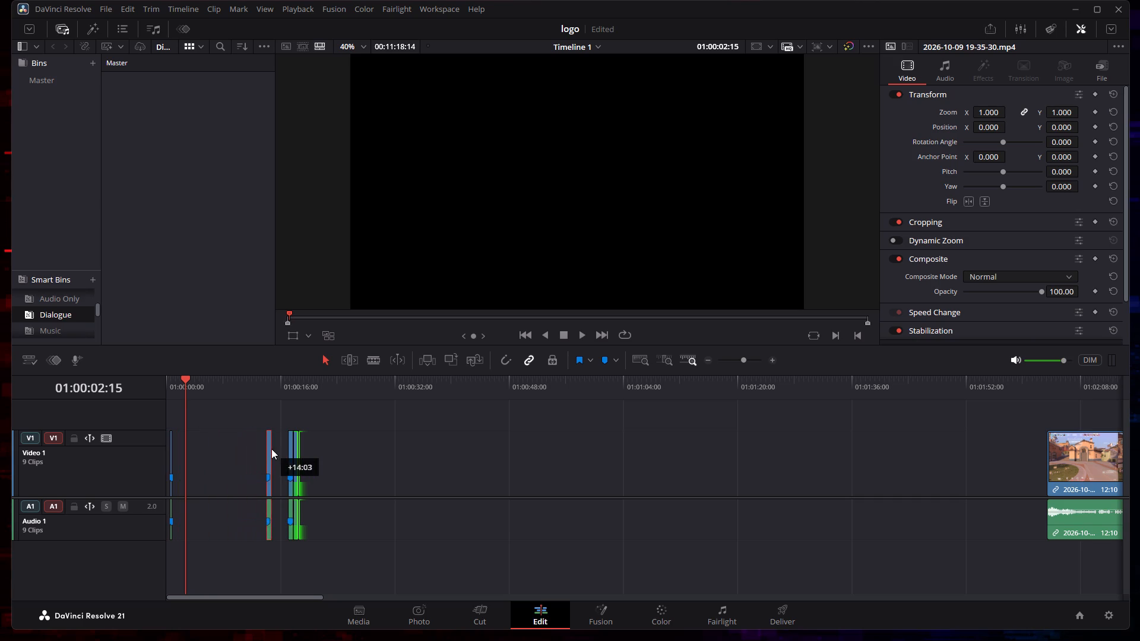
pyautogui.moveTo(271, 449); pyautogui.dragTo(288, 448)
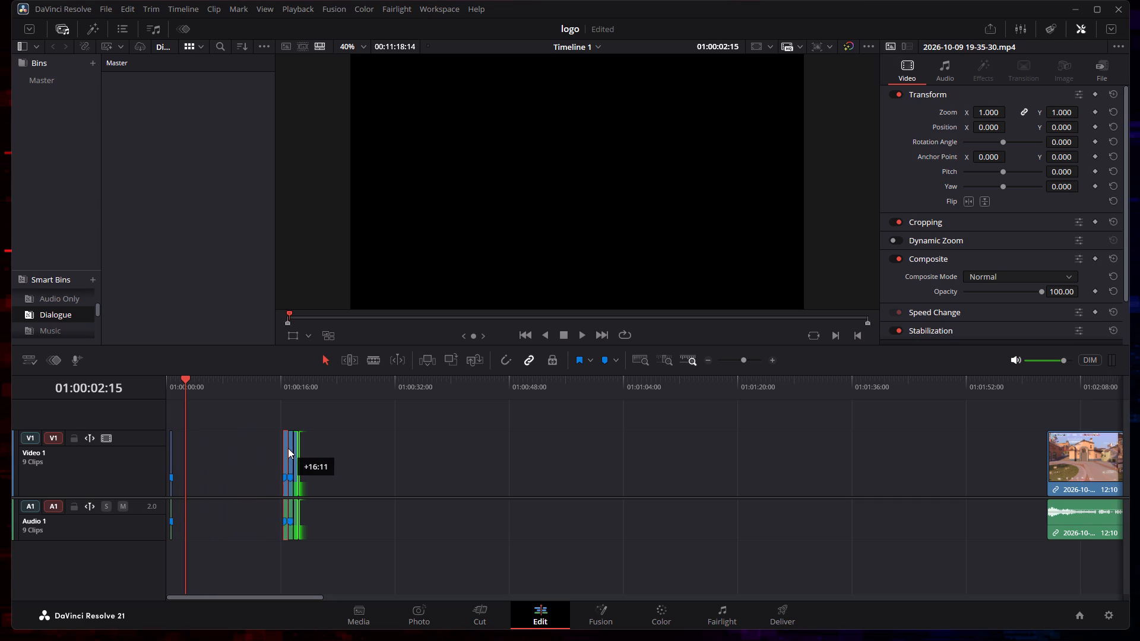
pyautogui.moveTo(288, 448); pyautogui.dragTo(288, 446)
pyautogui.moveTo(173, 452); pyautogui.dragTo(178, 452)
pyautogui.moveTo(174, 449); pyautogui.dragTo(278, 445)
pyautogui.click(400, 404)
pyautogui.moveTo(190, 380); pyautogui.dragTo(239, 387)
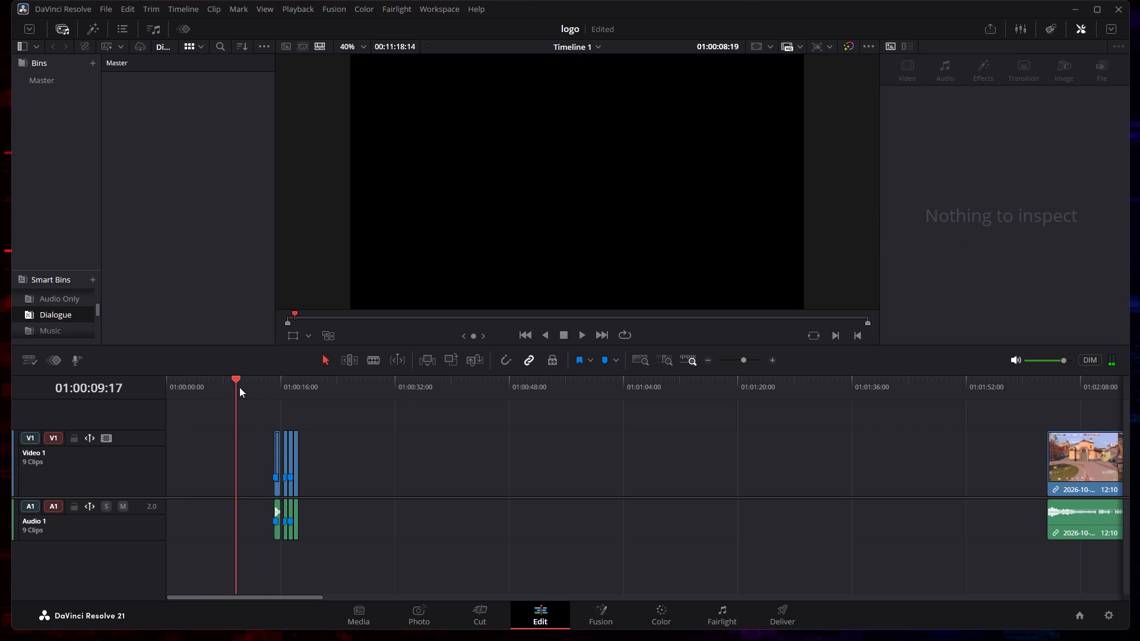
pyautogui.moveTo(239, 387); pyautogui.dragTo(265, 388)
pyautogui.click(277, 437)
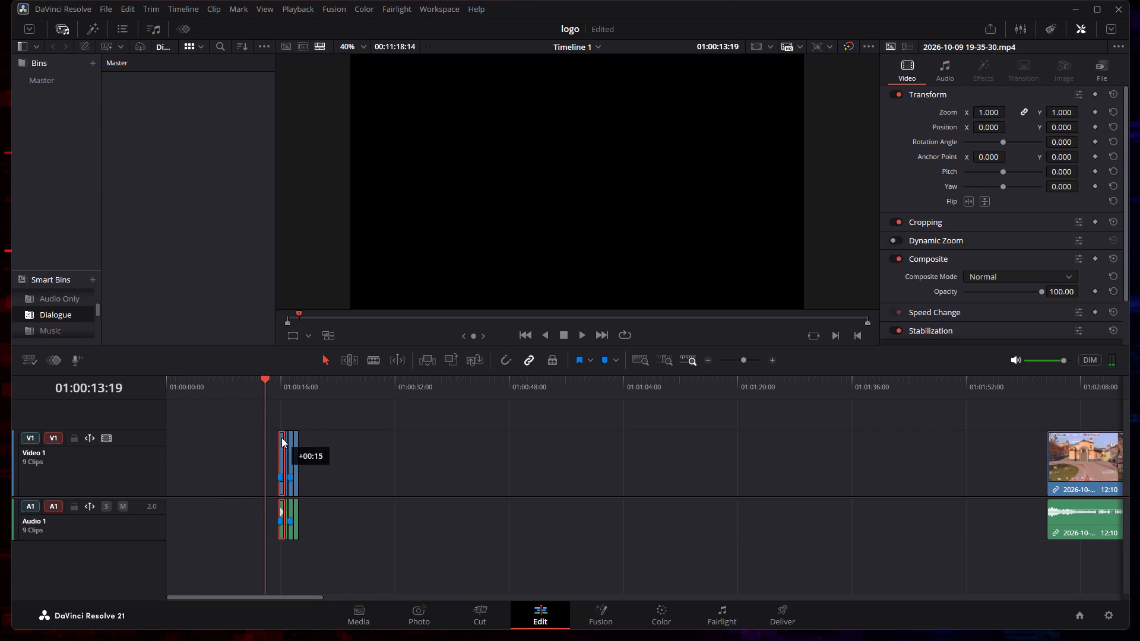
# Play back the relocated kill moments from just before 01:00:14:00 to check their sequence.
pyautogui.click(265, 373)
pyautogui.moveTo(265, 378); pyautogui.dragTo(264, 388)
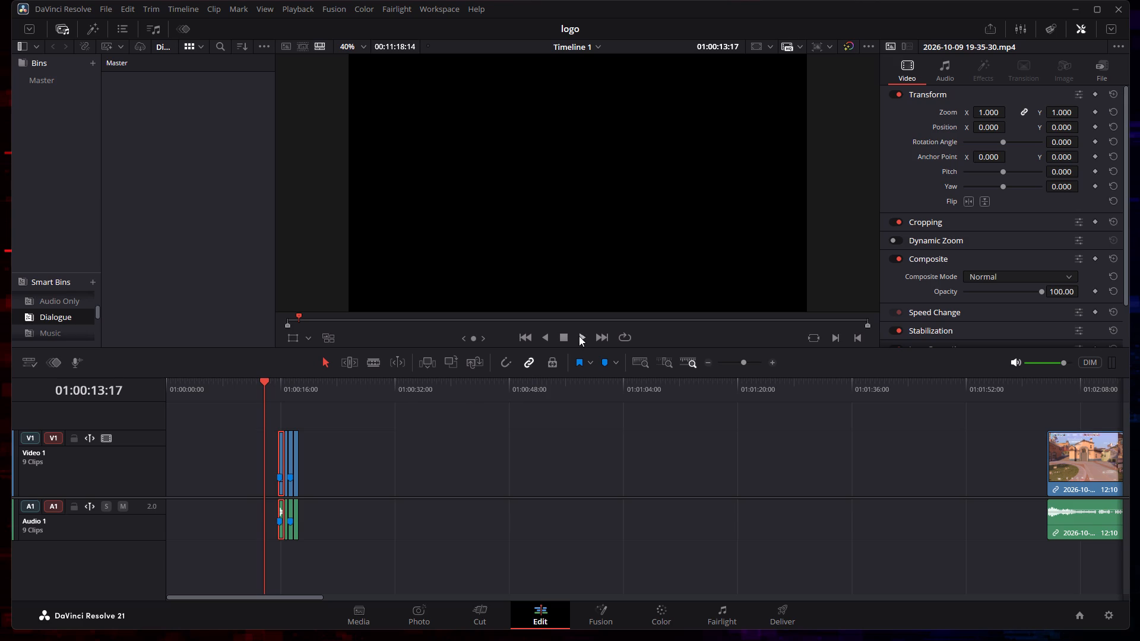
pyautogui.click(581, 336)
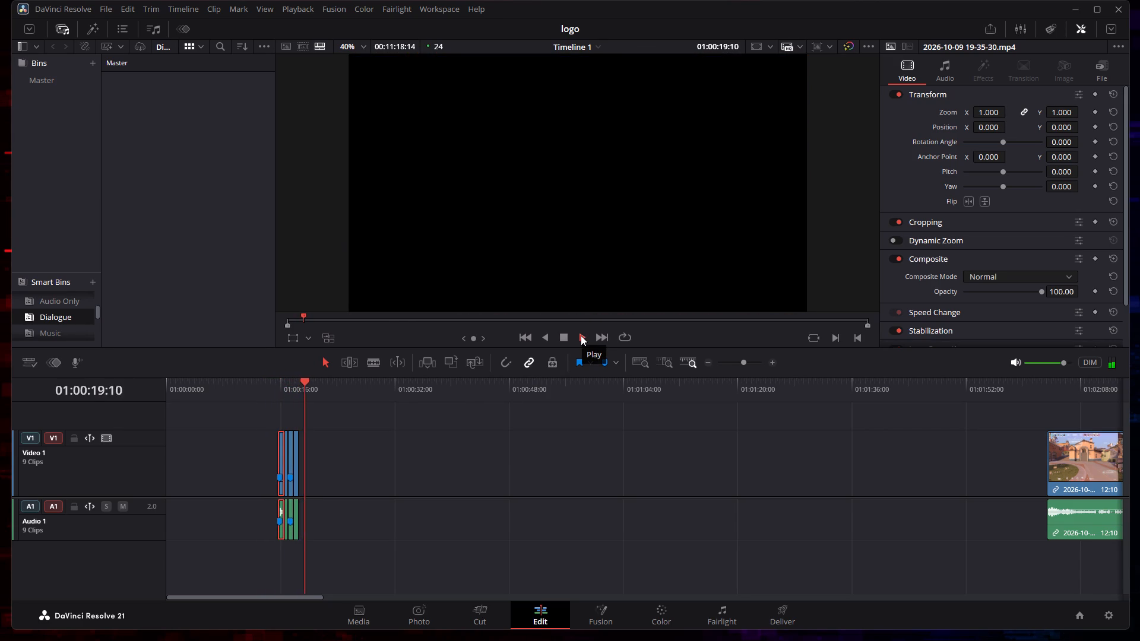
pyautogui.moveTo(1073, 458); pyautogui.dragTo(771, 496)
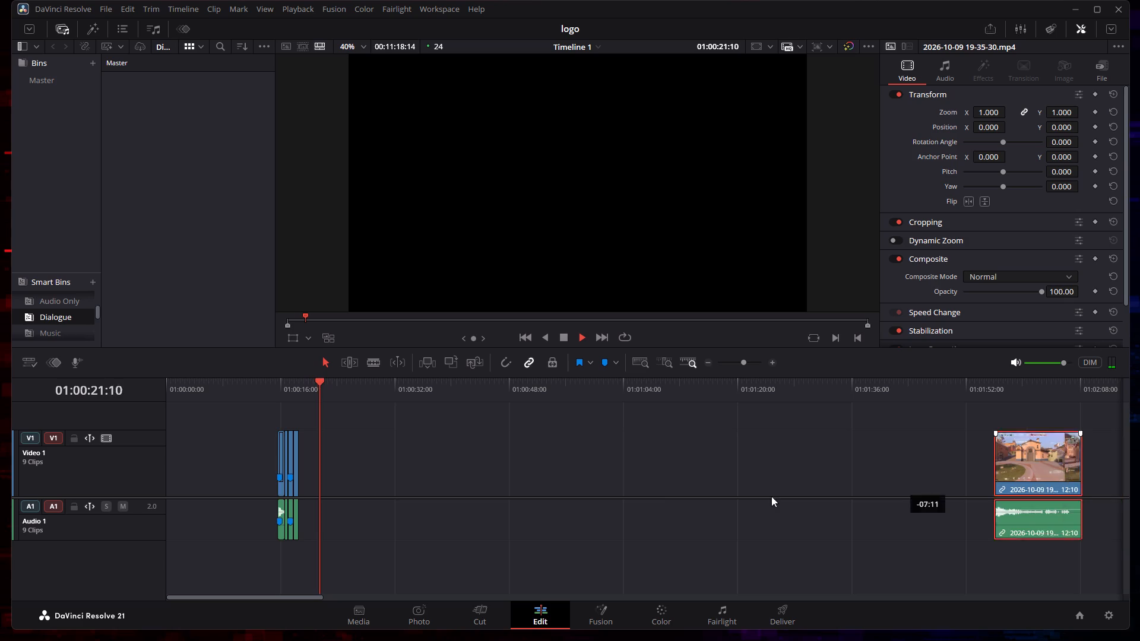
pyautogui.moveTo(771, 496); pyautogui.dragTo(327, 497)
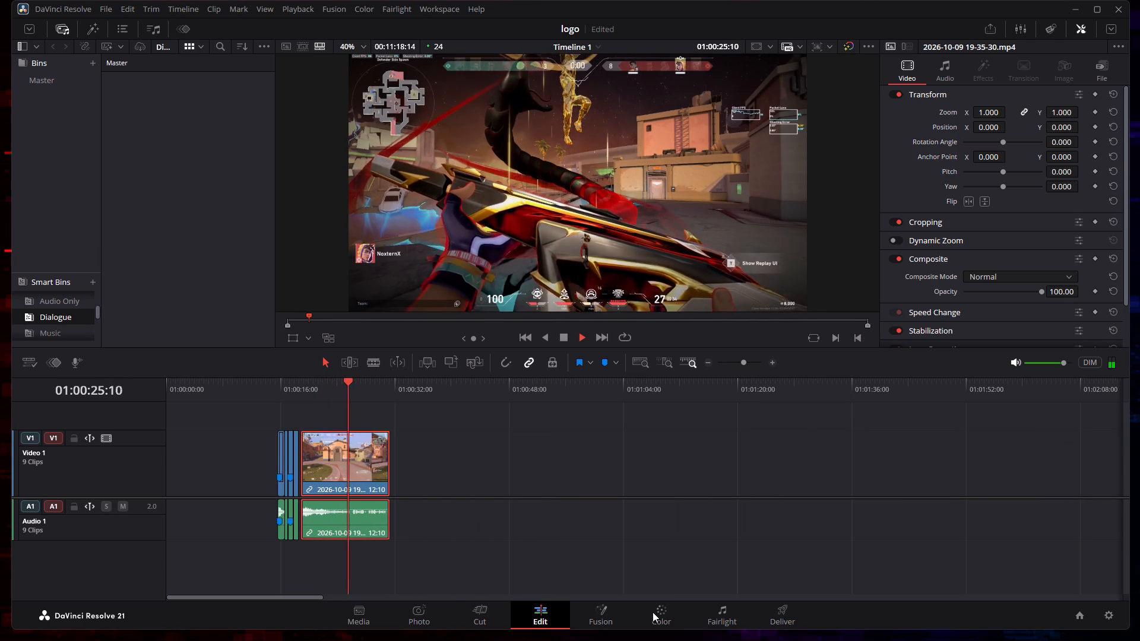
pyautogui.moveTo(302, 594); pyautogui.dragTo(667, 568)
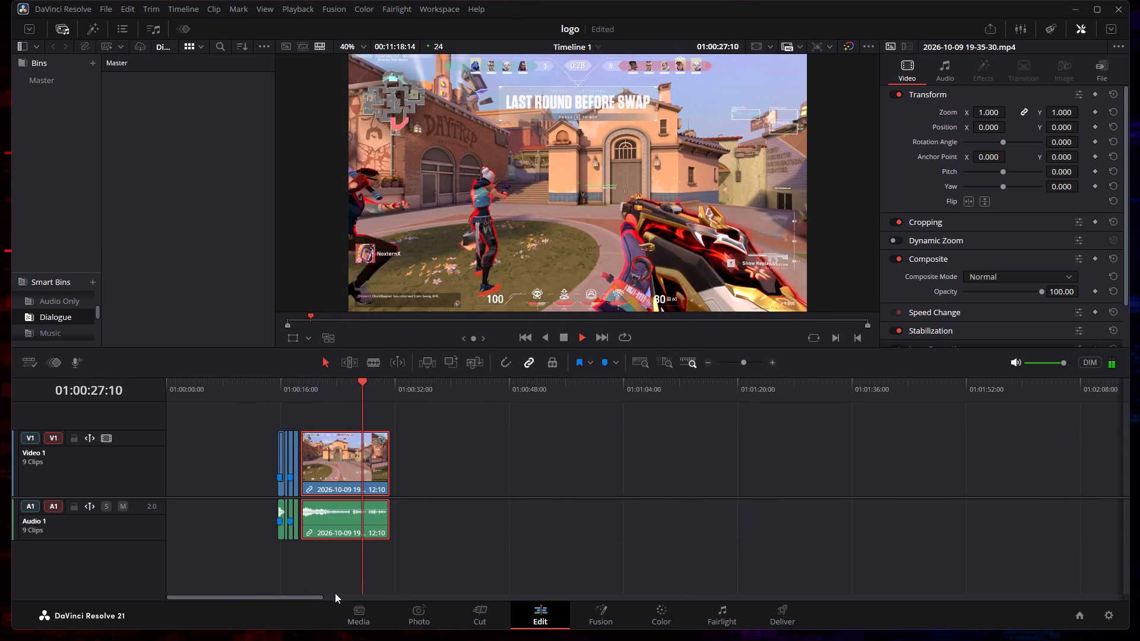
pyautogui.moveTo(308, 596); pyautogui.dragTo(655, 577)
pyautogui.moveTo(316, 594); pyautogui.dragTo(388, 594)
pyautogui.moveTo(385, 383); pyautogui.dragTo(474, 383)
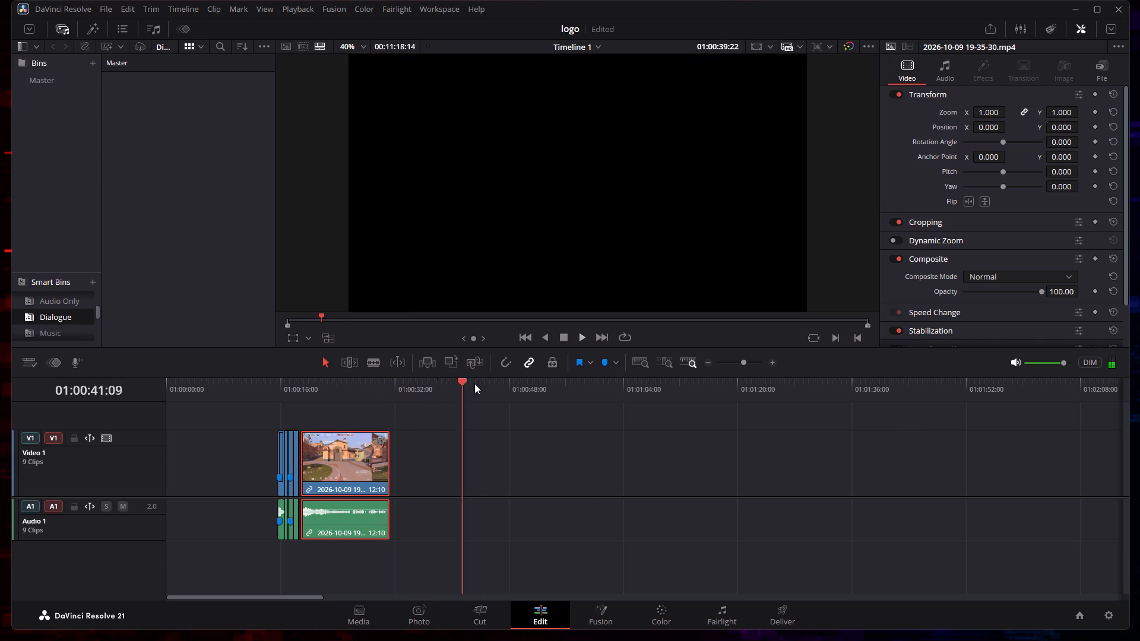
pyautogui.moveTo(474, 383); pyautogui.dragTo(283, 431)
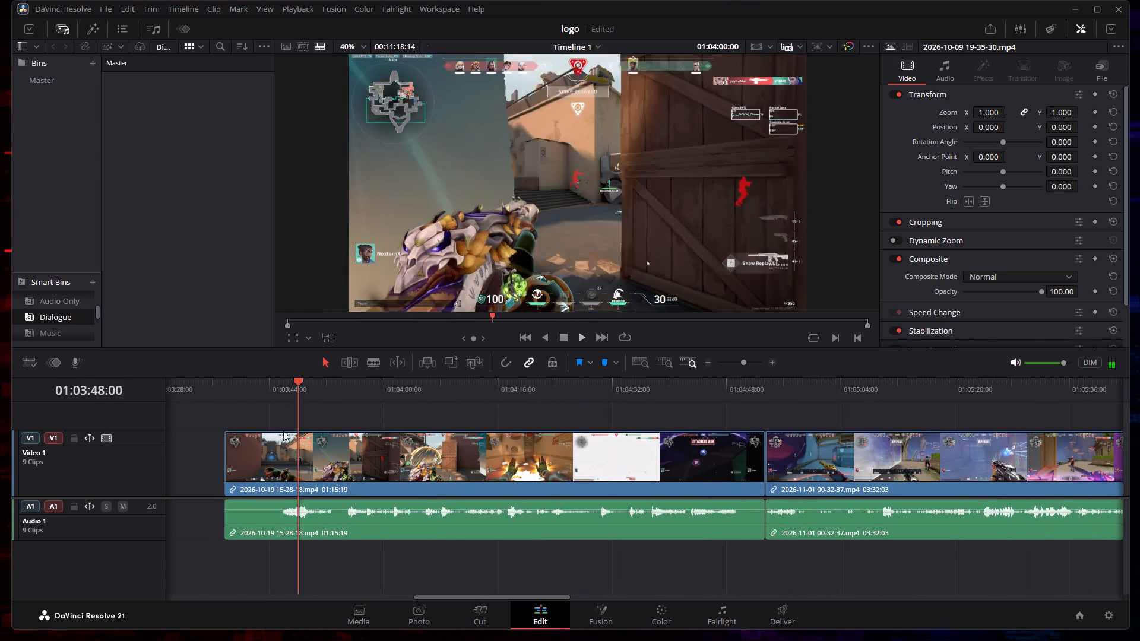
pyautogui.moveTo(283, 431); pyautogui.dragTo(326, 435)
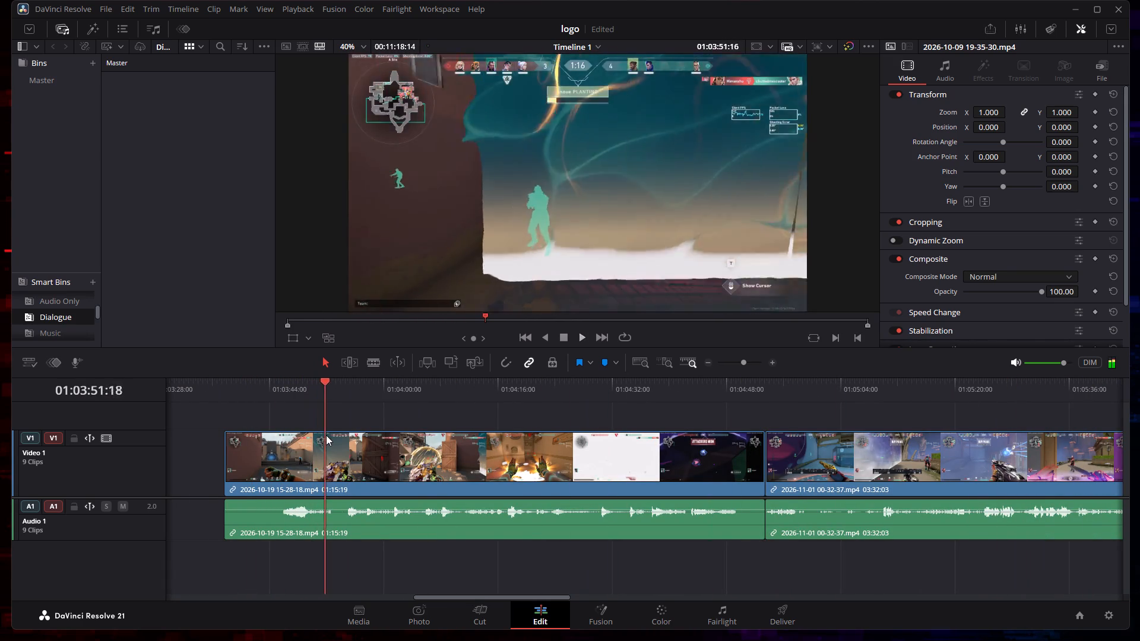
pyautogui.moveTo(326, 435); pyautogui.dragTo(382, 431)
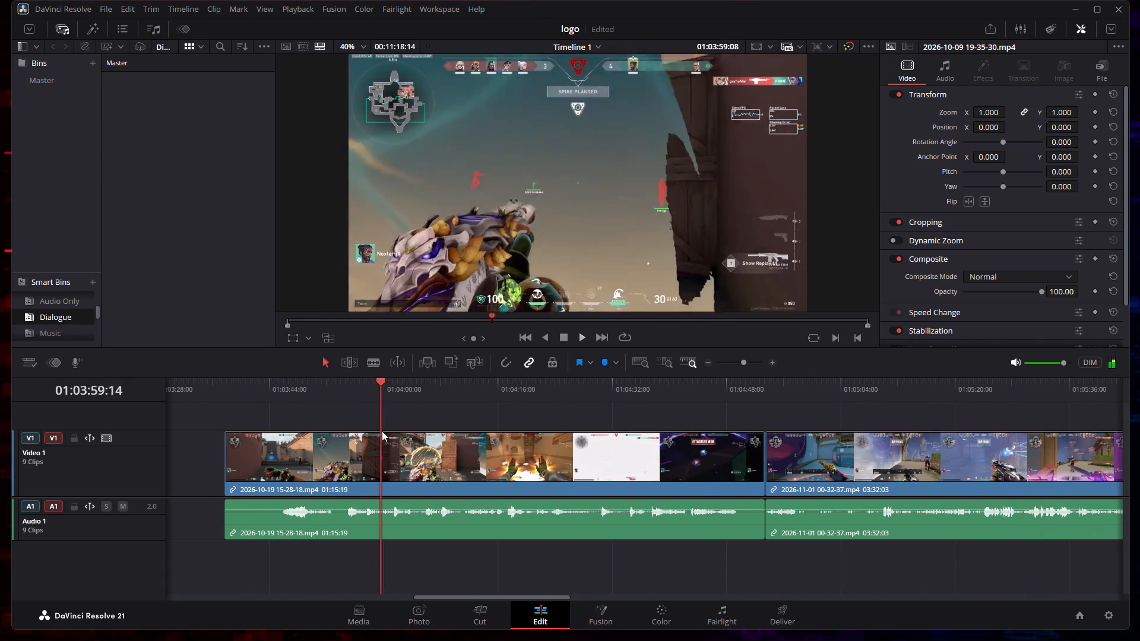
pyautogui.moveTo(382, 431); pyautogui.dragTo(388, 430)
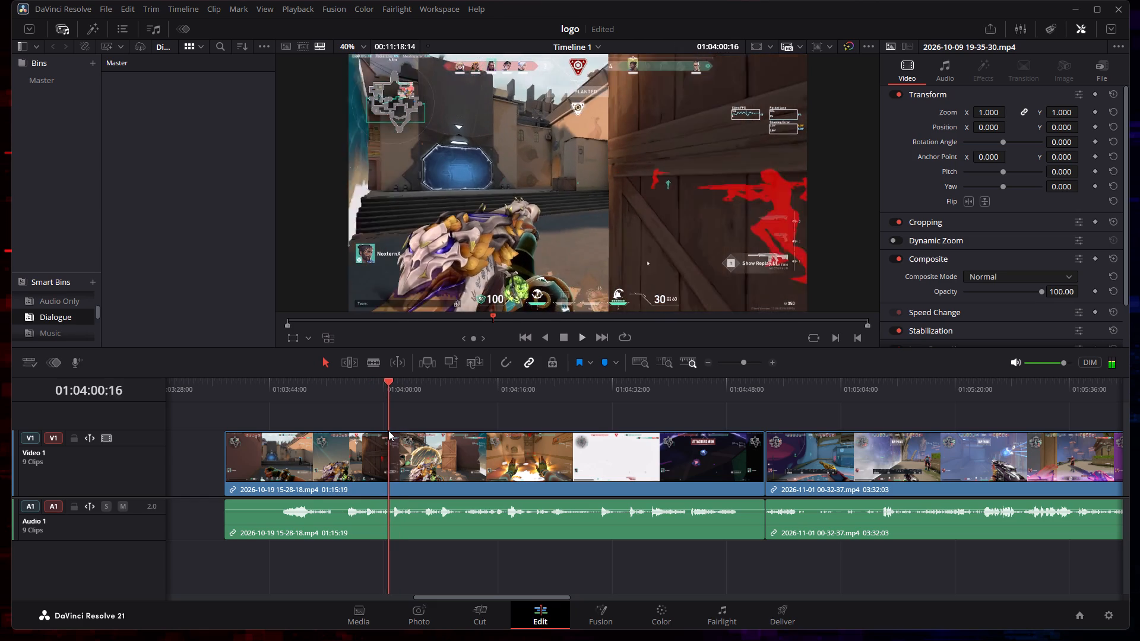
pyautogui.moveTo(388, 430); pyautogui.dragTo(394, 430)
pyautogui.moveTo(404, 386); pyautogui.dragTo(399, 386)
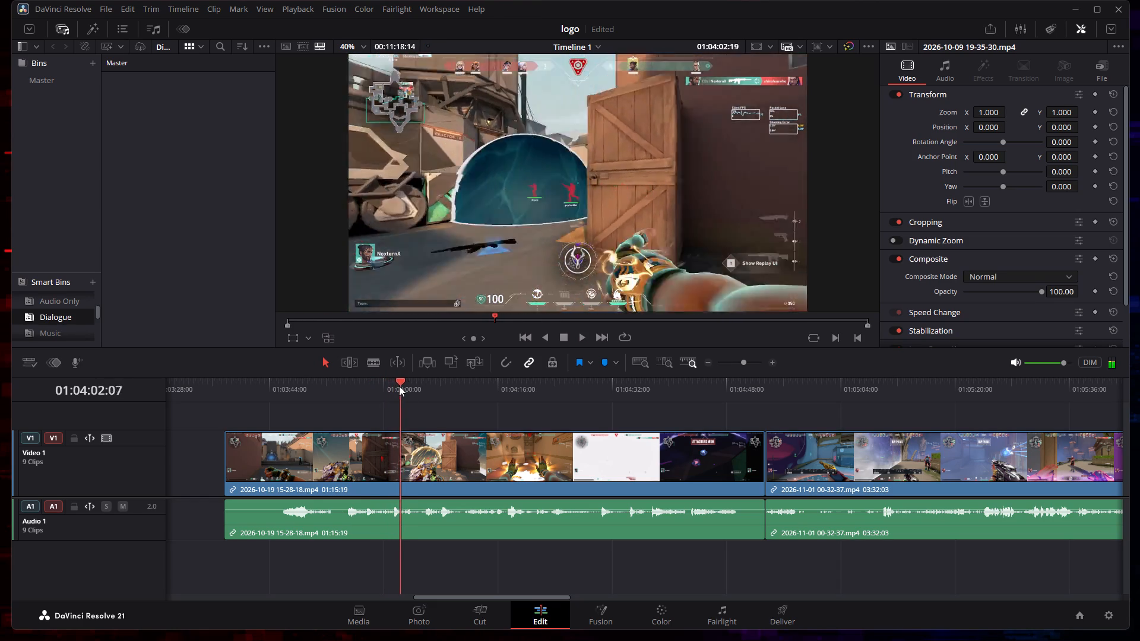
pyautogui.moveTo(399, 386); pyautogui.dragTo(398, 386)
pyautogui.click(566, 337)
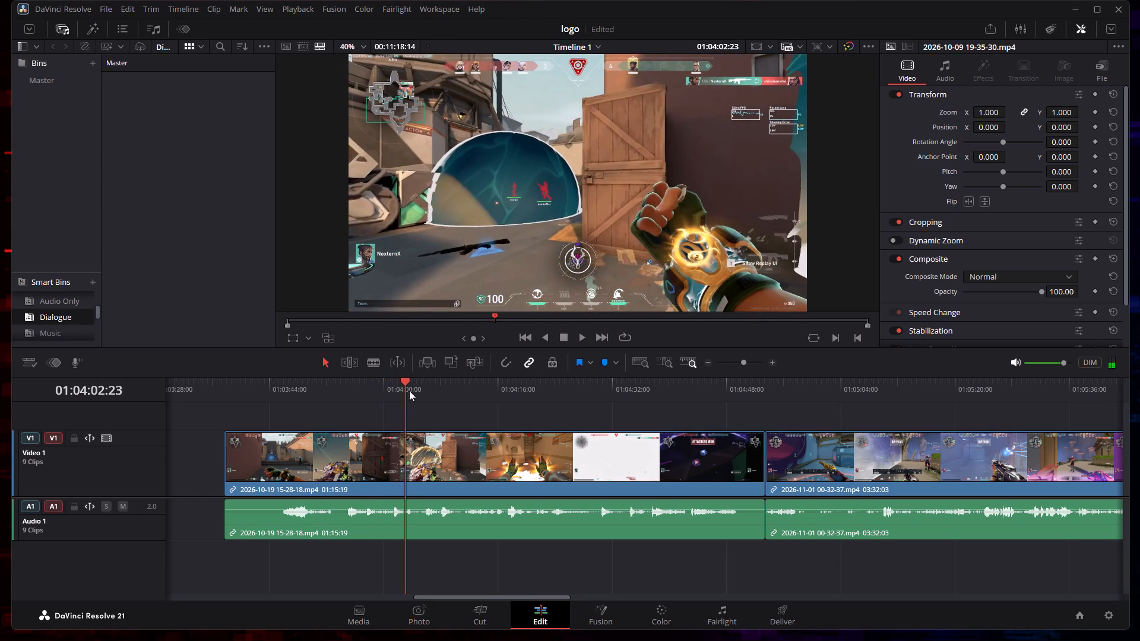
pyautogui.moveTo(405, 383); pyautogui.dragTo(396, 385)
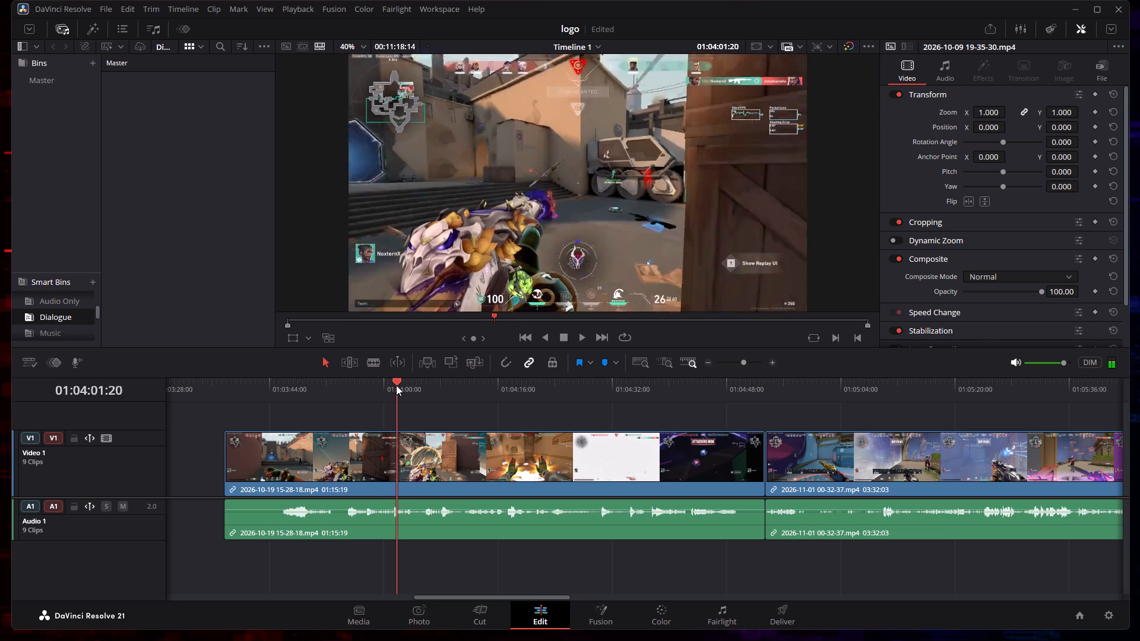
pyautogui.moveTo(396, 385); pyautogui.dragTo(394, 385)
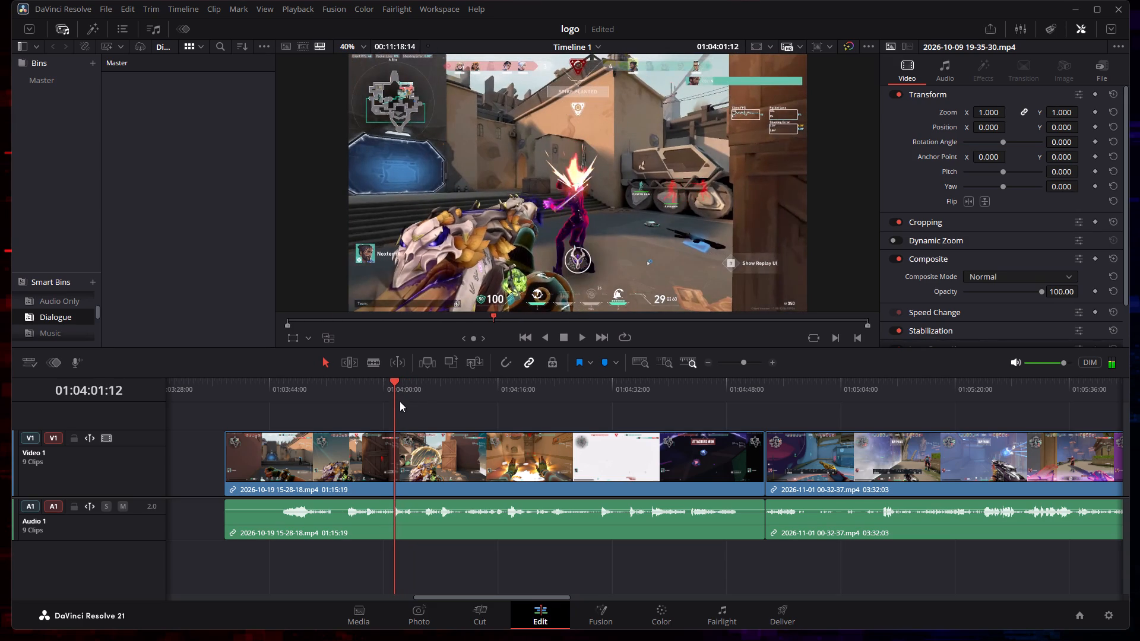
pyautogui.click(376, 369)
pyautogui.click(394, 448)
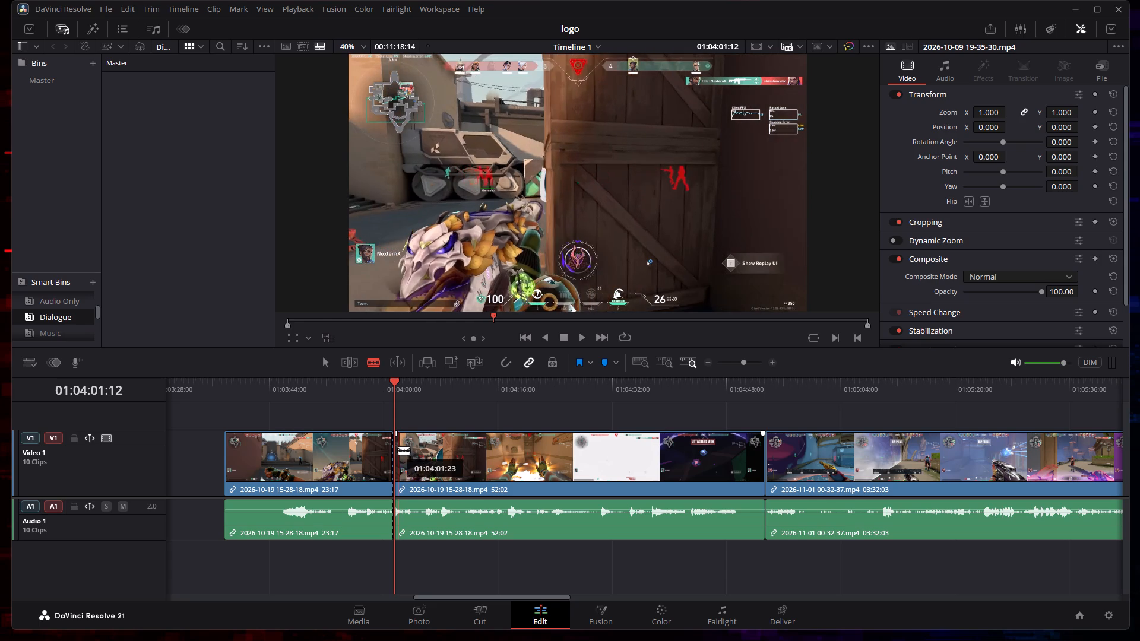
pyautogui.click(398, 449)
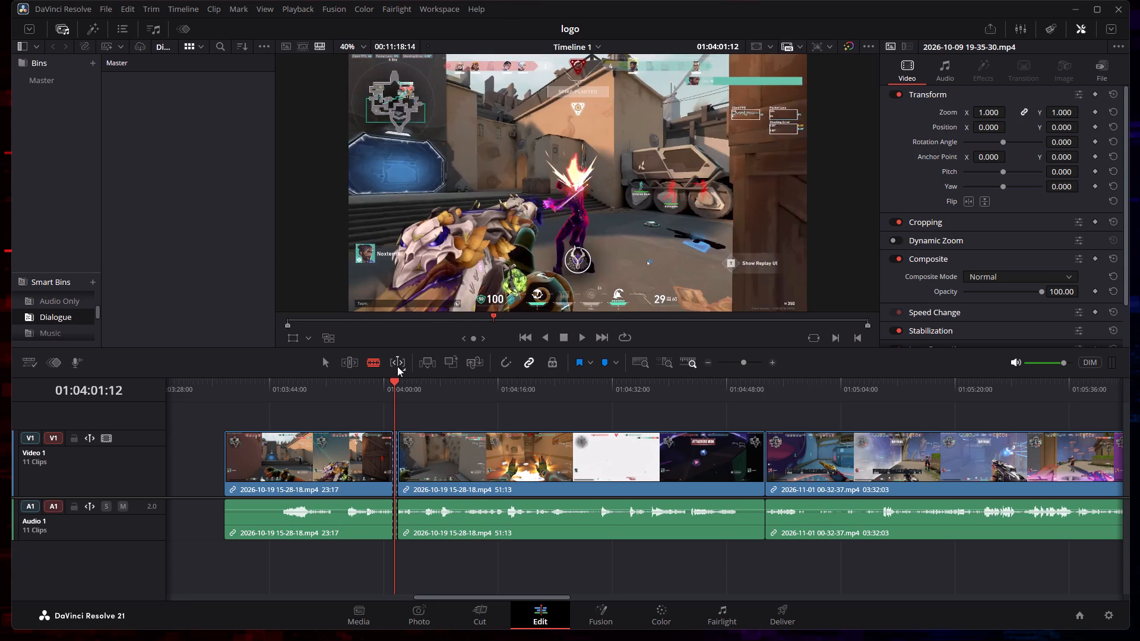
# Move the 23:17 leading part and the short kill piece earlier, leaving gaps between them and the 51:13 remainder.
pyautogui.click(328, 361)
pyautogui.moveTo(333, 478); pyautogui.dragTo(280, 482)
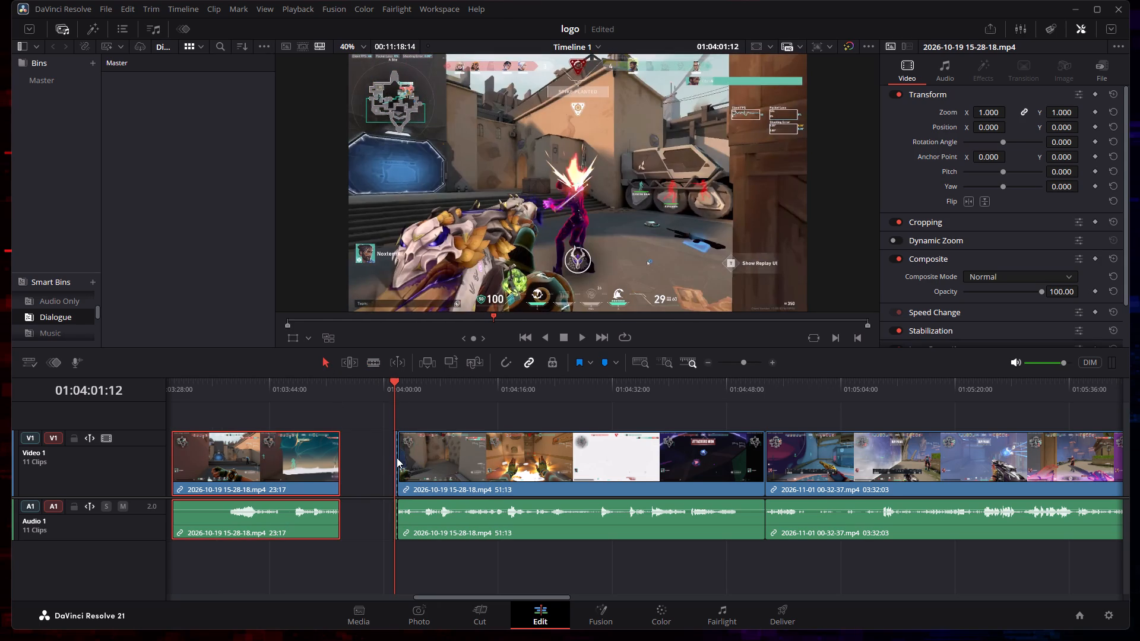
pyautogui.moveTo(397, 456); pyautogui.dragTo(369, 461)
pyautogui.click(417, 456)
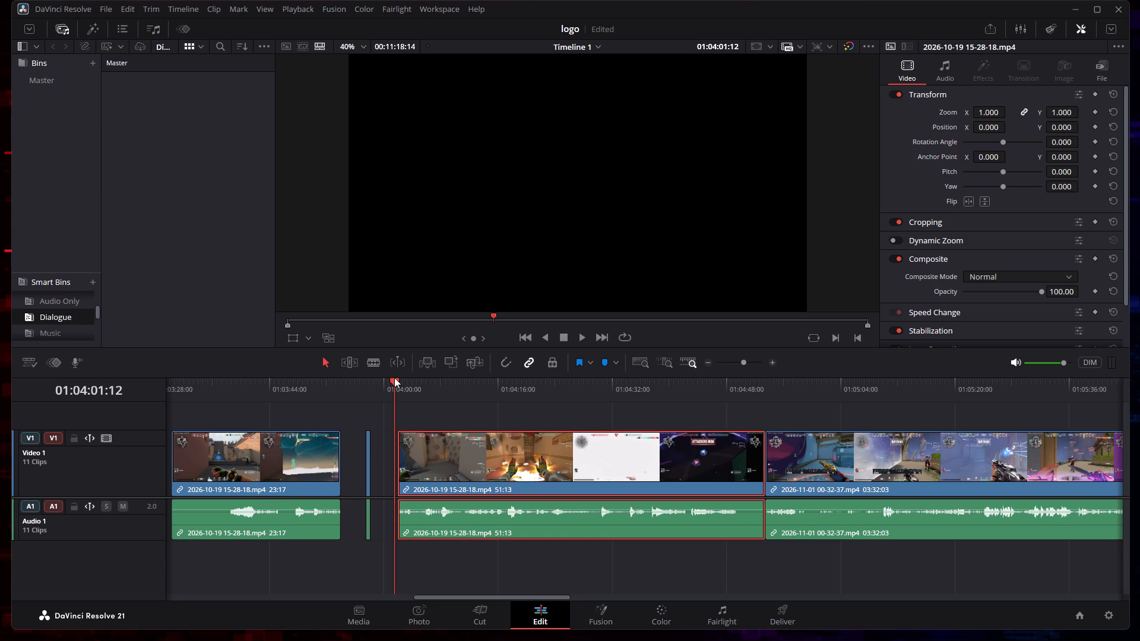
pyautogui.moveTo(394, 377); pyautogui.dragTo(411, 382)
pyautogui.moveTo(394, 383); pyautogui.dragTo(428, 385)
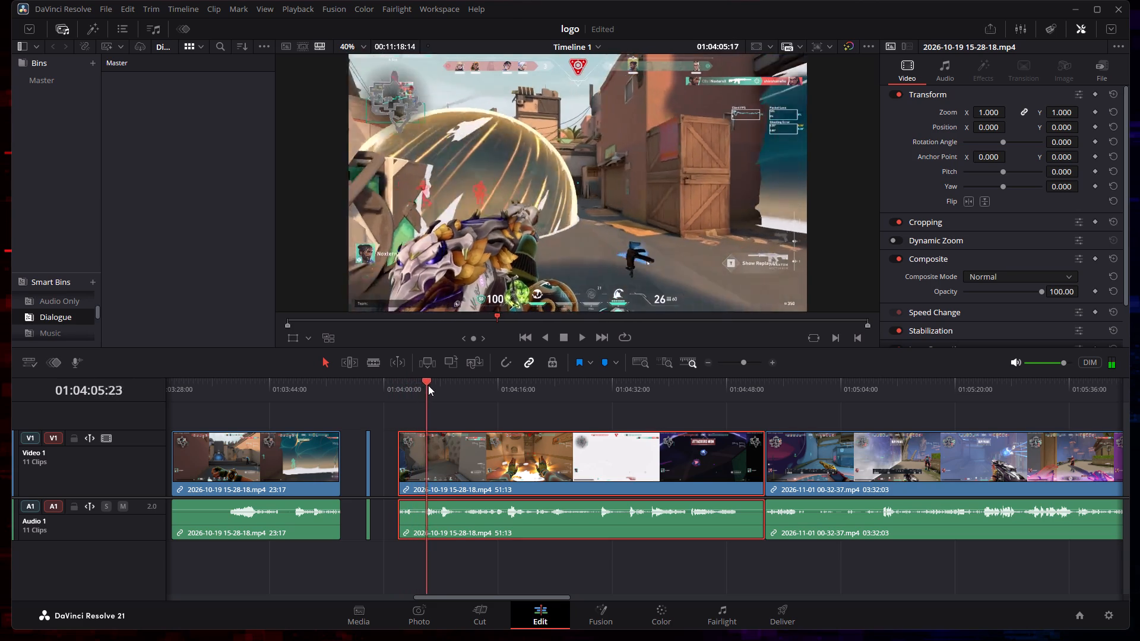
pyautogui.moveTo(428, 385); pyautogui.dragTo(474, 385)
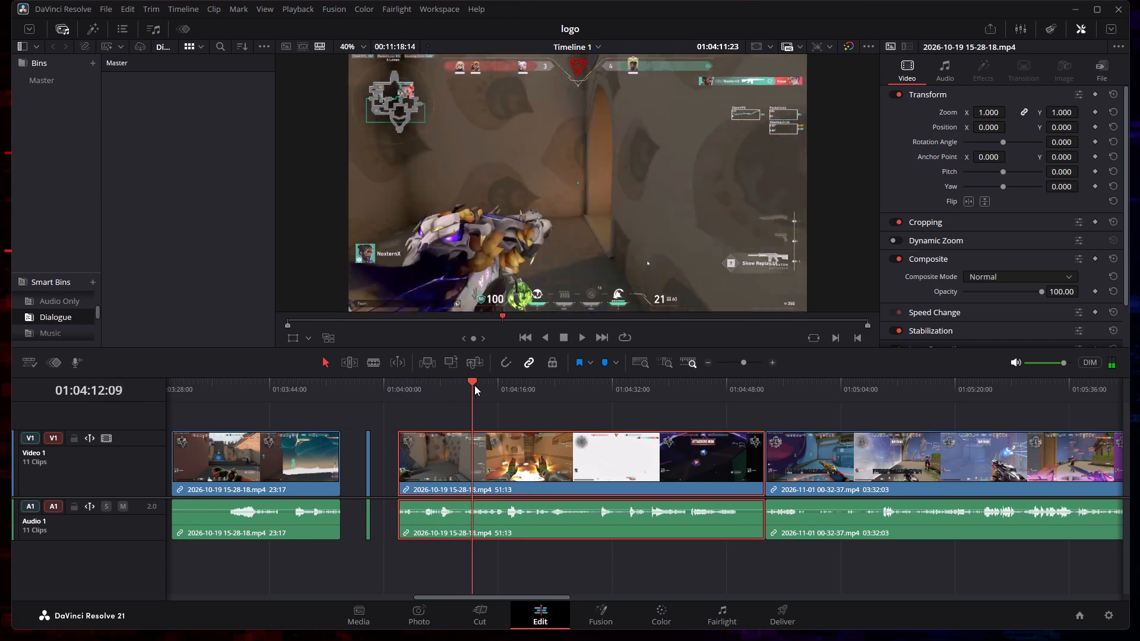
pyautogui.moveTo(474, 385); pyautogui.dragTo(511, 385)
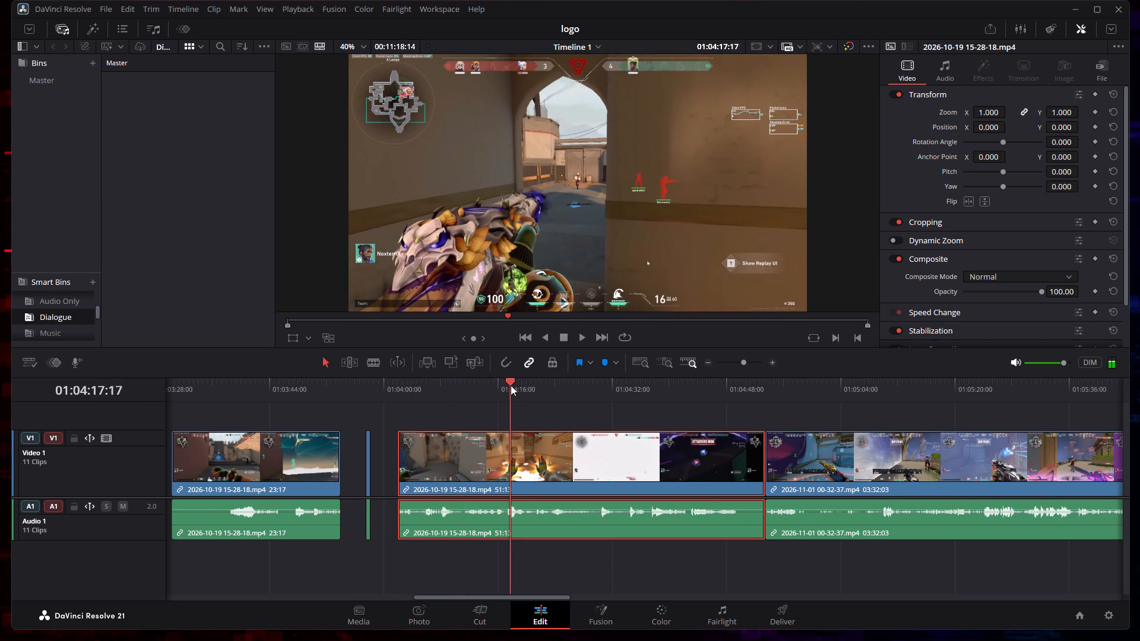
pyautogui.moveTo(511, 385); pyautogui.dragTo(549, 384)
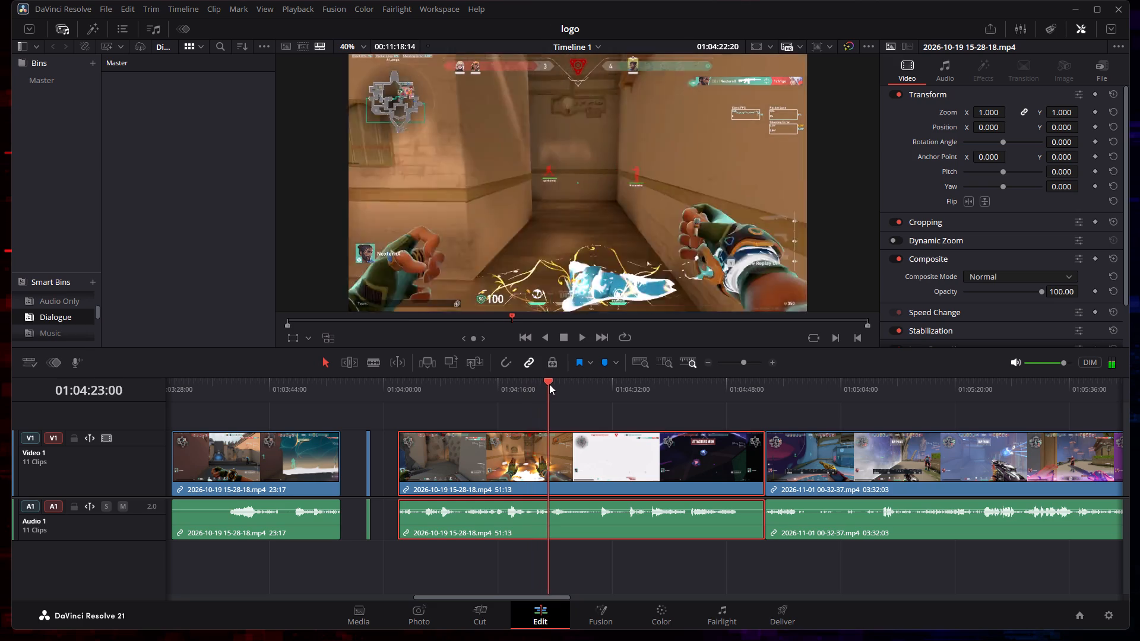
pyautogui.moveTo(549, 384); pyautogui.dragTo(596, 383)
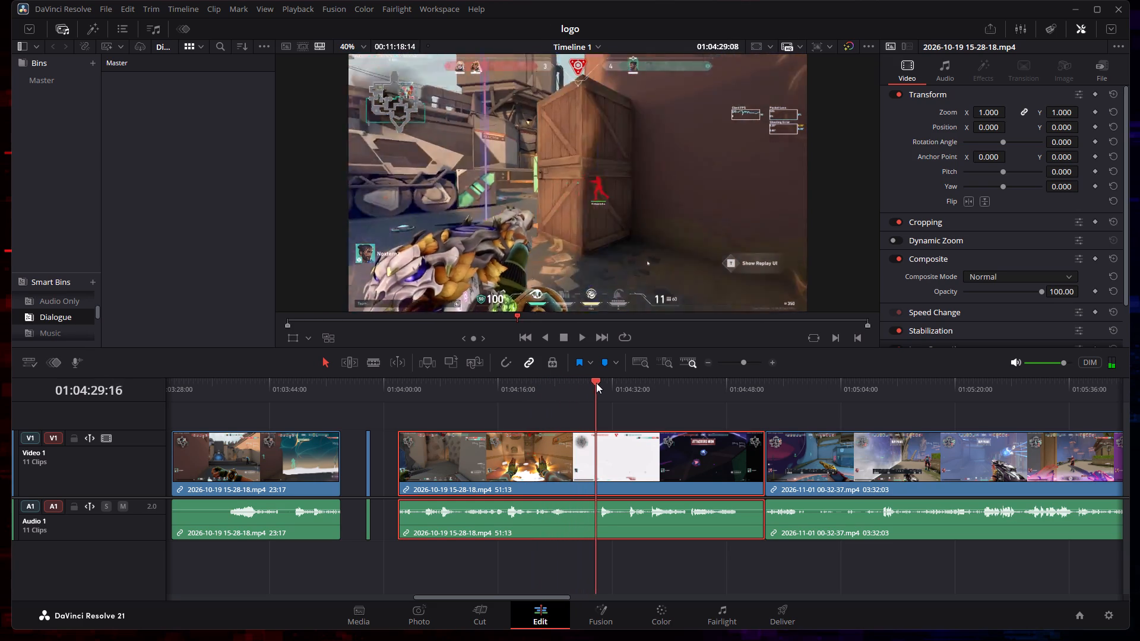
pyautogui.moveTo(596, 383); pyautogui.dragTo(598, 382)
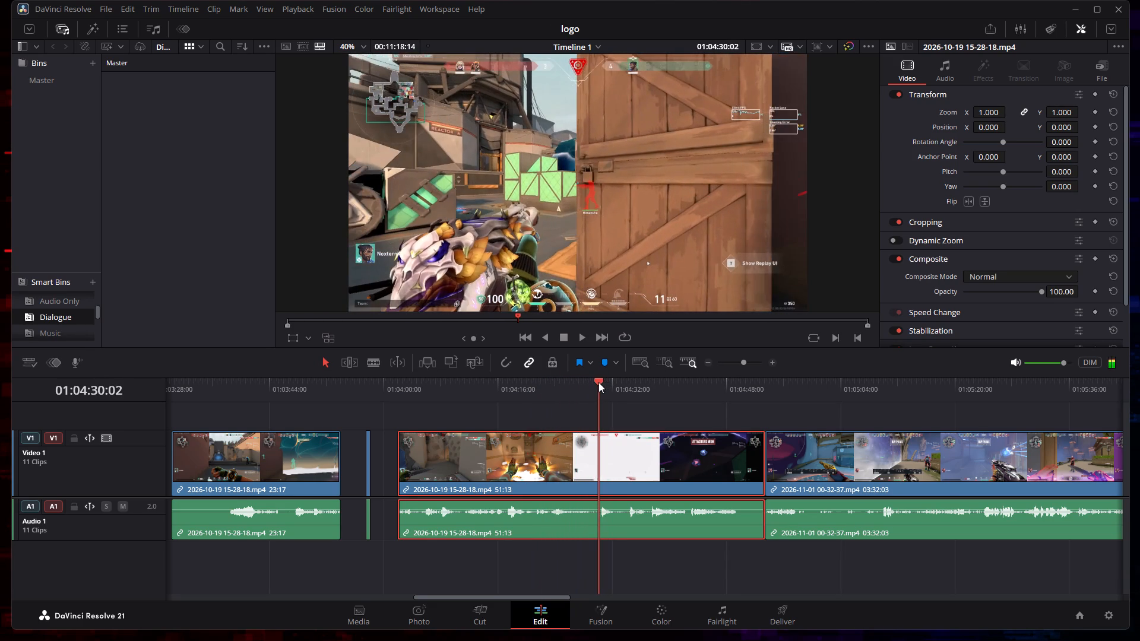
pyautogui.moveTo(598, 382); pyautogui.dragTo(603, 382)
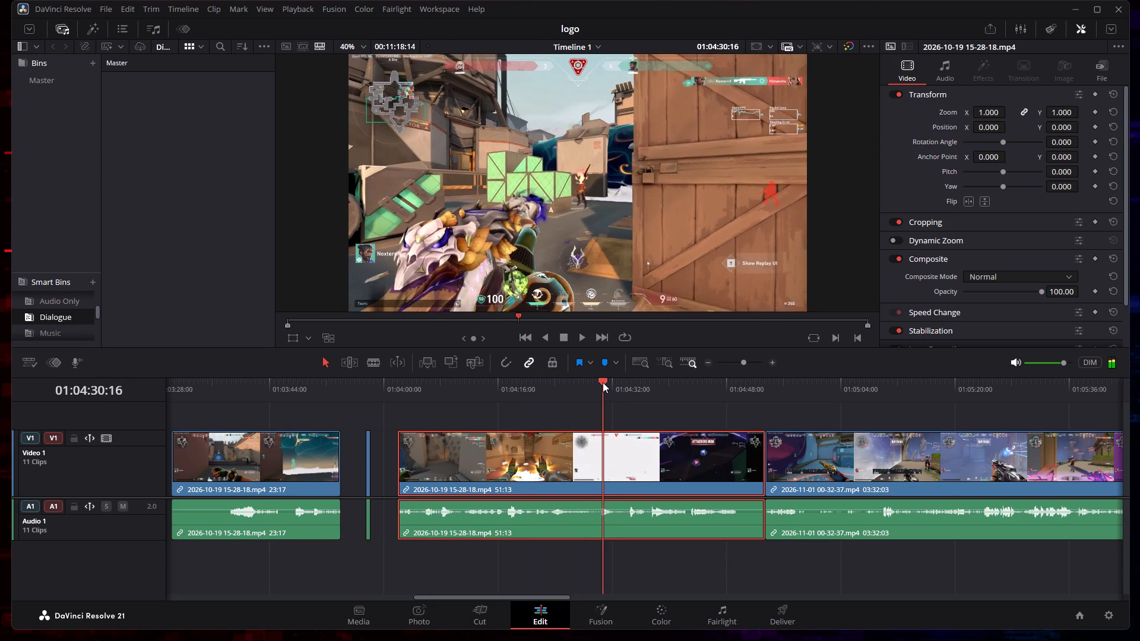
pyautogui.moveTo(603, 382); pyautogui.dragTo(596, 383)
pyautogui.click(373, 363)
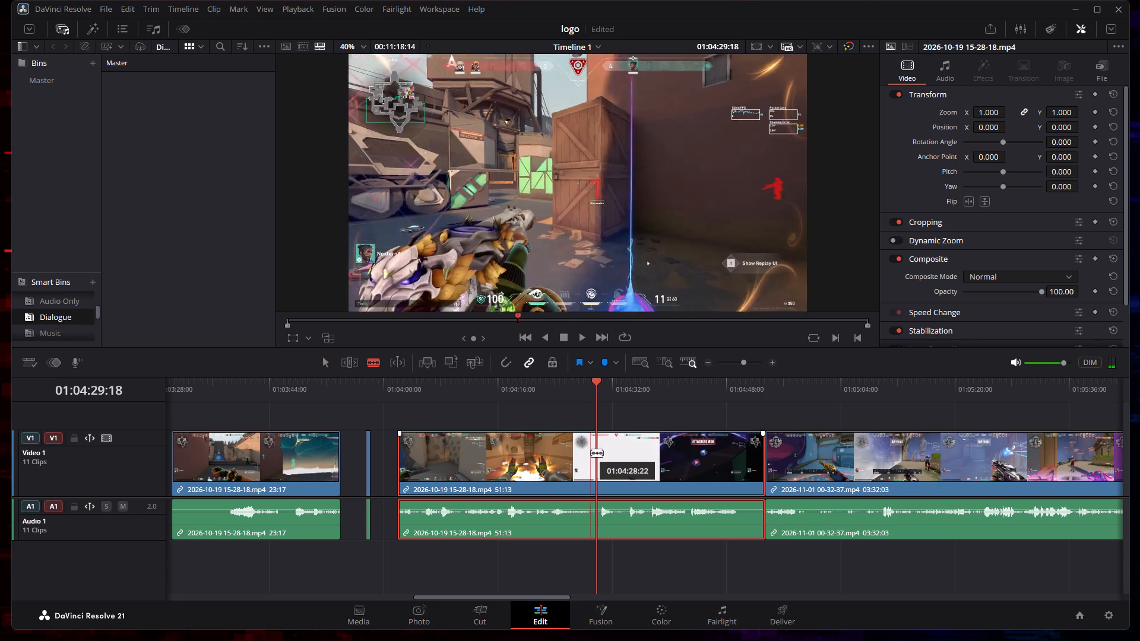
pyautogui.click(595, 452)
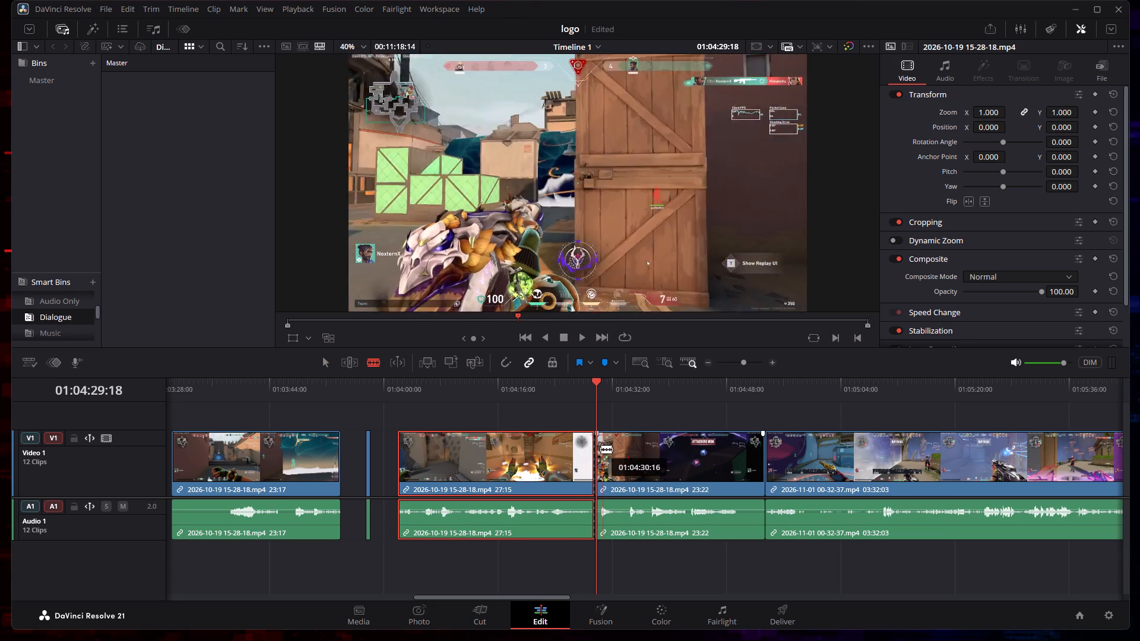
pyautogui.click(602, 449)
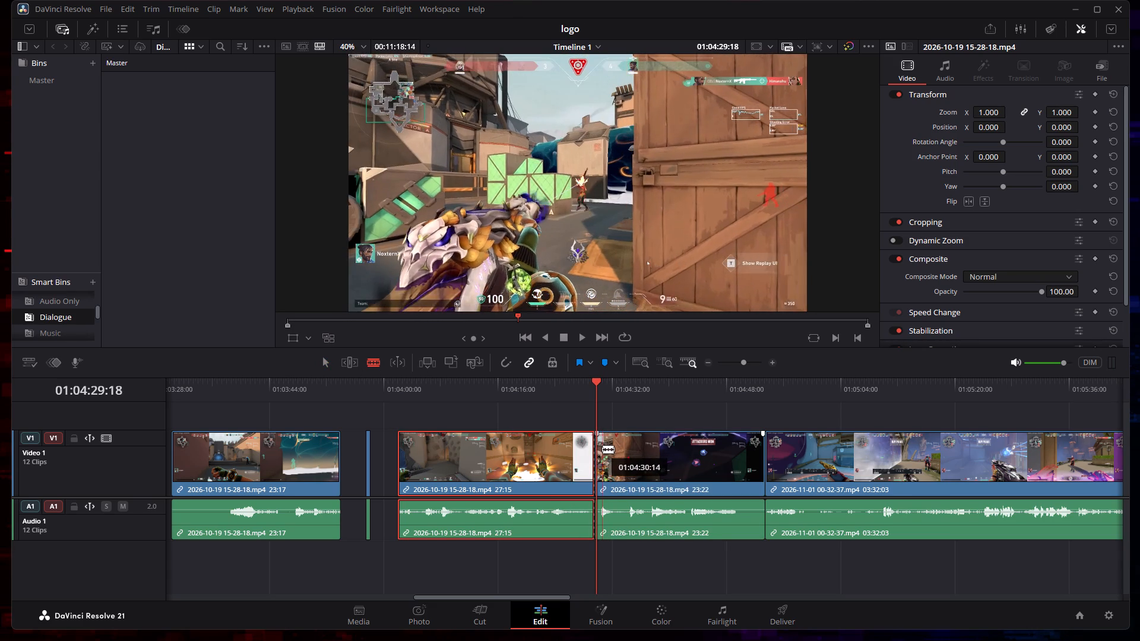
pyautogui.click(322, 364)
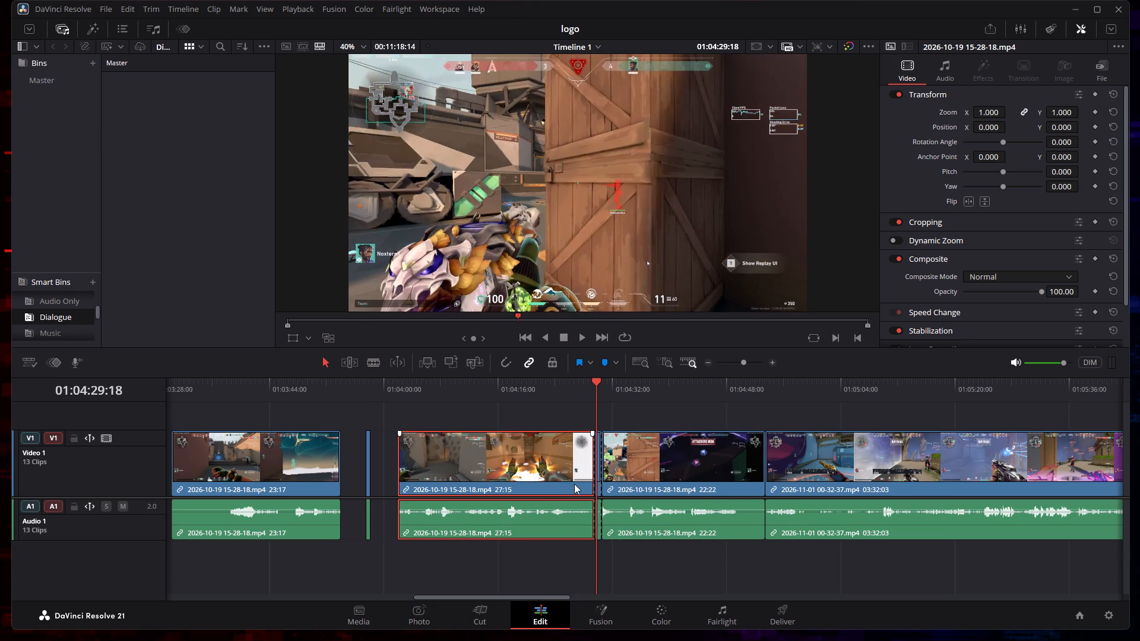
# Move the 27:15 part about 17 seconds earlier and the one-second kill piece to about 01:04:15.
pyautogui.moveTo(571, 484); pyautogui.dragTo(448, 474)
pyautogui.moveTo(599, 471); pyautogui.dragTo(493, 469)
pyautogui.moveTo(388, 459); pyautogui.dragTo(778, 517)
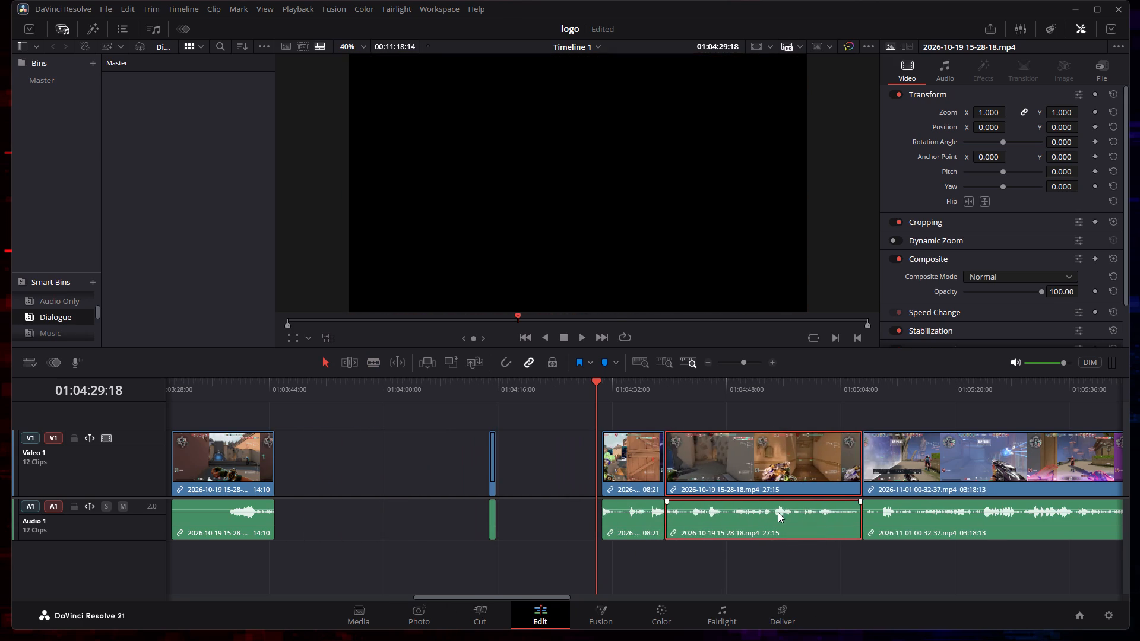
pyautogui.rightClick(785, 462)
pyautogui.click(837, 166)
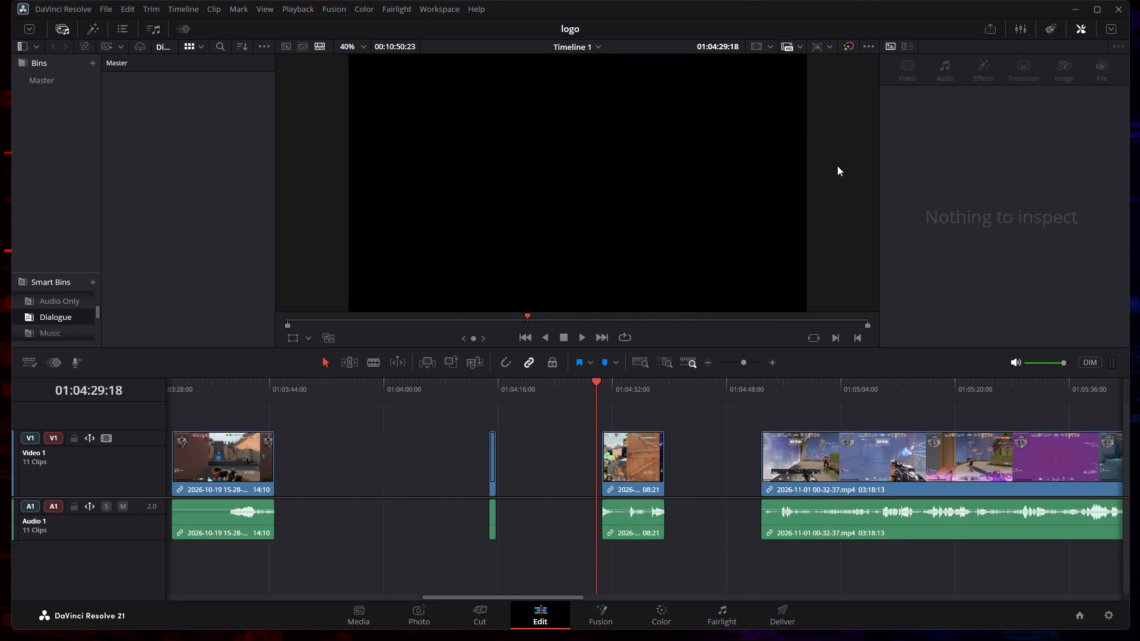
pyautogui.moveTo(703, 479); pyautogui.dragTo(807, 488)
pyautogui.click(661, 480)
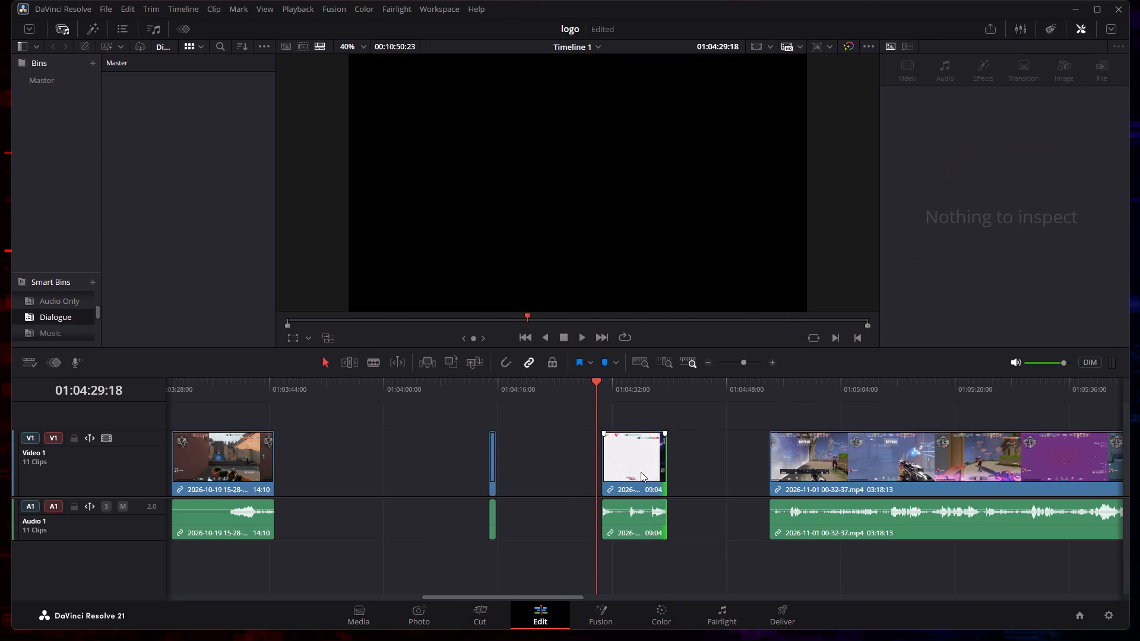
pyautogui.moveTo(641, 472); pyautogui.dragTo(683, 477)
pyautogui.moveTo(651, 477); pyautogui.dragTo(637, 493)
# Move the one-second kill piece to about 01:03:59 and delete the 14:10 leading part after shifting it past that piece.
pyautogui.moveTo(493, 469); pyautogui.dragTo(378, 467)
pyautogui.moveTo(254, 456); pyautogui.dragTo(275, 458)
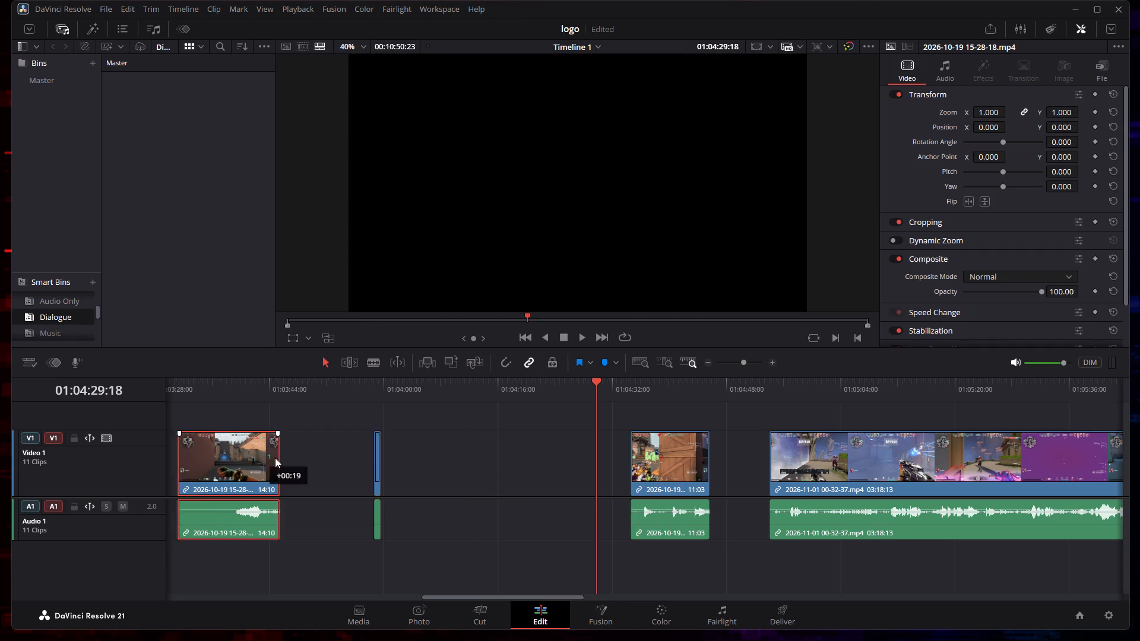
pyautogui.moveTo(275, 458); pyautogui.dragTo(533, 462)
pyautogui.rightClick(514, 465)
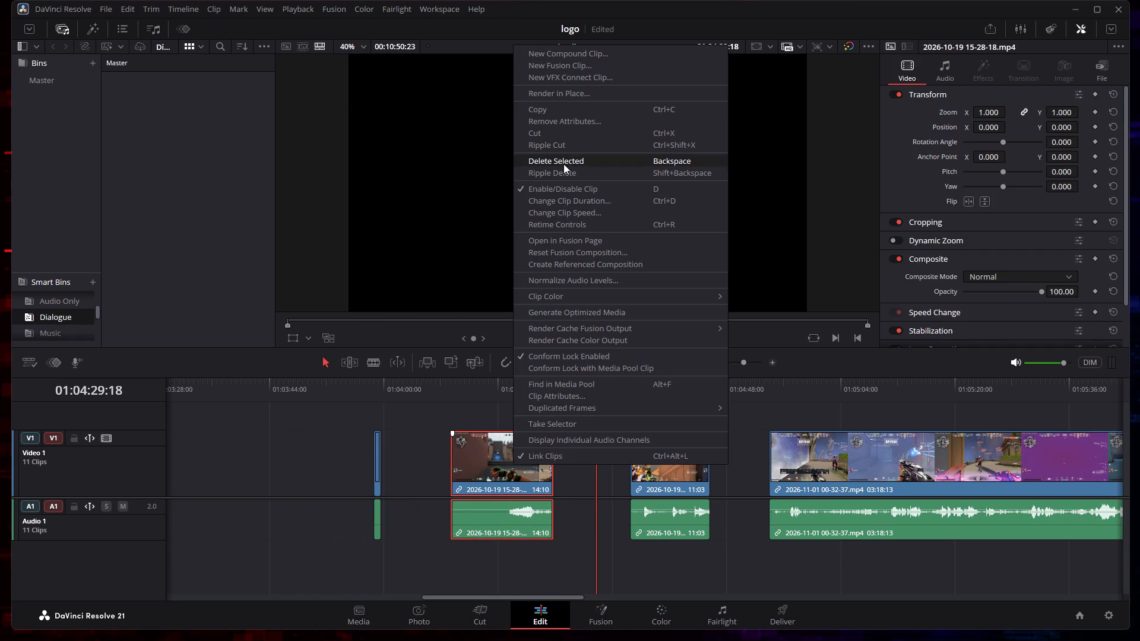
pyautogui.click(563, 164)
# Move the one-second kill piece to just before the gathered kill moments, at about 01:00:14.
pyautogui.moveTo(379, 441); pyautogui.dragTo(169, 453)
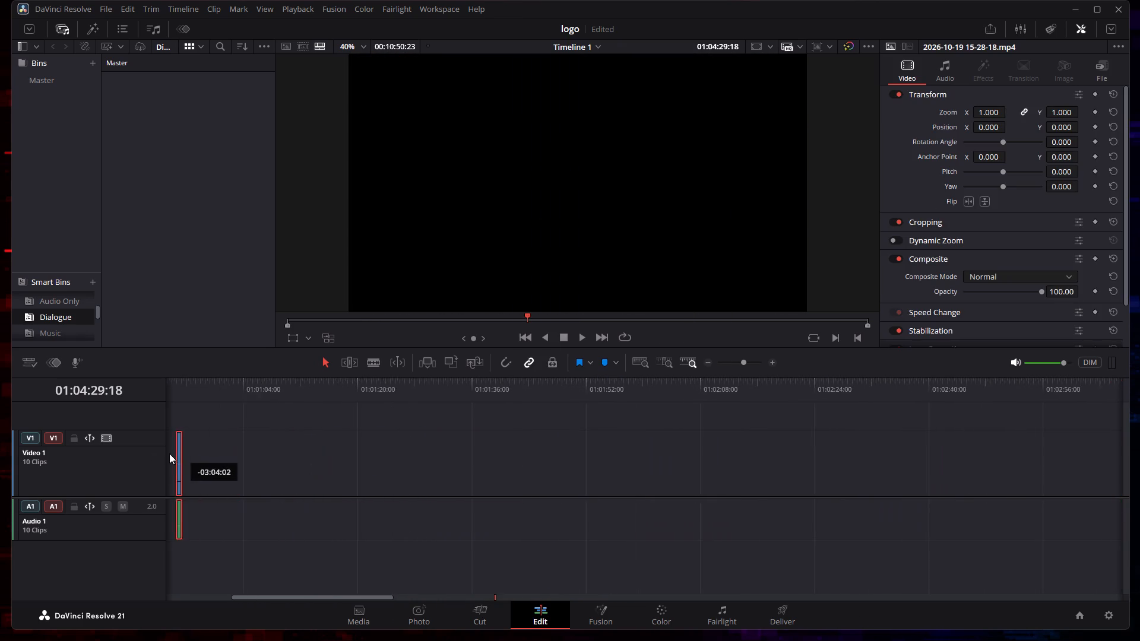
pyautogui.moveTo(169, 453); pyautogui.dragTo(248, 449)
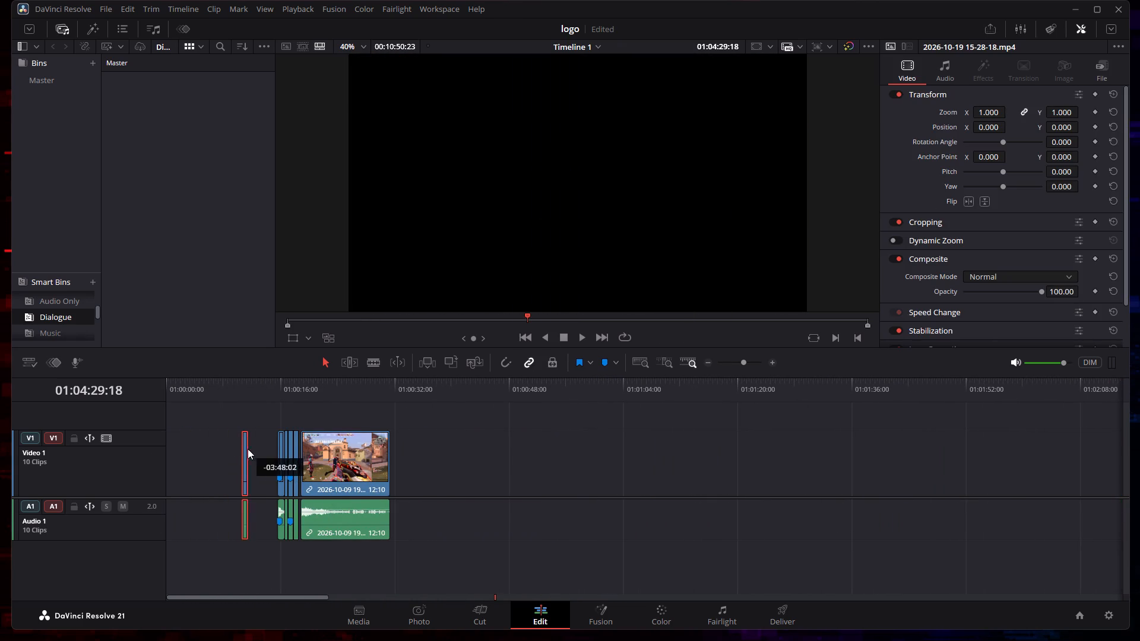
pyautogui.moveTo(248, 449); pyautogui.dragTo(274, 448)
pyautogui.rightClick(350, 458)
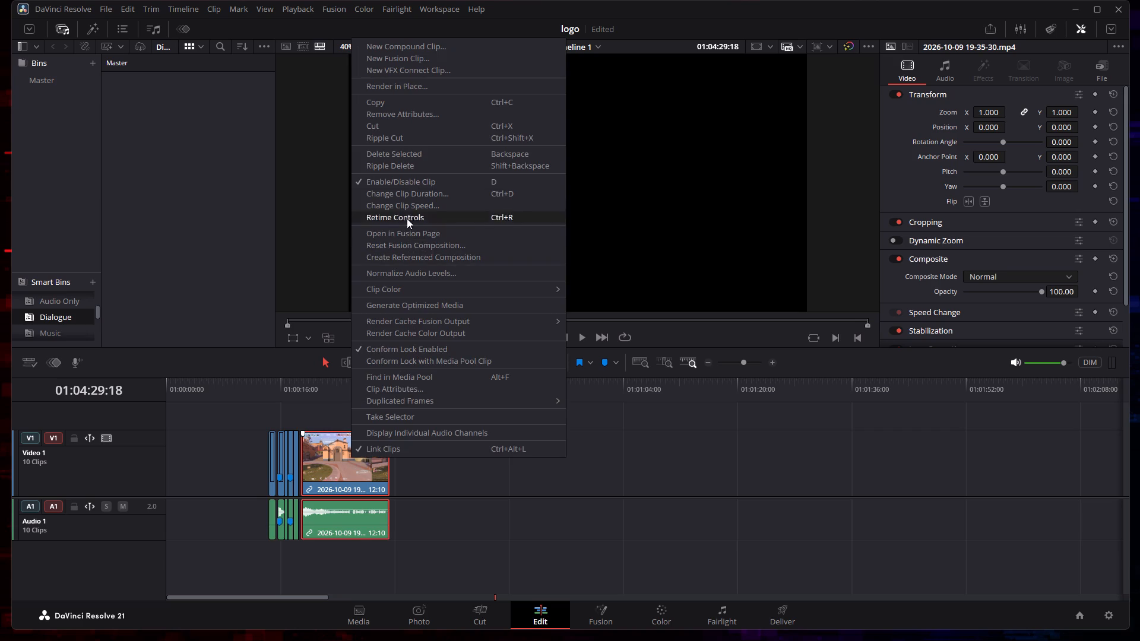
pyautogui.click(400, 153)
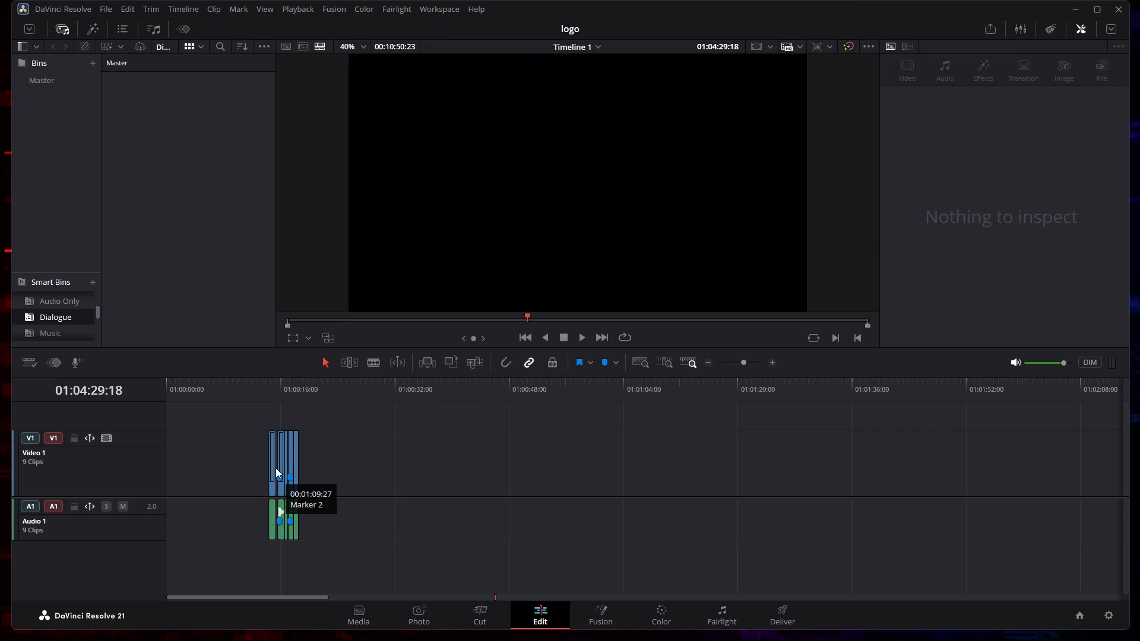
# Nudge the one-second kill piece slightly later, closer to the other gathered kill moments.
pyautogui.click(271, 466)
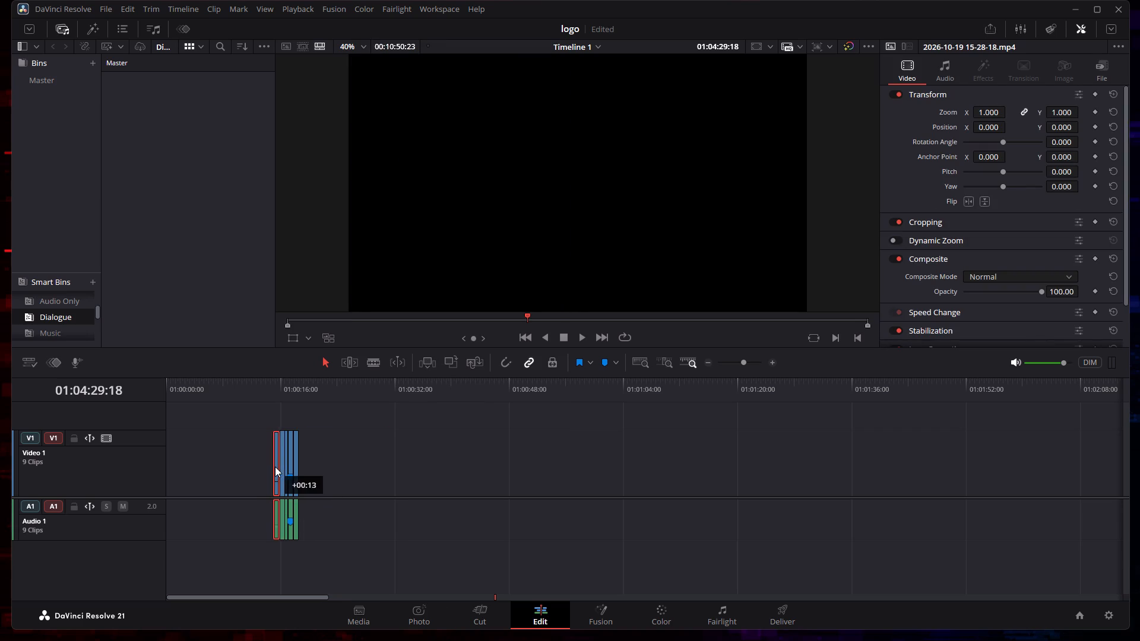
pyautogui.click(700, 478)
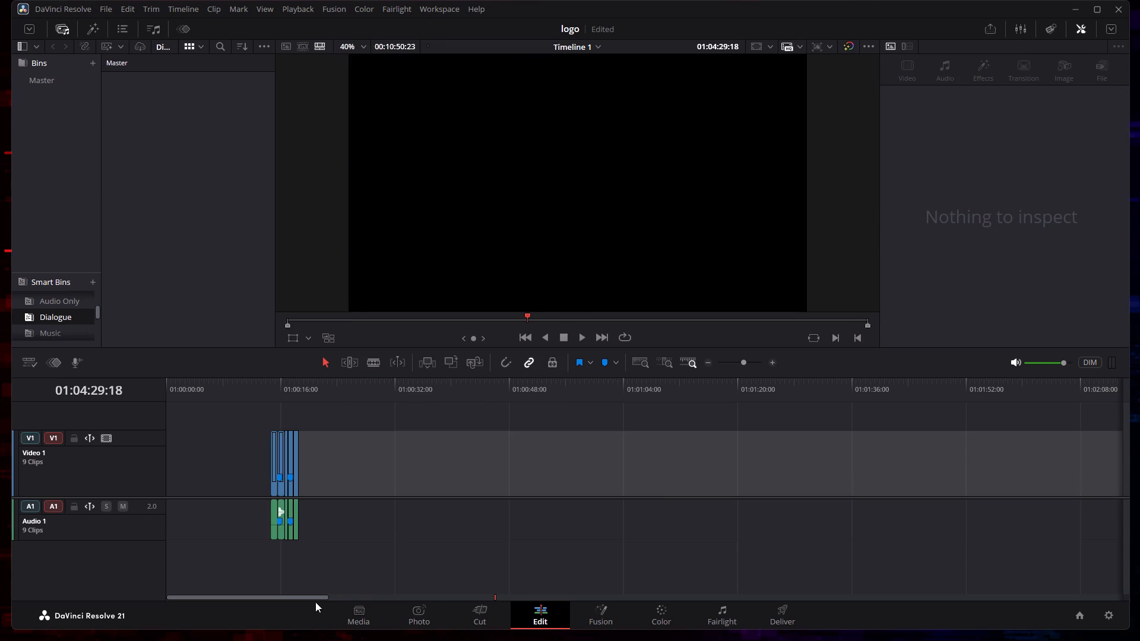
pyautogui.moveTo(314, 597); pyautogui.dragTo(622, 574)
pyautogui.click(373, 464)
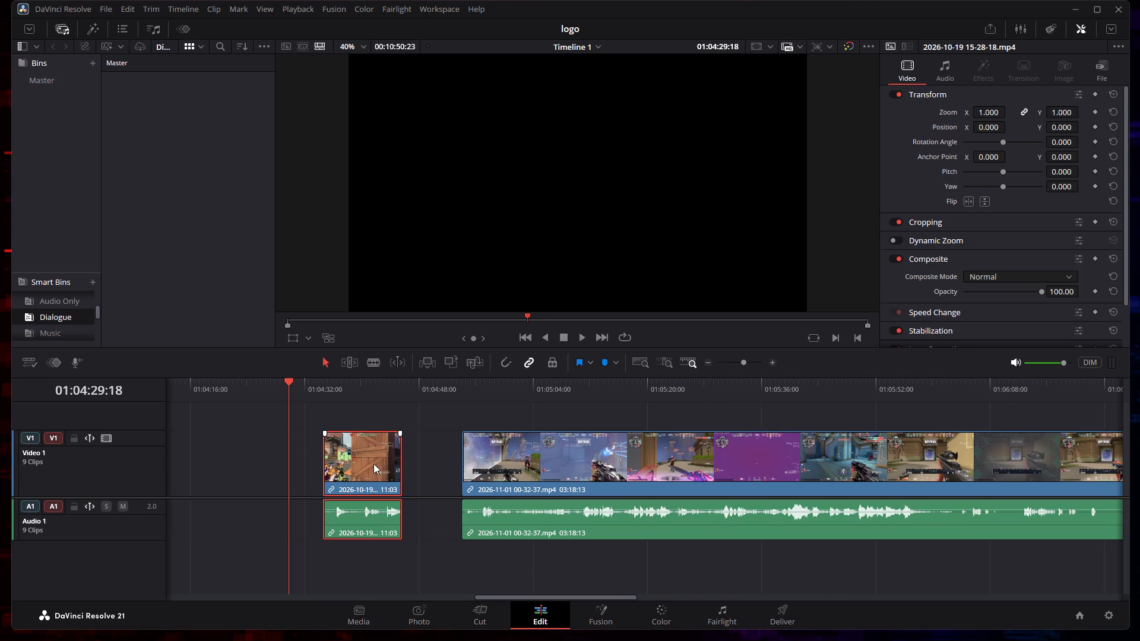
pyautogui.click(583, 337)
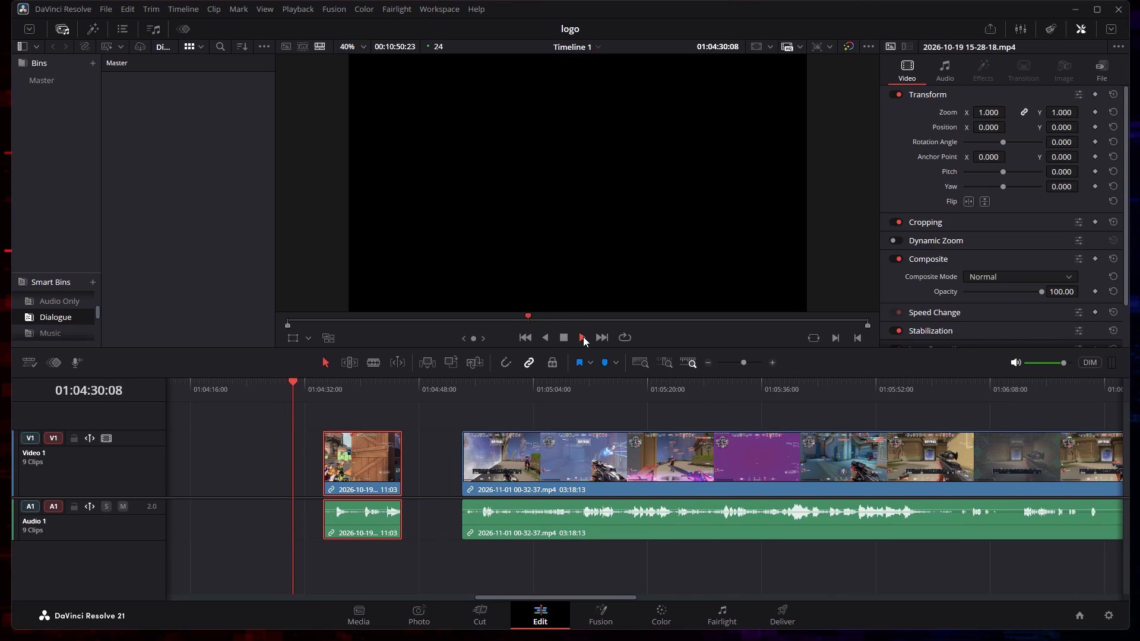
pyautogui.moveTo(304, 379); pyautogui.dragTo(342, 388)
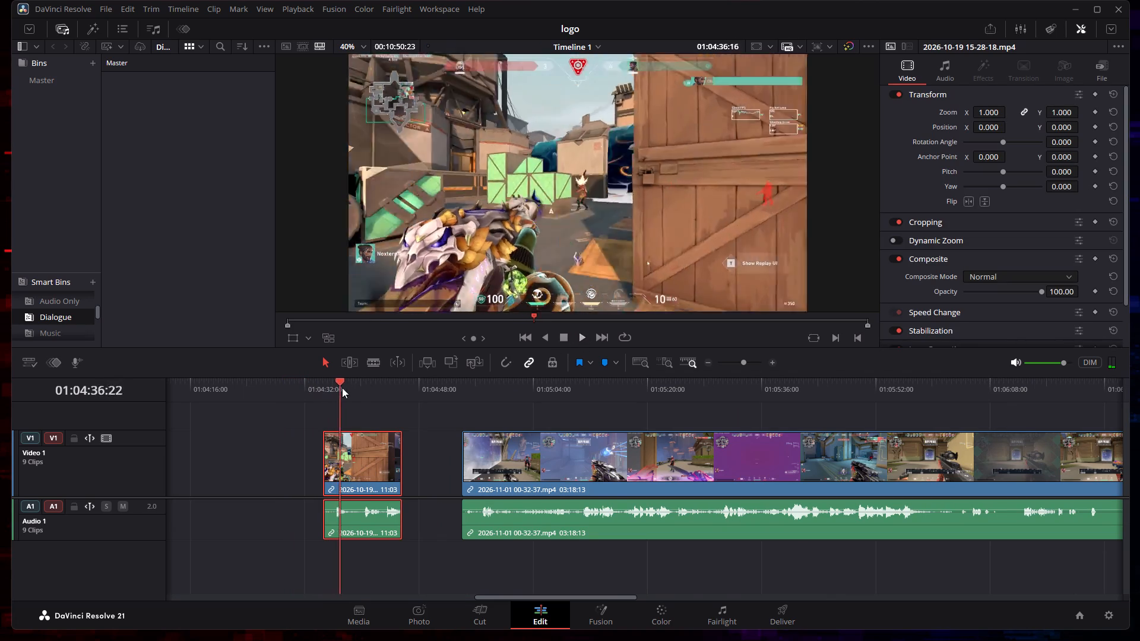
pyautogui.moveTo(342, 388); pyautogui.dragTo(400, 390)
pyautogui.rightClick(357, 463)
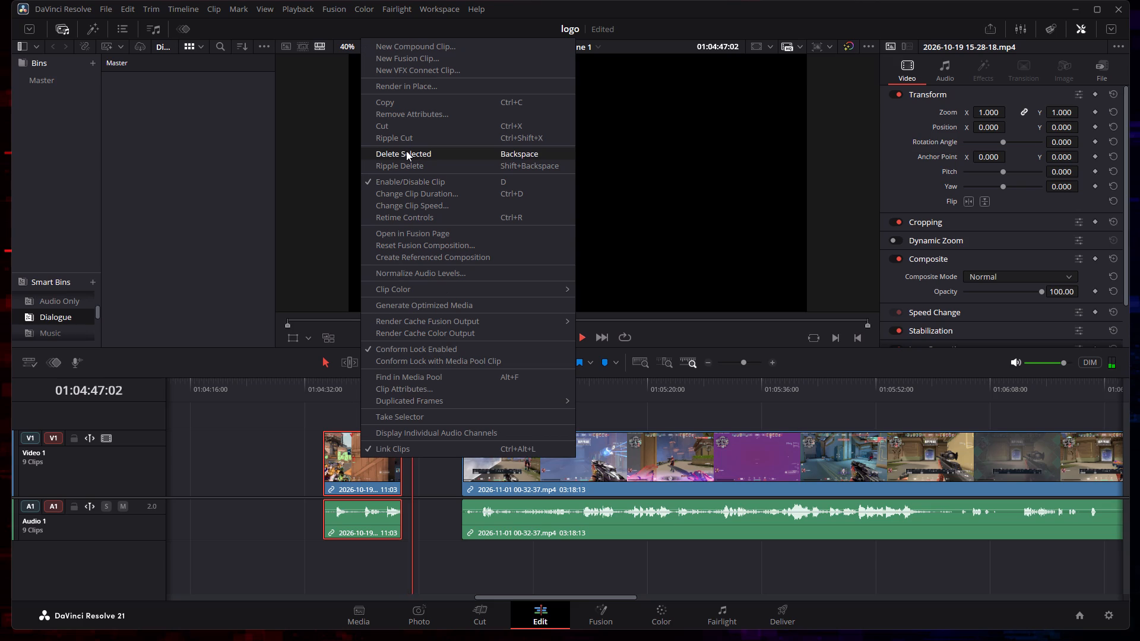
pyautogui.click(409, 519)
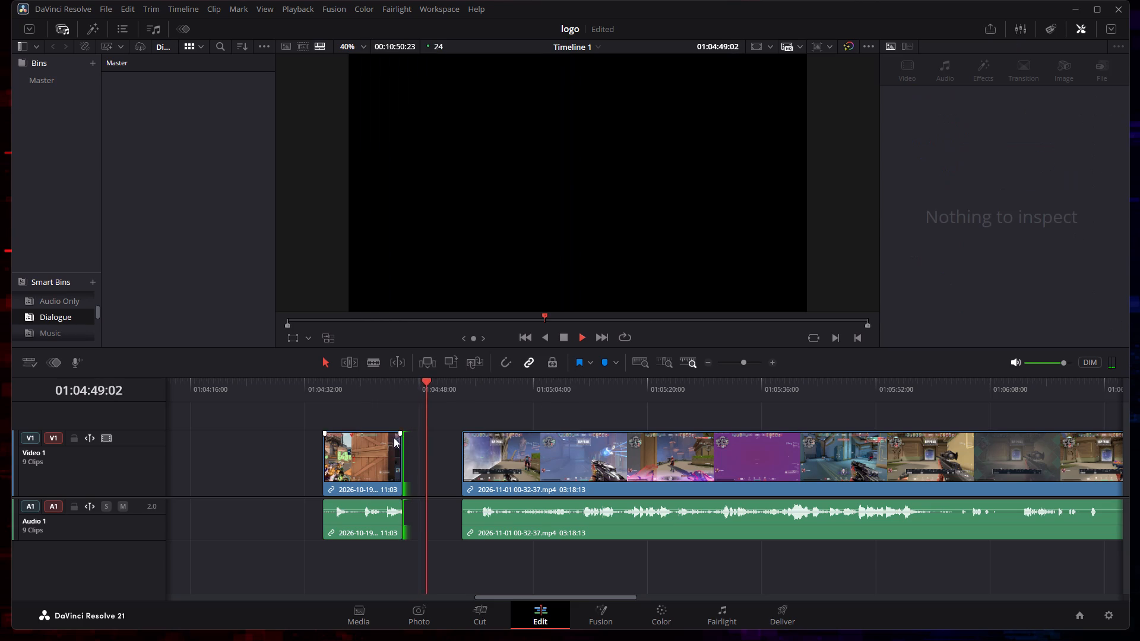
pyautogui.moveTo(401, 437); pyautogui.dragTo(376, 439)
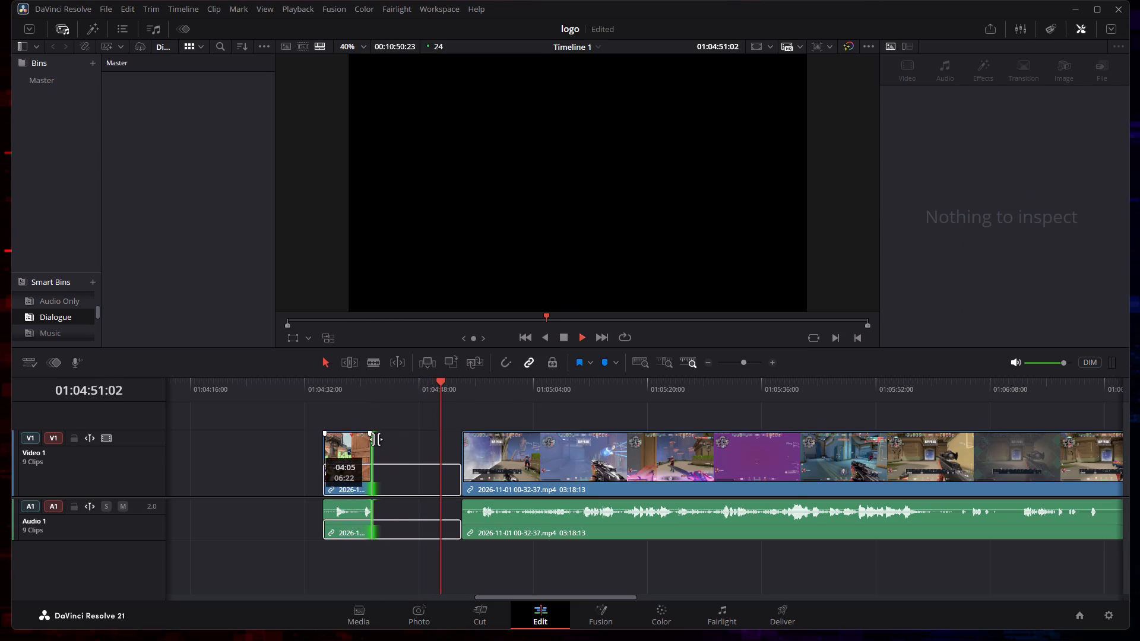
pyautogui.moveTo(376, 439); pyautogui.dragTo(515, 433)
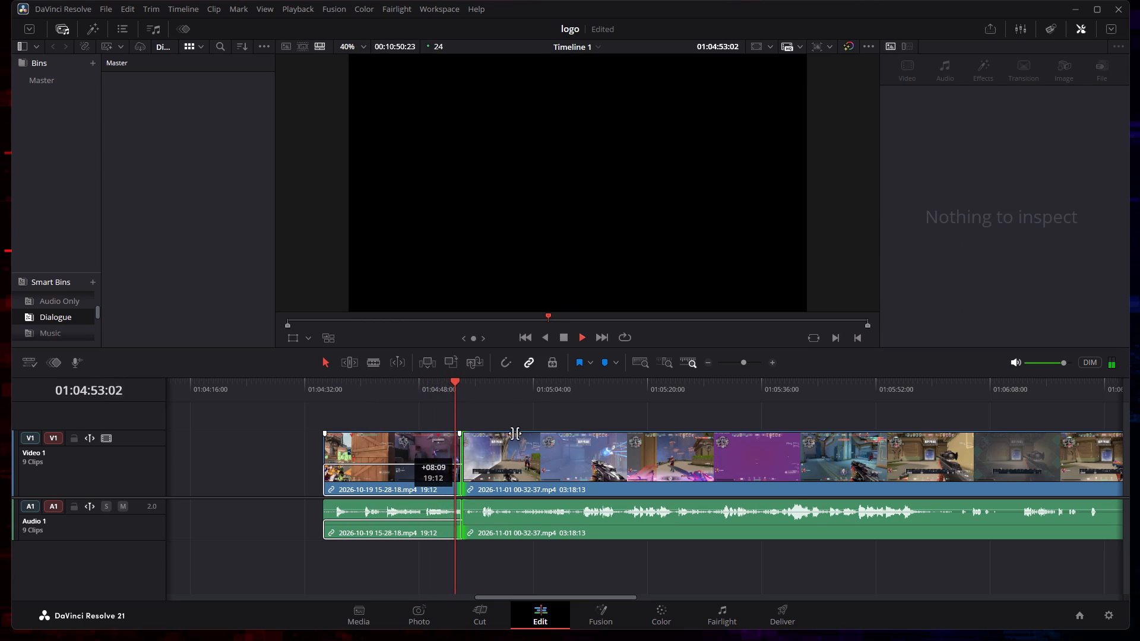
pyautogui.moveTo(515, 433); pyautogui.dragTo(535, 433)
pyautogui.moveTo(465, 380); pyautogui.dragTo(344, 394)
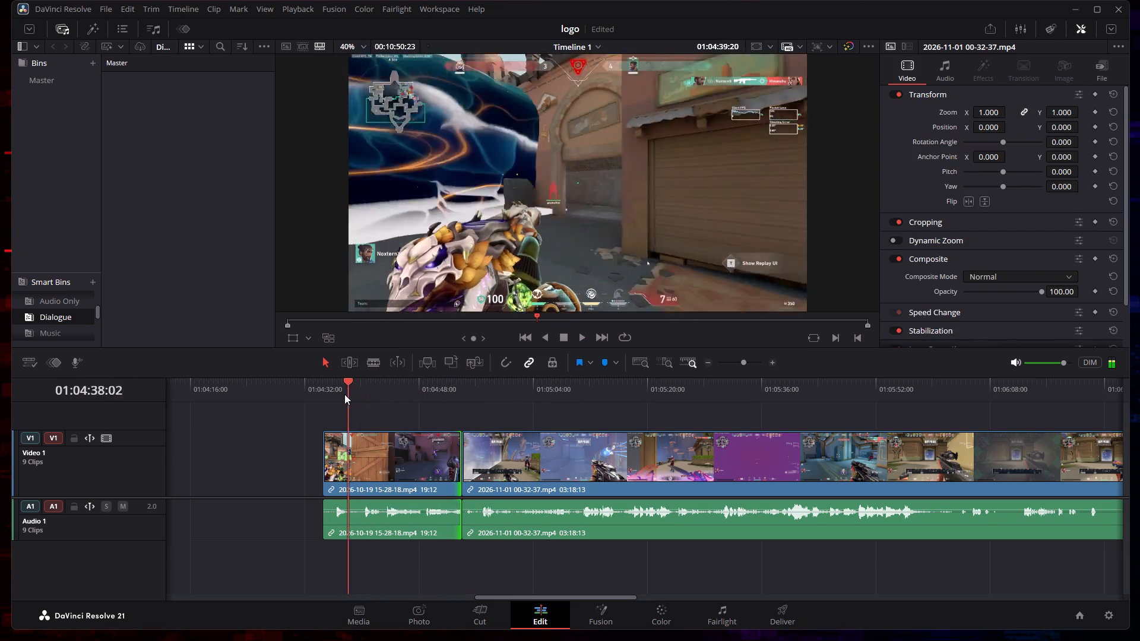
pyautogui.moveTo(344, 394); pyautogui.dragTo(400, 397)
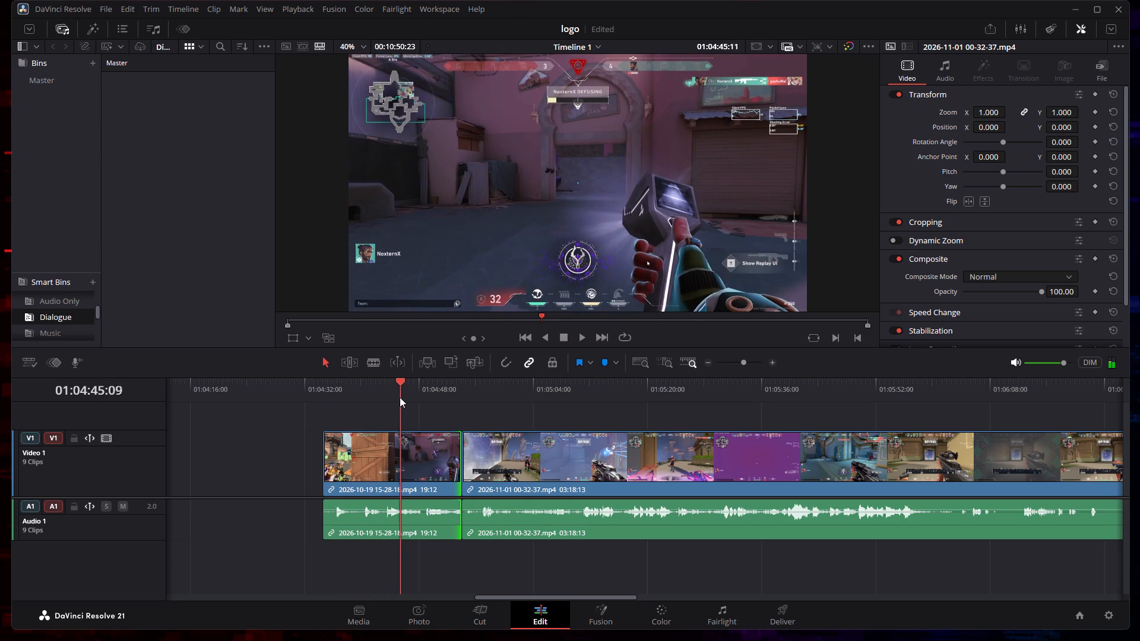
pyautogui.moveTo(400, 397); pyautogui.dragTo(381, 396)
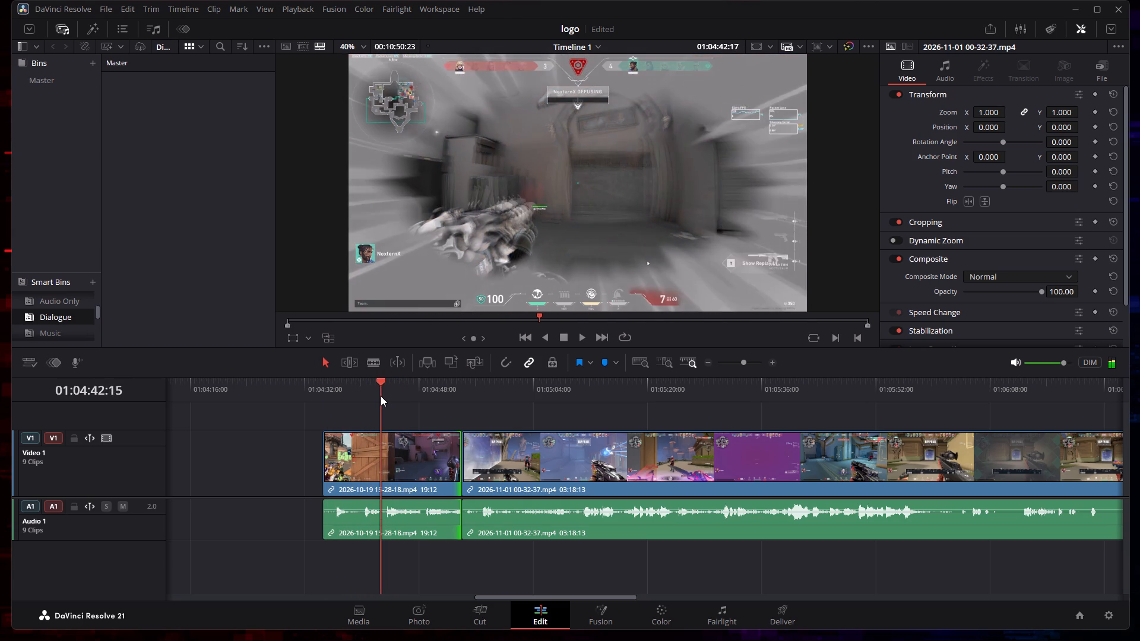
pyautogui.moveTo(381, 396); pyautogui.dragTo(357, 395)
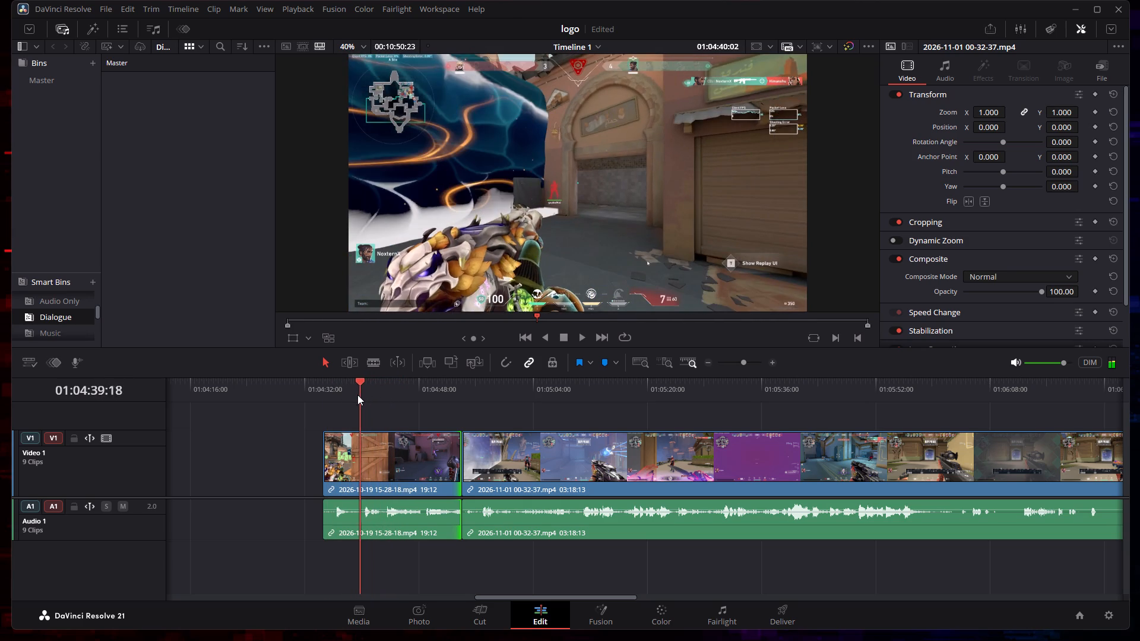
pyautogui.moveTo(357, 395); pyautogui.dragTo(349, 395)
pyautogui.rightClick(402, 462)
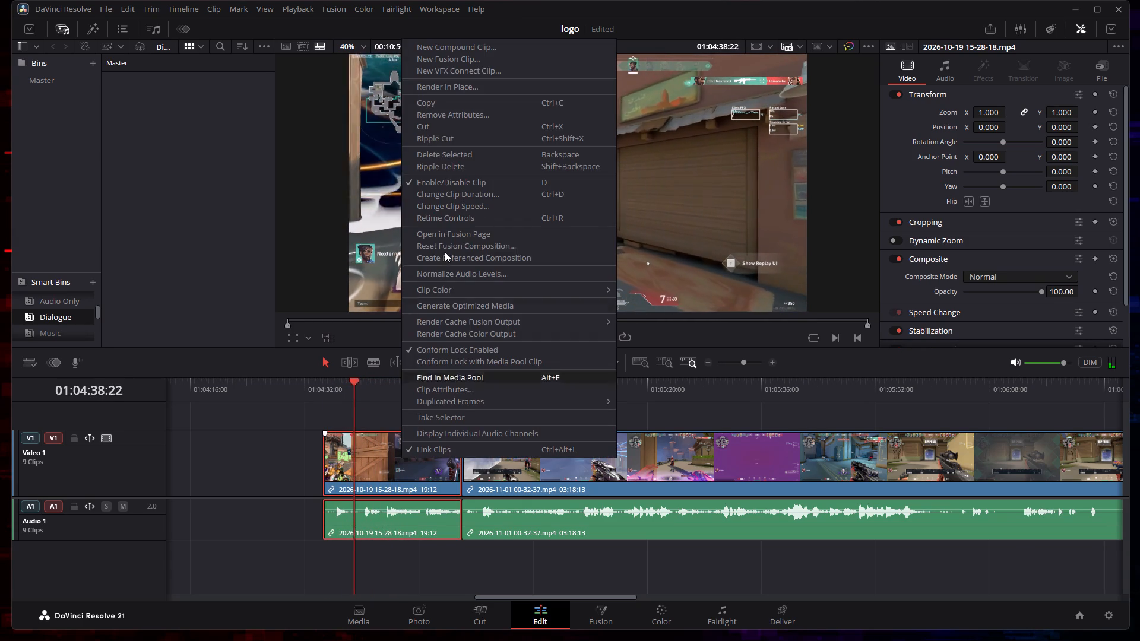
pyautogui.click(452, 154)
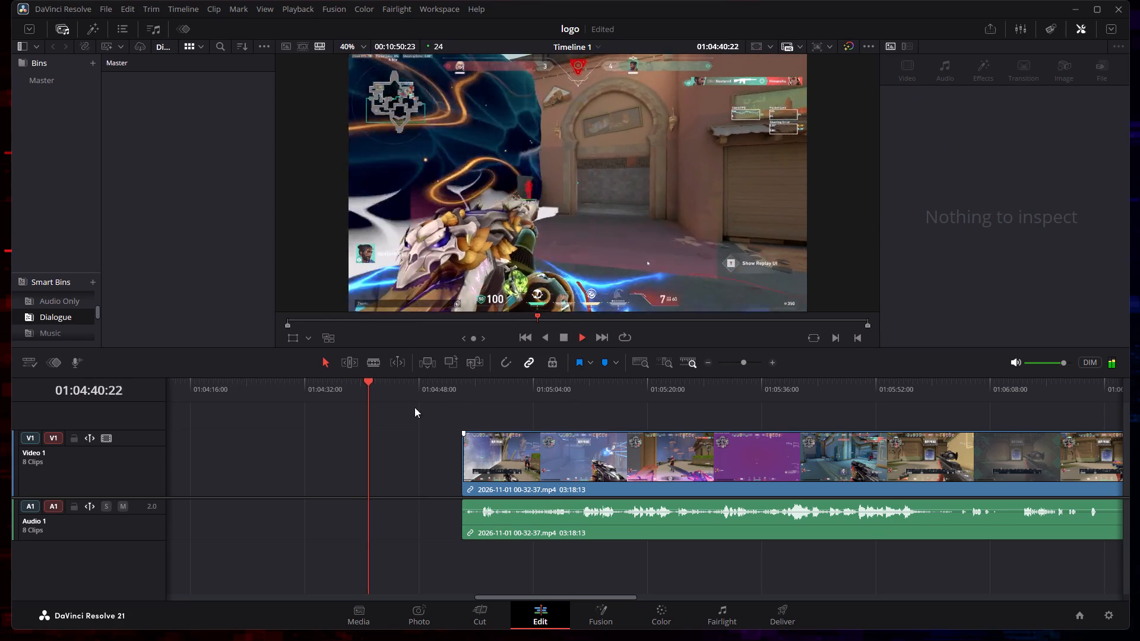
pyautogui.moveTo(370, 376); pyautogui.dragTo(442, 405)
pyautogui.moveTo(379, 410); pyautogui.dragTo(464, 416)
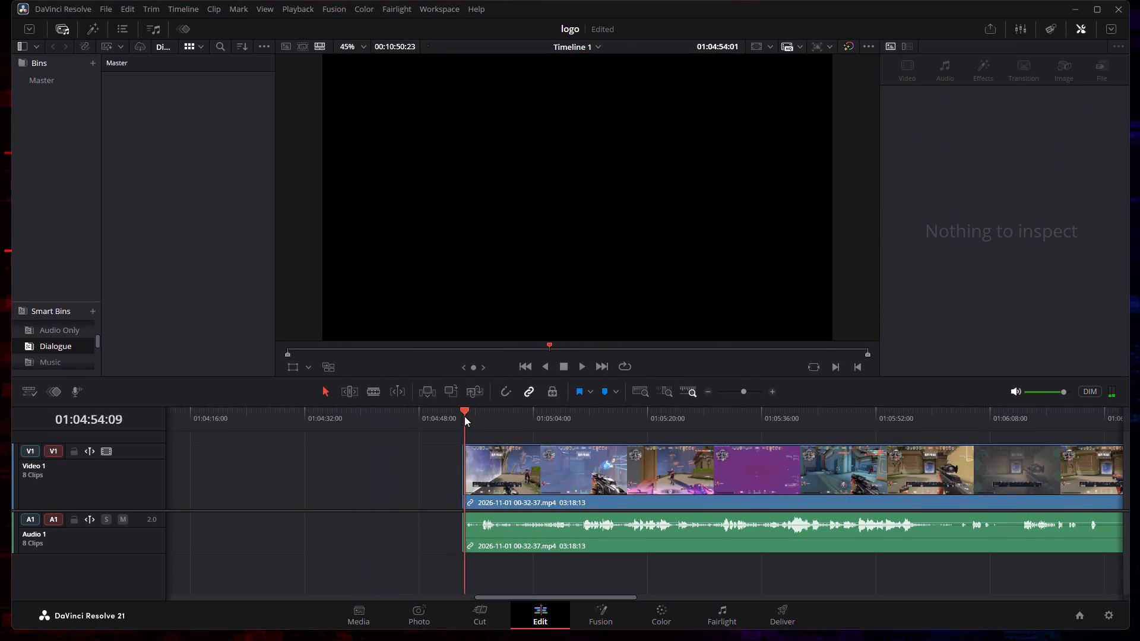
pyautogui.moveTo(464, 416); pyautogui.dragTo(553, 414)
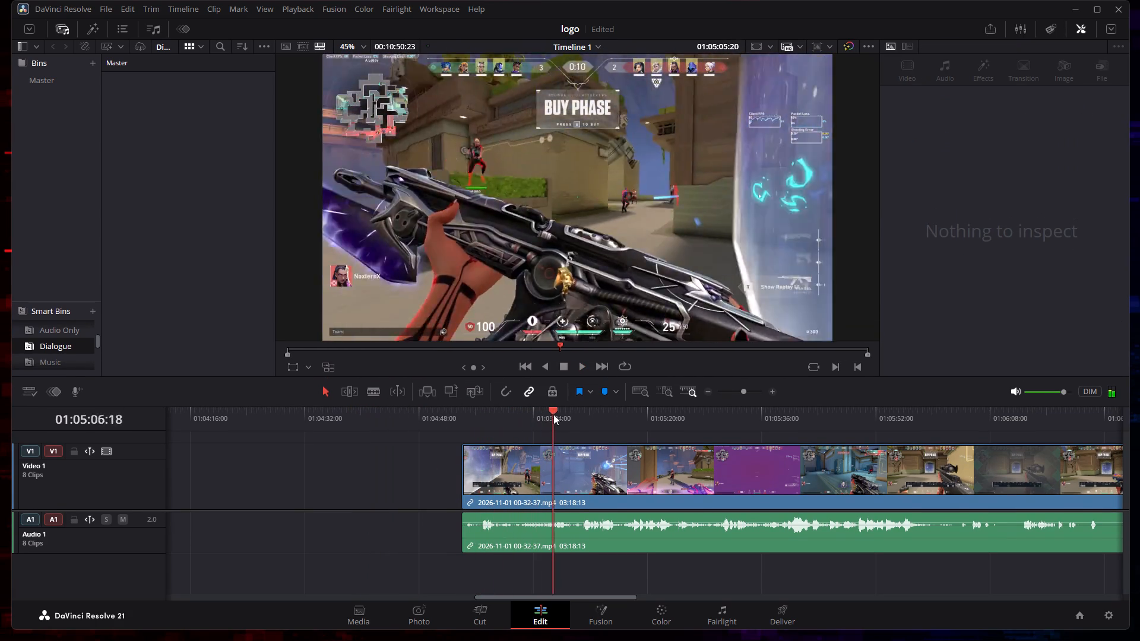
pyautogui.moveTo(553, 414); pyautogui.dragTo(617, 408)
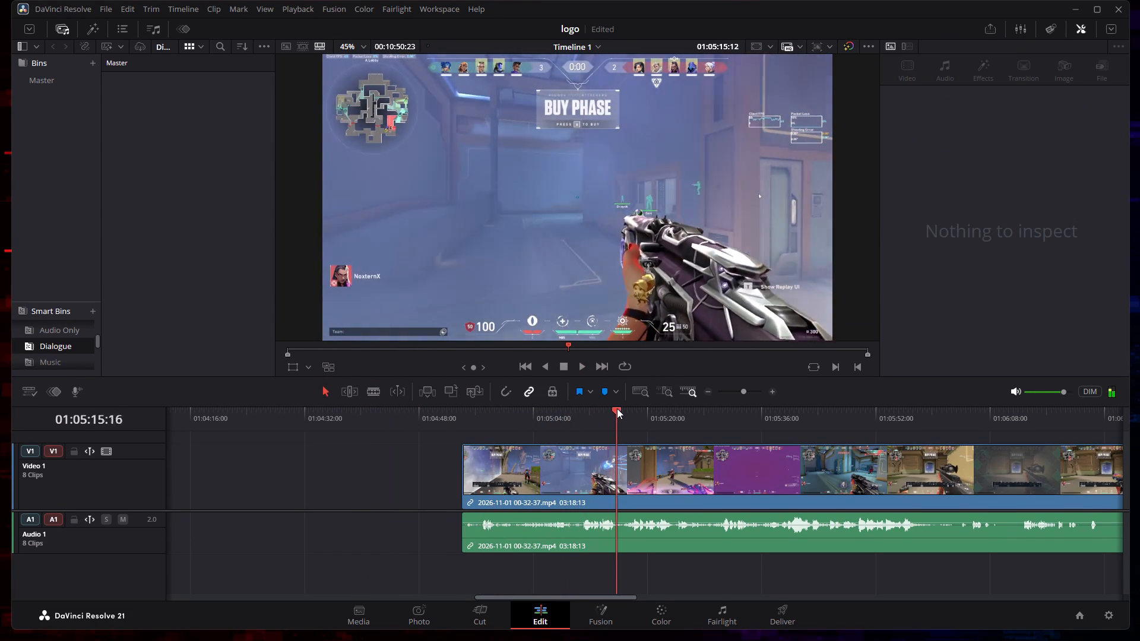
pyautogui.moveTo(617, 408); pyautogui.dragTo(659, 406)
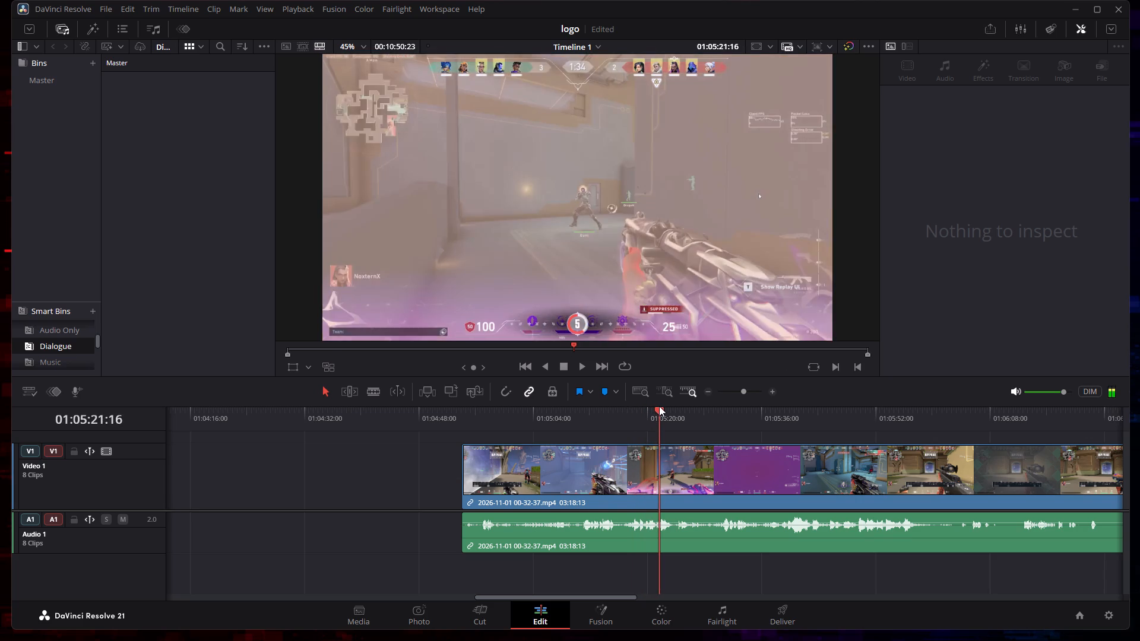
pyautogui.moveTo(659, 406); pyautogui.dragTo(647, 406)
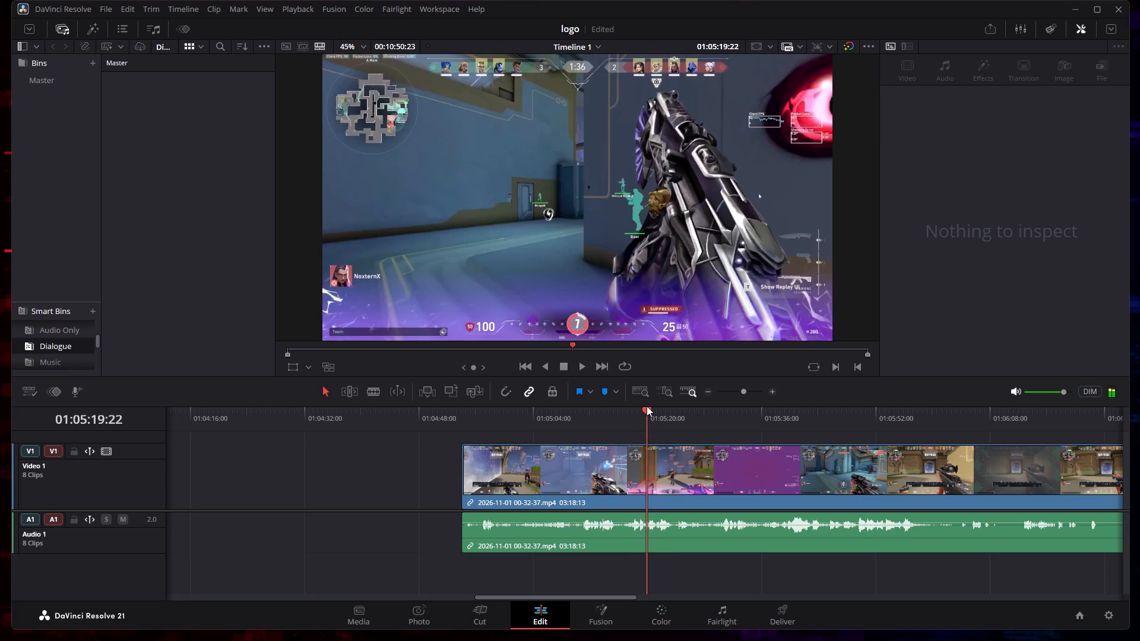
pyautogui.moveTo(647, 406); pyautogui.dragTo(648, 406)
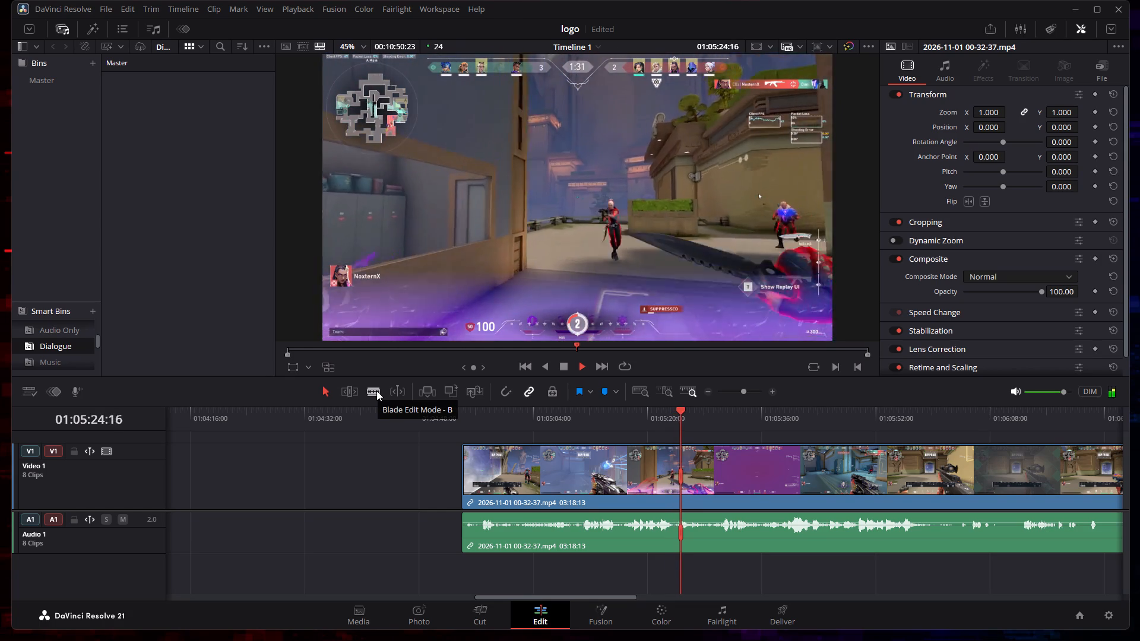
pyautogui.click(568, 372)
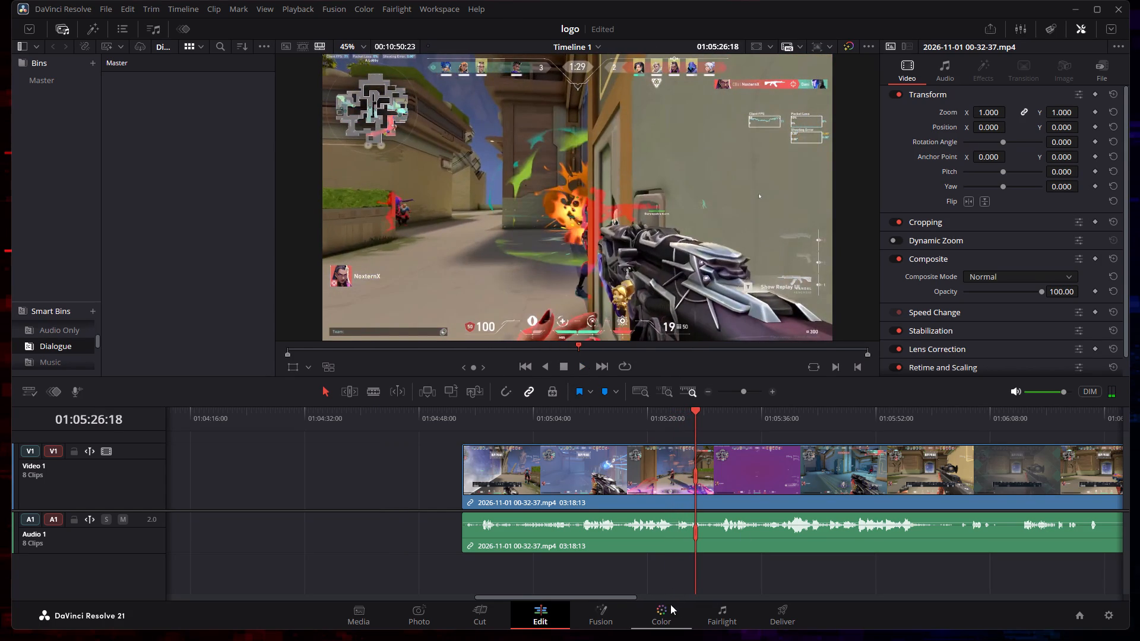
pyautogui.moveTo(693, 410); pyautogui.dragTo(192, 423)
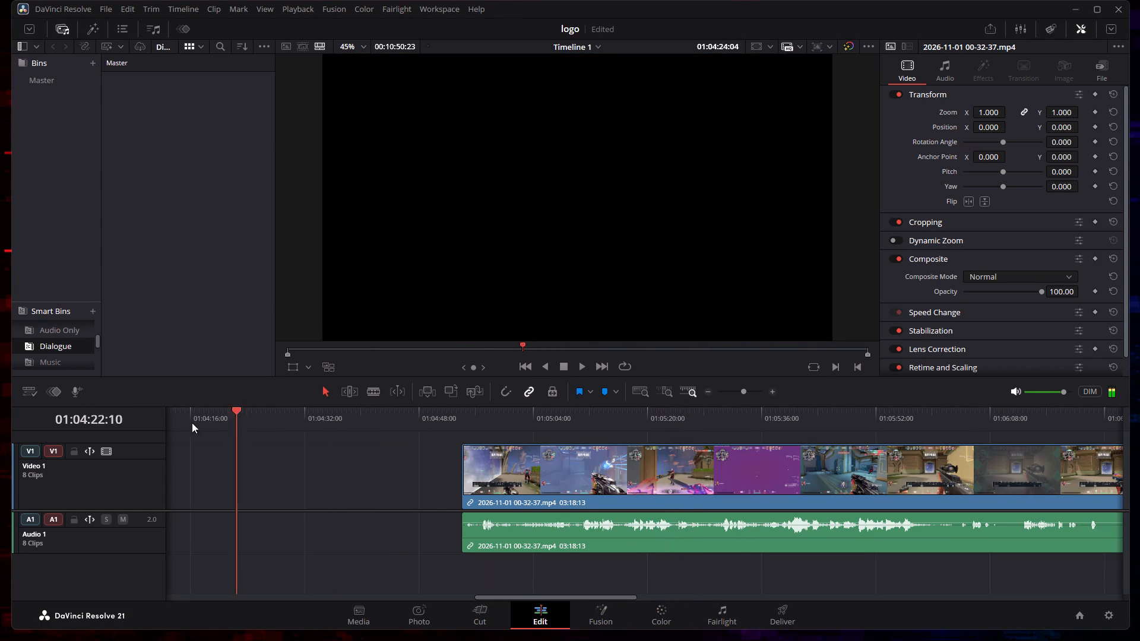
pyautogui.moveTo(192, 423); pyautogui.dragTo(22, 426)
pyautogui.moveTo(272, 467); pyautogui.dragTo(189, 465)
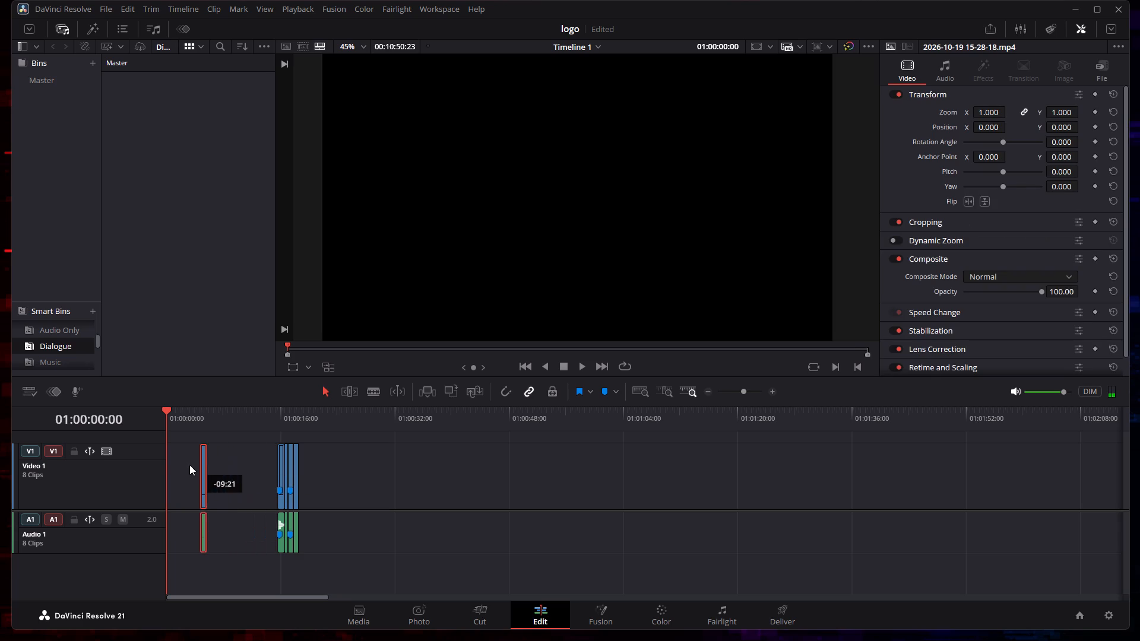
pyautogui.moveTo(189, 465); pyautogui.dragTo(166, 464)
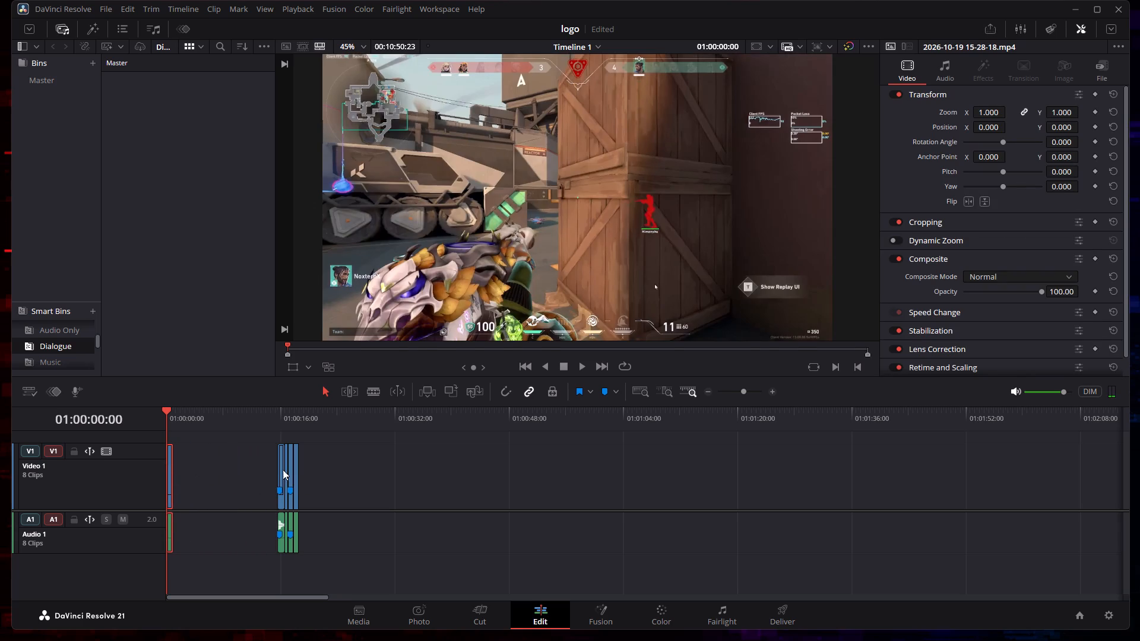
# Move the other four gathered kill pieces, in order, directly behind the first one at the timeline start.
pyautogui.moveTo(282, 469); pyautogui.dragTo(177, 462)
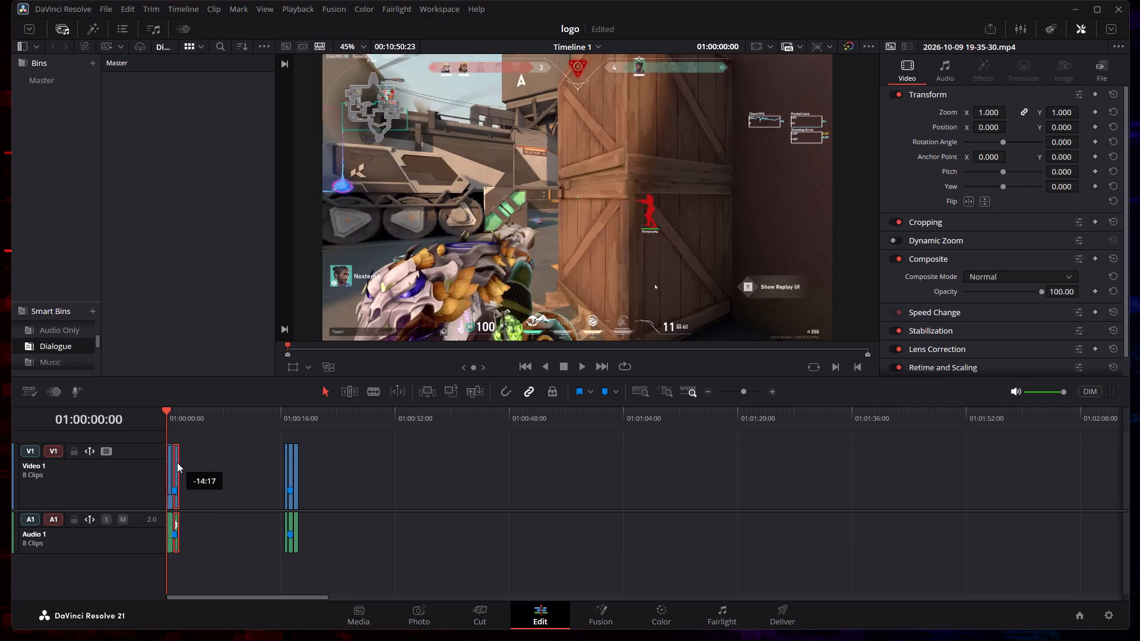
pyautogui.moveTo(177, 462); pyautogui.dragTo(176, 462)
pyautogui.moveTo(286, 468); pyautogui.dragTo(180, 465)
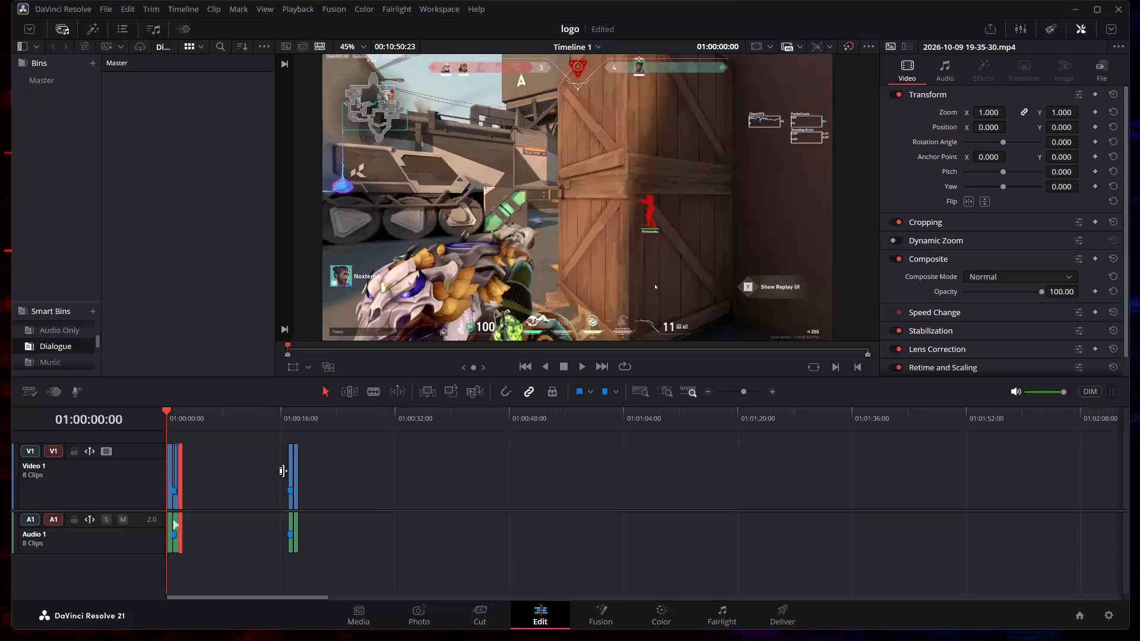
pyautogui.moveTo(291, 472); pyautogui.dragTo(185, 464)
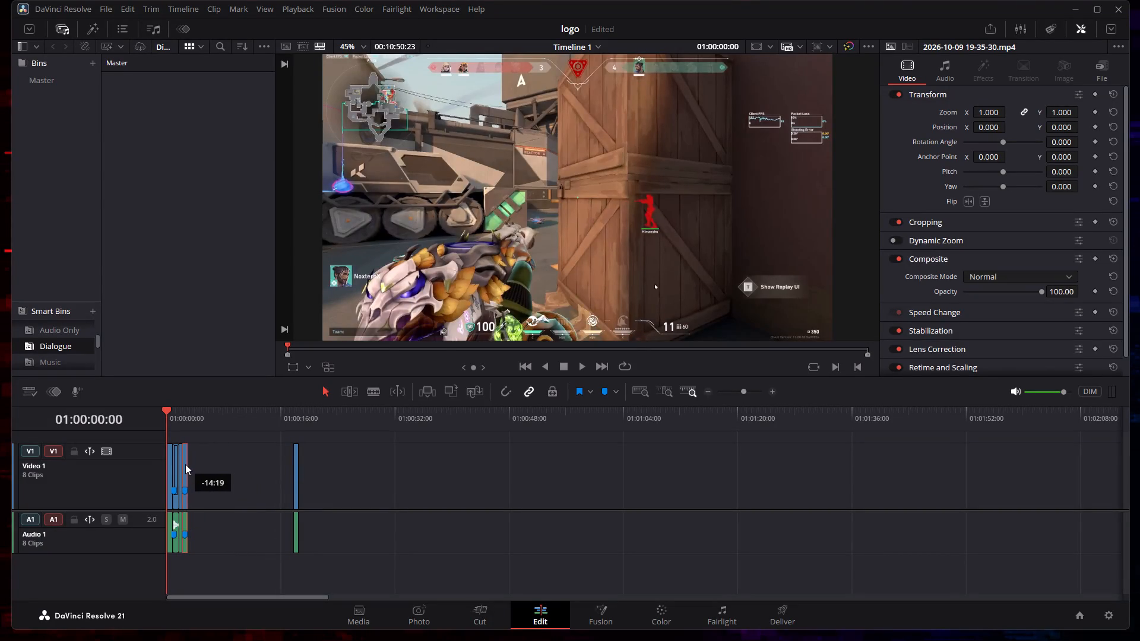
pyautogui.moveTo(185, 464); pyautogui.dragTo(185, 464)
pyautogui.moveTo(294, 474); pyautogui.dragTo(187, 468)
# Open the first kill piece on the Fusion page and move its media input node up, above MediaOut1's level.
pyautogui.click(417, 613)
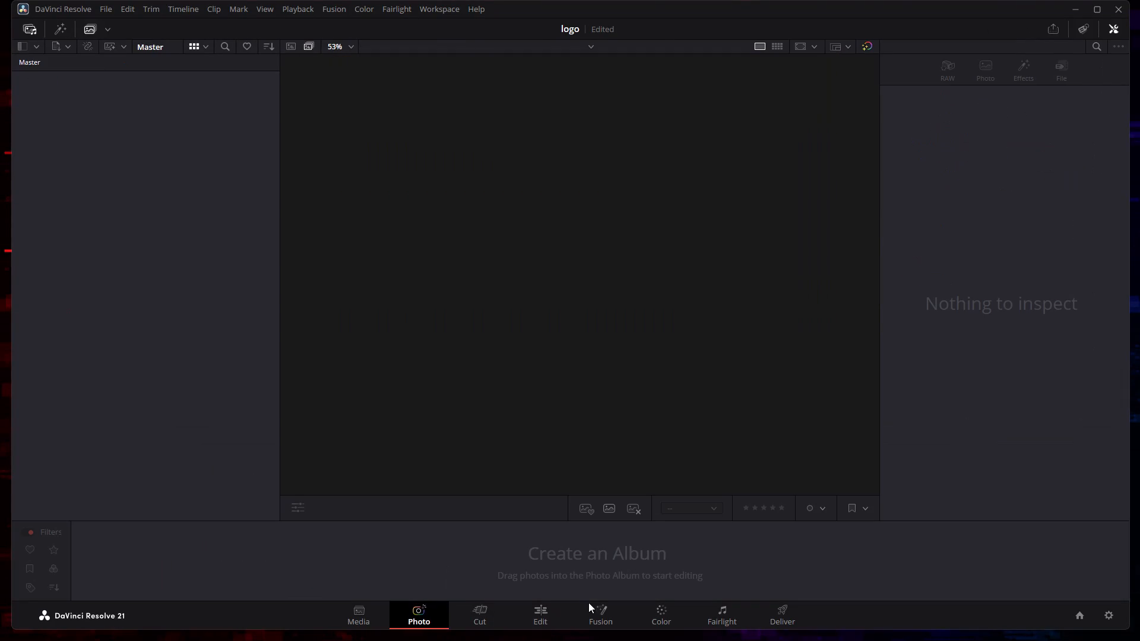
pyautogui.click(605, 615)
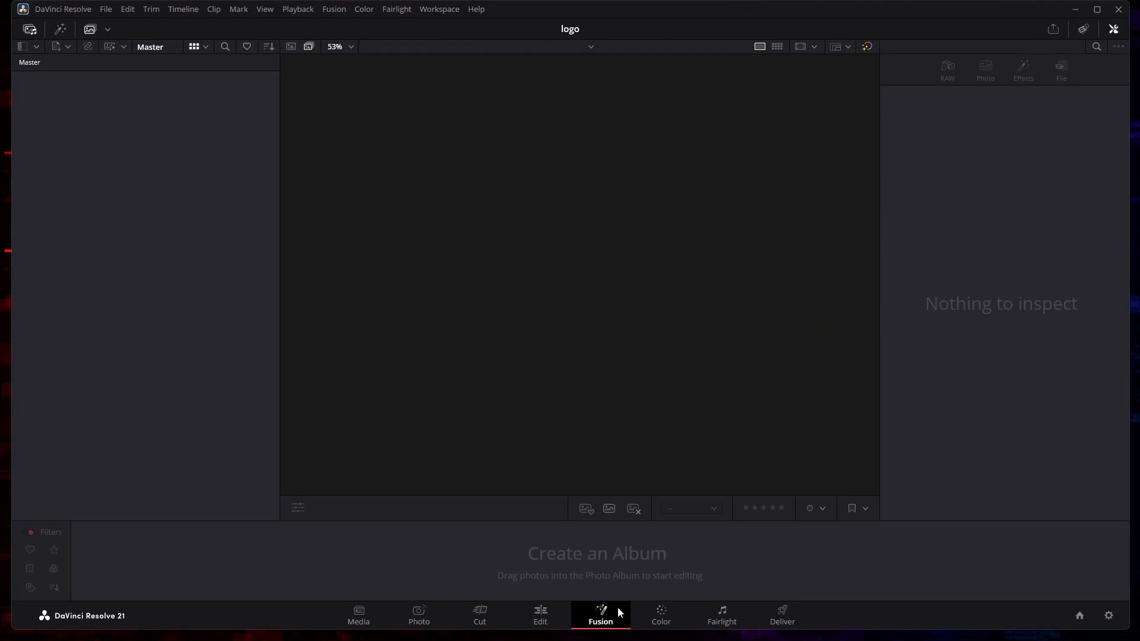
pyautogui.click(609, 614)
pyautogui.click(539, 620)
pyautogui.click(603, 620)
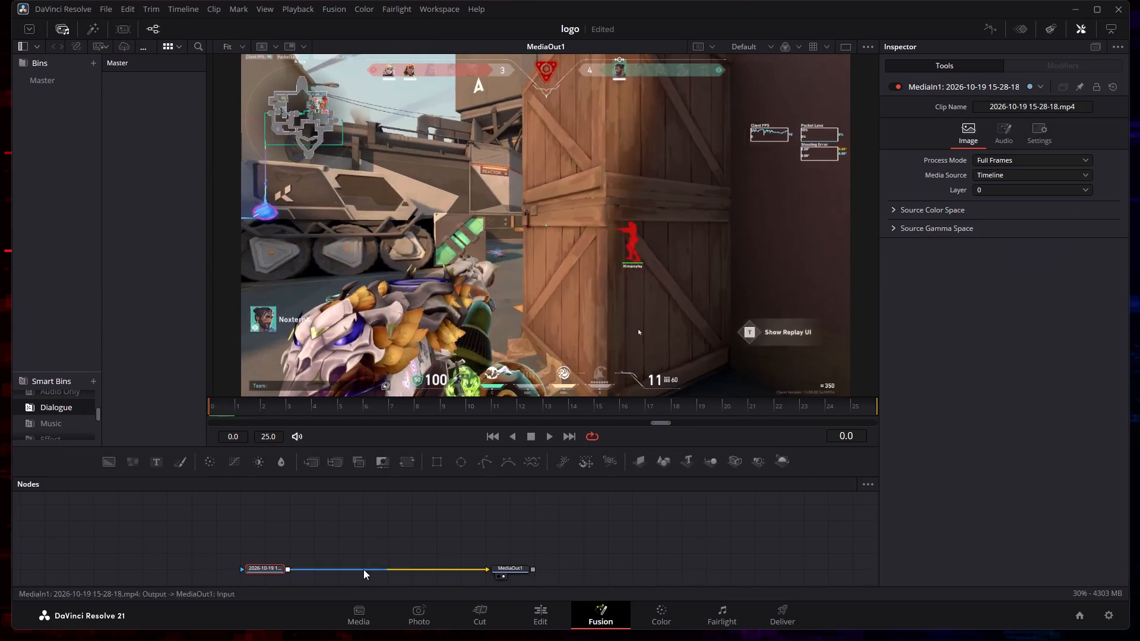
pyautogui.moveTo(268, 567); pyautogui.dragTo(267, 525)
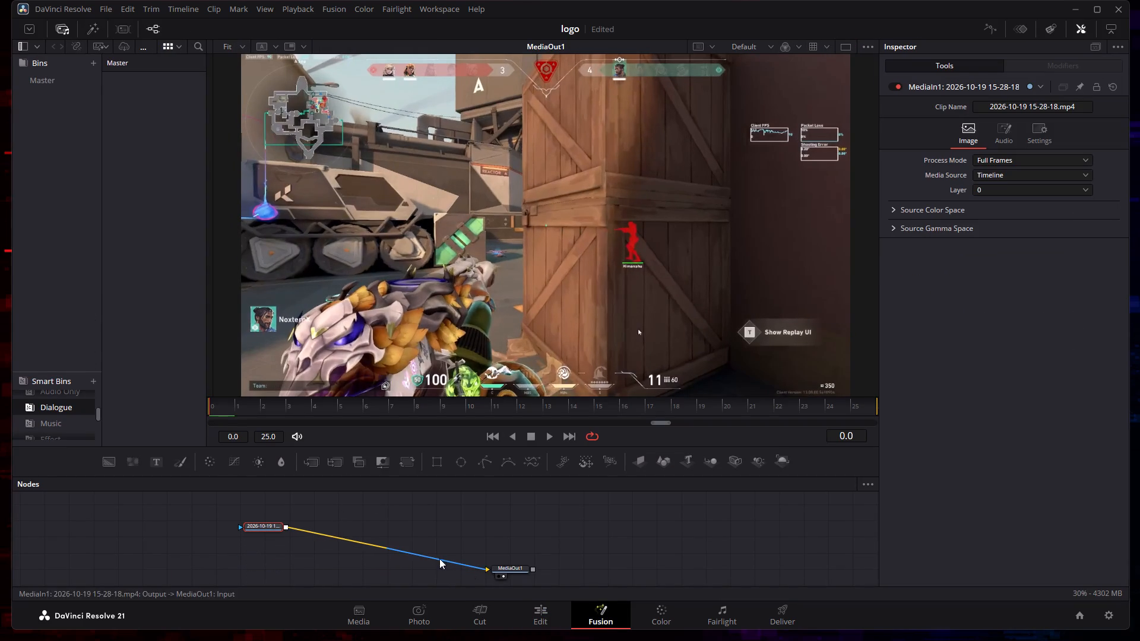
pyautogui.click(512, 569)
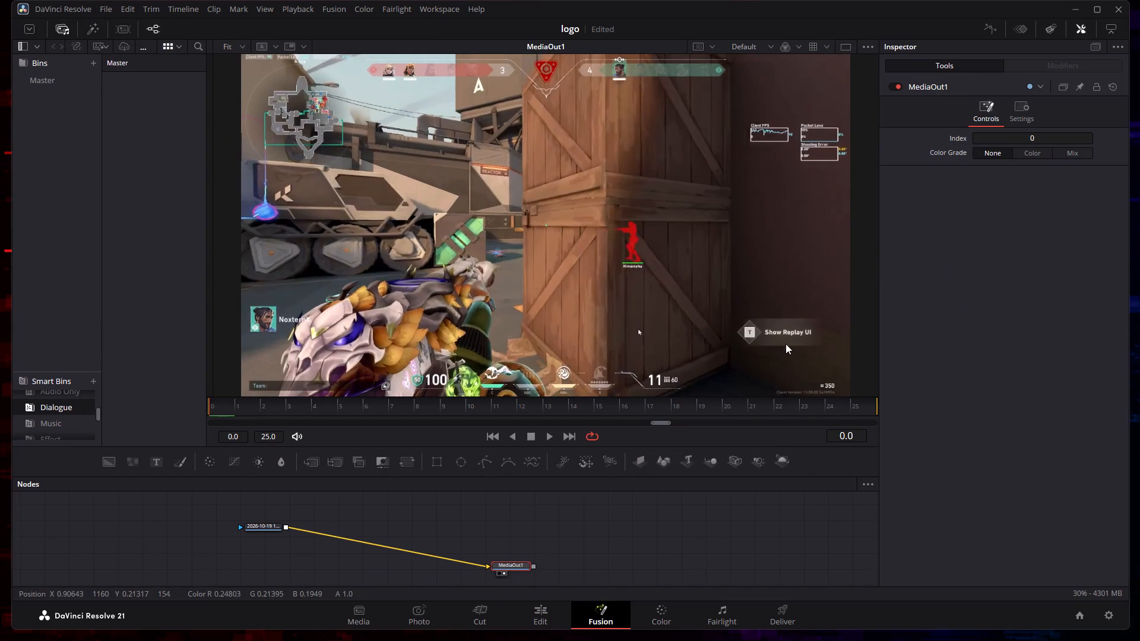
# Play the first kill piece in Fusion and look along its frame range.
pyautogui.click(783, 331)
pyautogui.moveTo(661, 421); pyautogui.dragTo(201, 427)
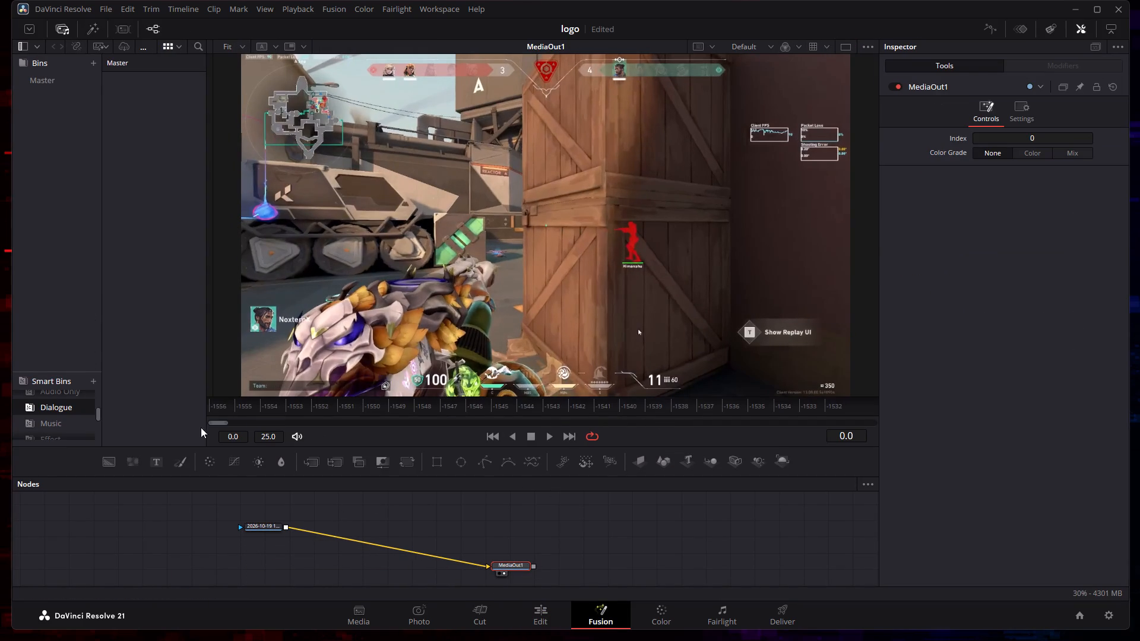
pyautogui.moveTo(201, 427); pyautogui.dragTo(202, 427)
pyautogui.click(551, 438)
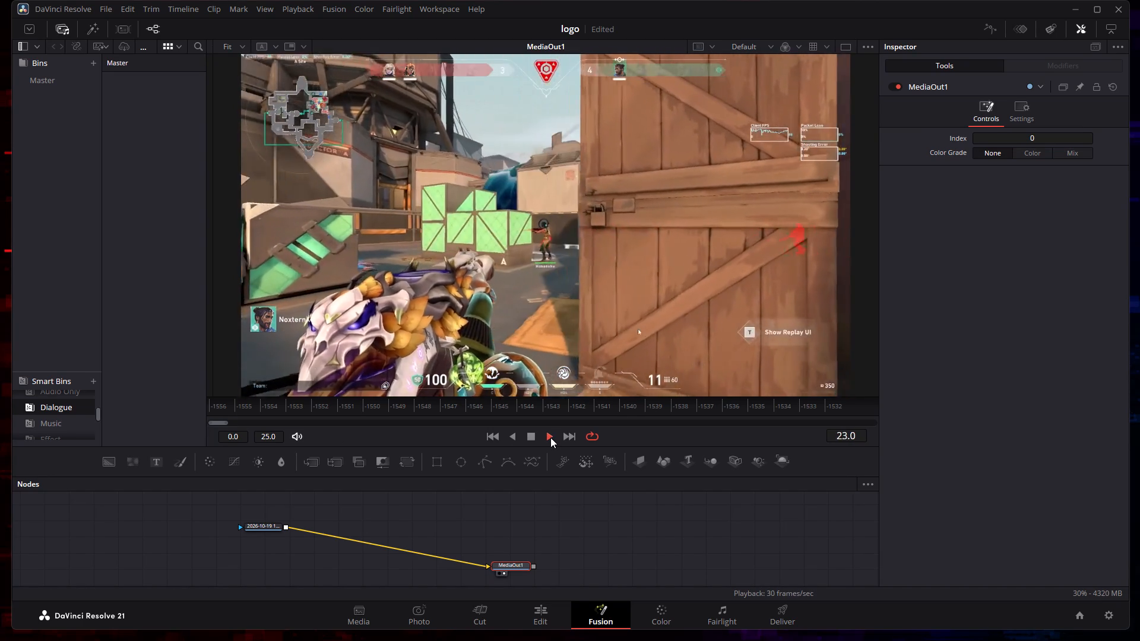
pyautogui.moveTo(217, 425); pyautogui.dragTo(678, 423)
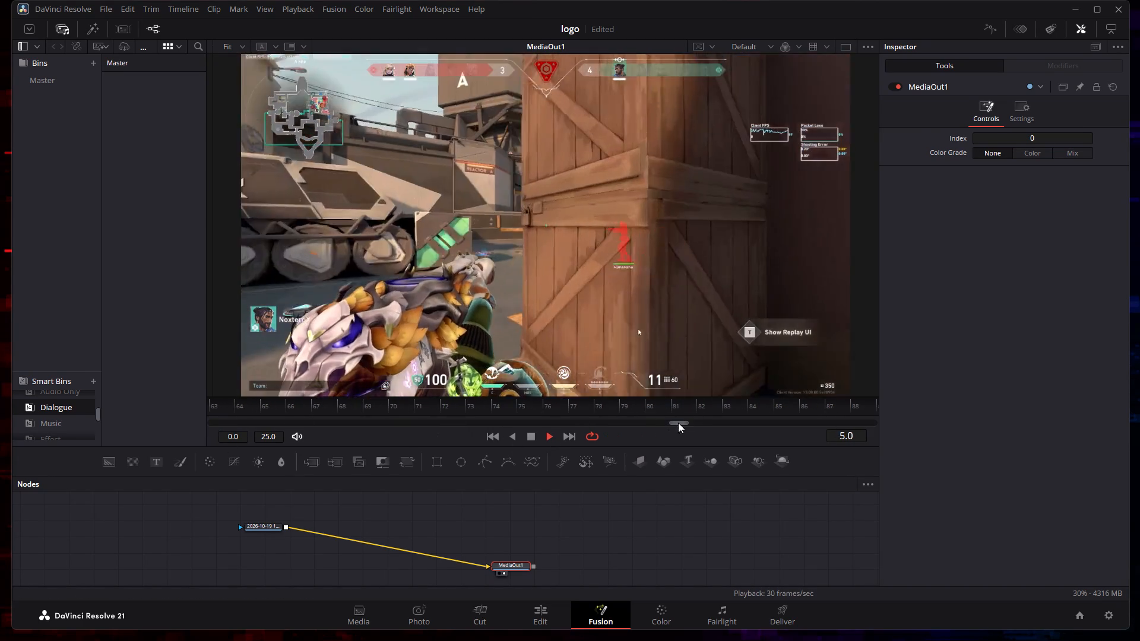
pyautogui.moveTo(678, 423); pyautogui.dragTo(721, 422)
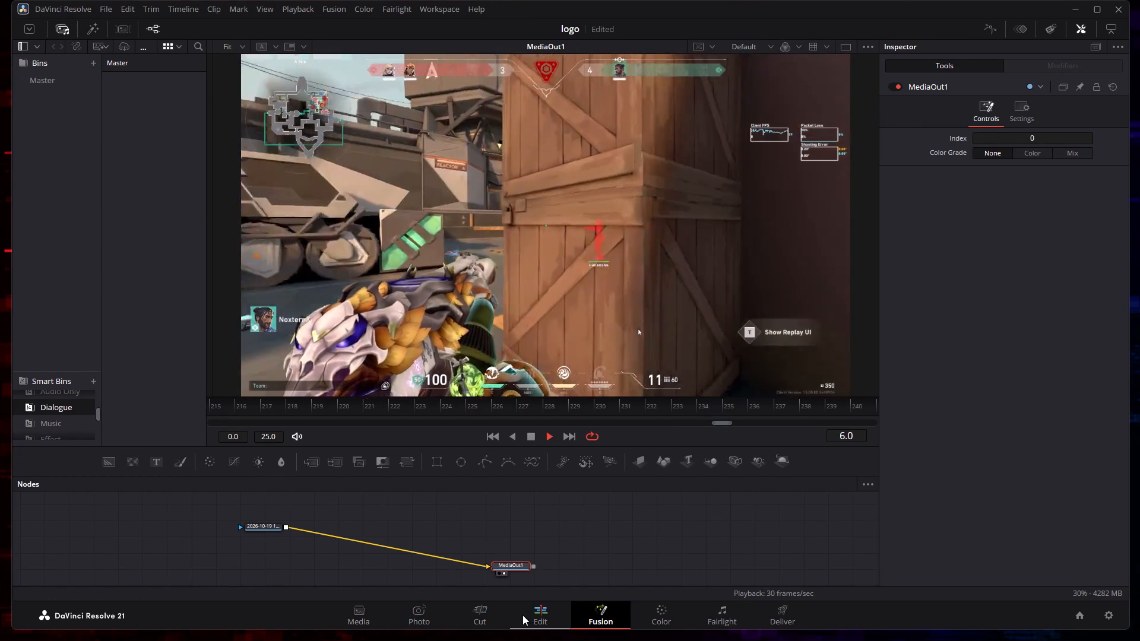
# Return to the Edit page and play the gathered kill pieces from the timeline start to review the sequence.
pyautogui.click(528, 615)
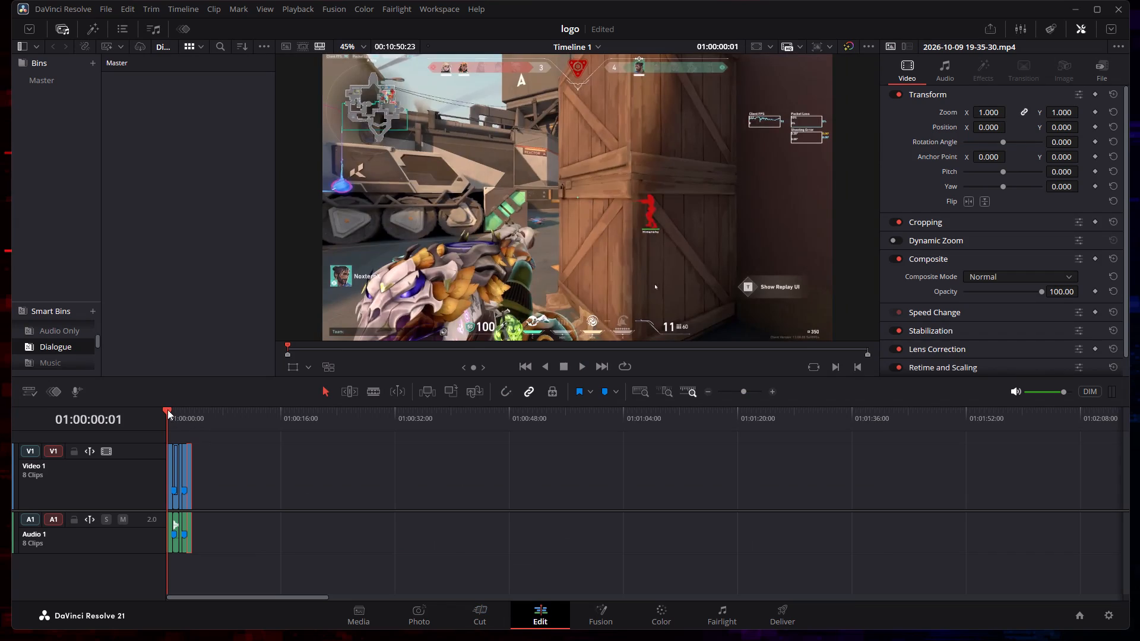
pyautogui.click(578, 370)
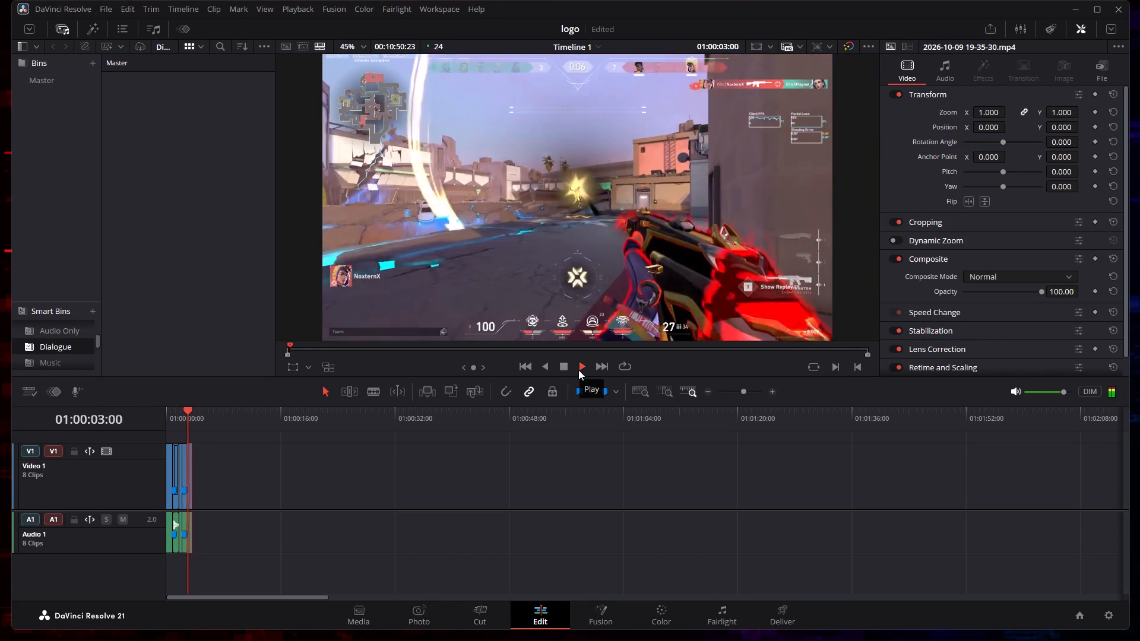
pyautogui.click(578, 370)
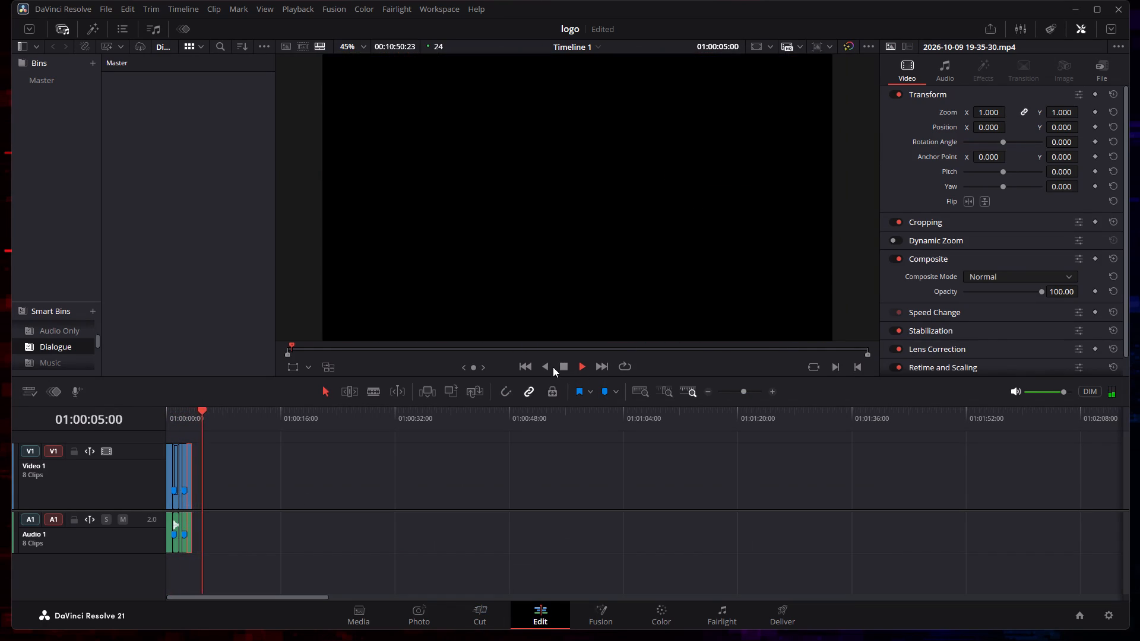
pyautogui.click(553, 367)
pyautogui.click(558, 367)
pyautogui.moveTo(207, 415); pyautogui.dragTo(144, 409)
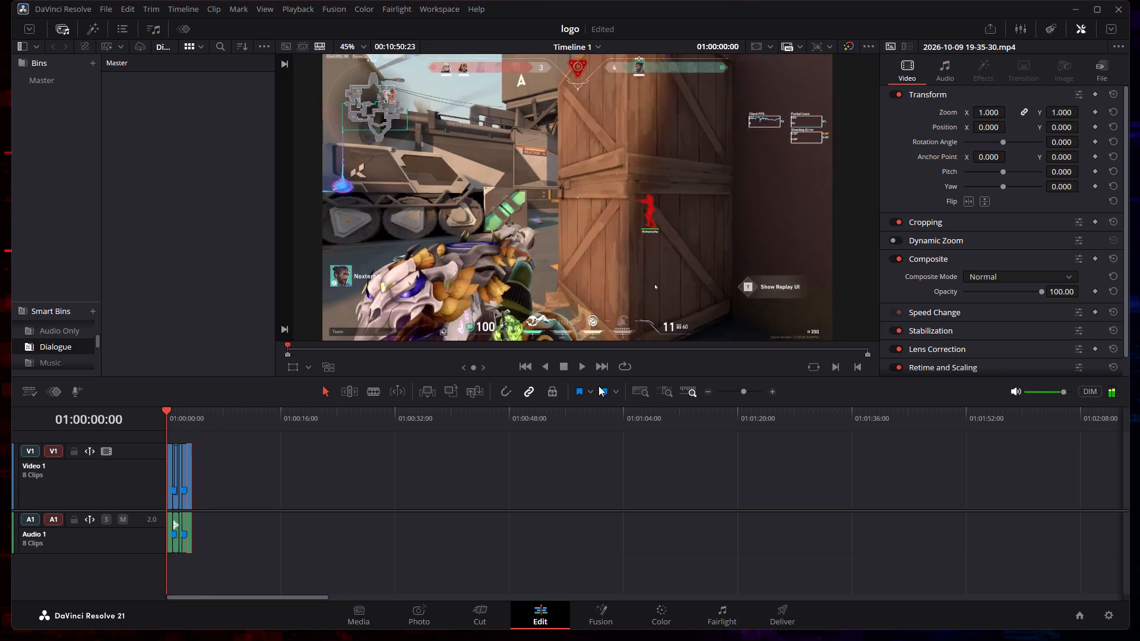
pyautogui.click(583, 367)
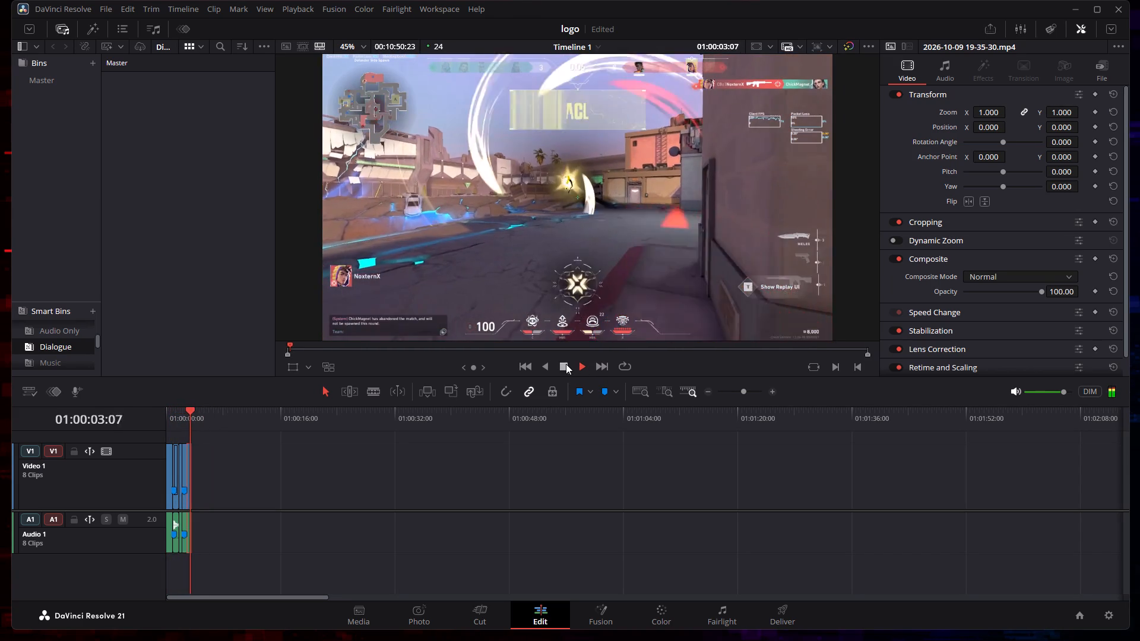
pyautogui.click(566, 364)
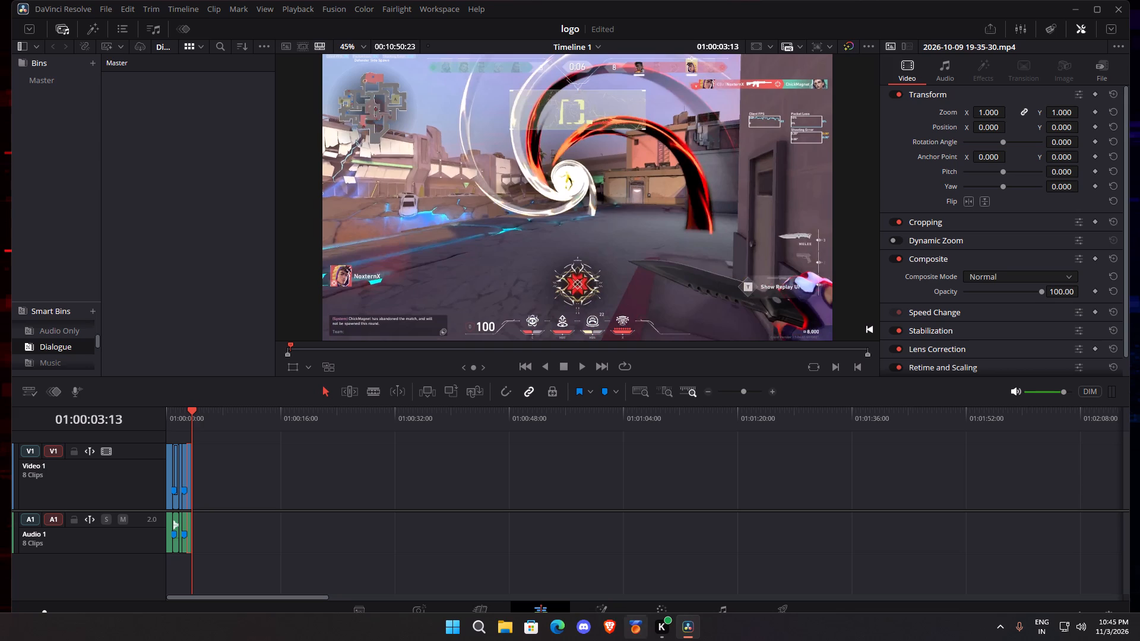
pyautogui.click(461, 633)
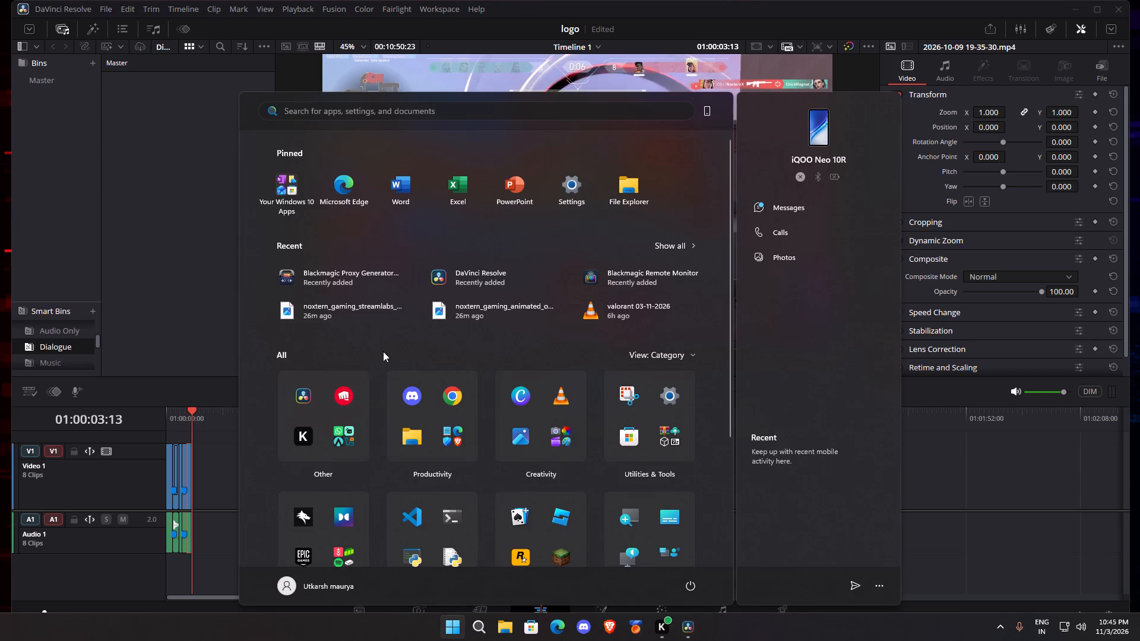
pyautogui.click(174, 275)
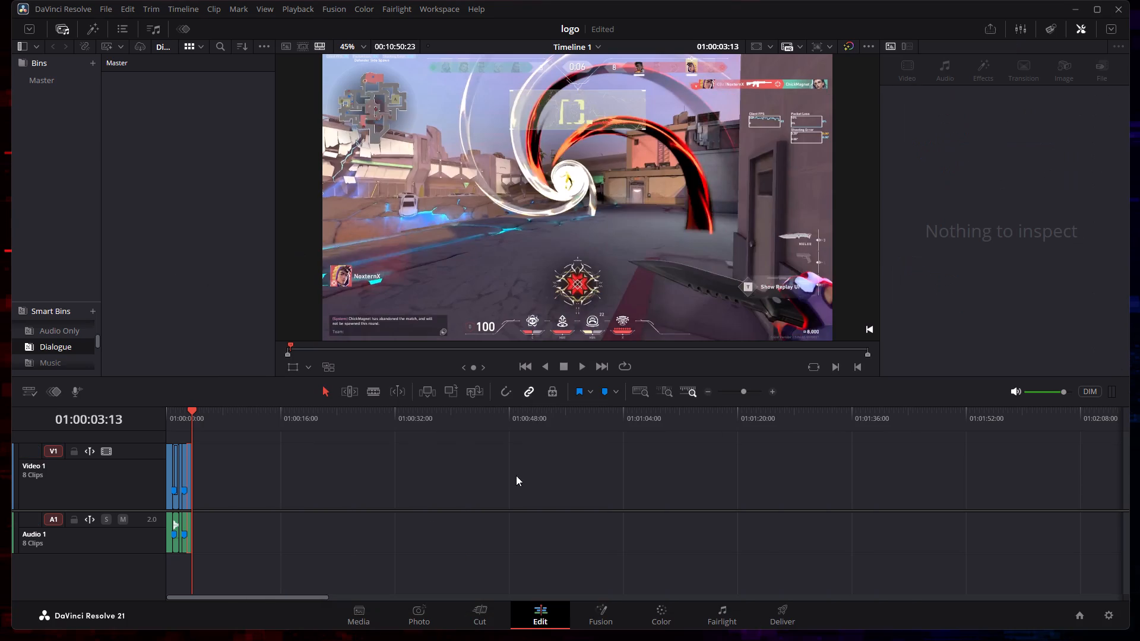
pyautogui.moveTo(192, 412); pyautogui.dragTo(1036, 420)
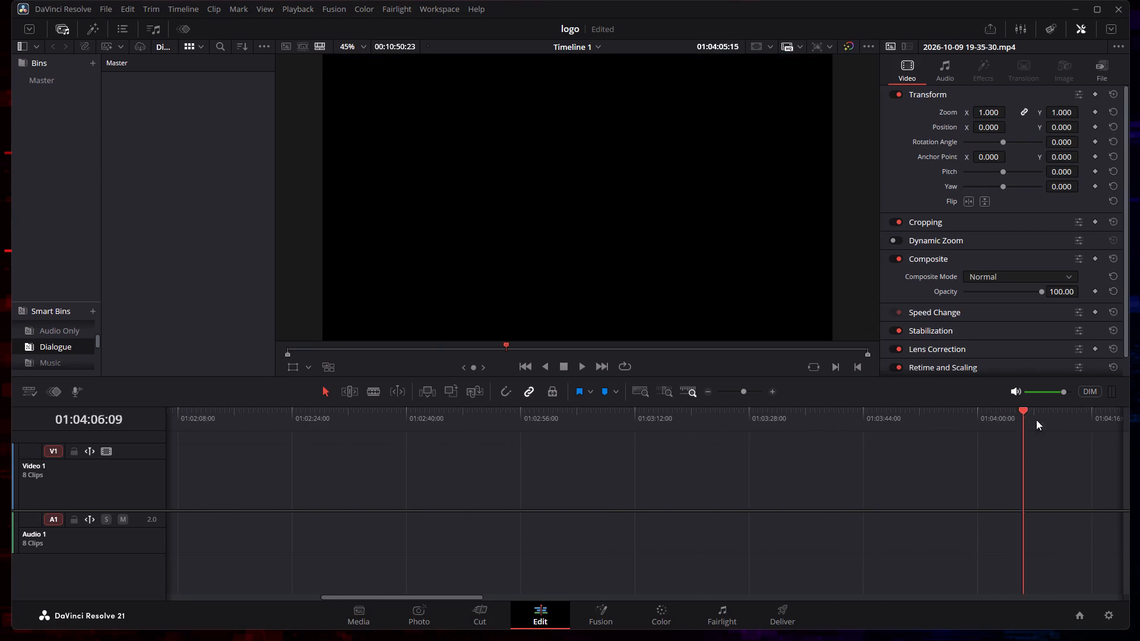
pyautogui.moveTo(1036, 420); pyautogui.dragTo(584, 425)
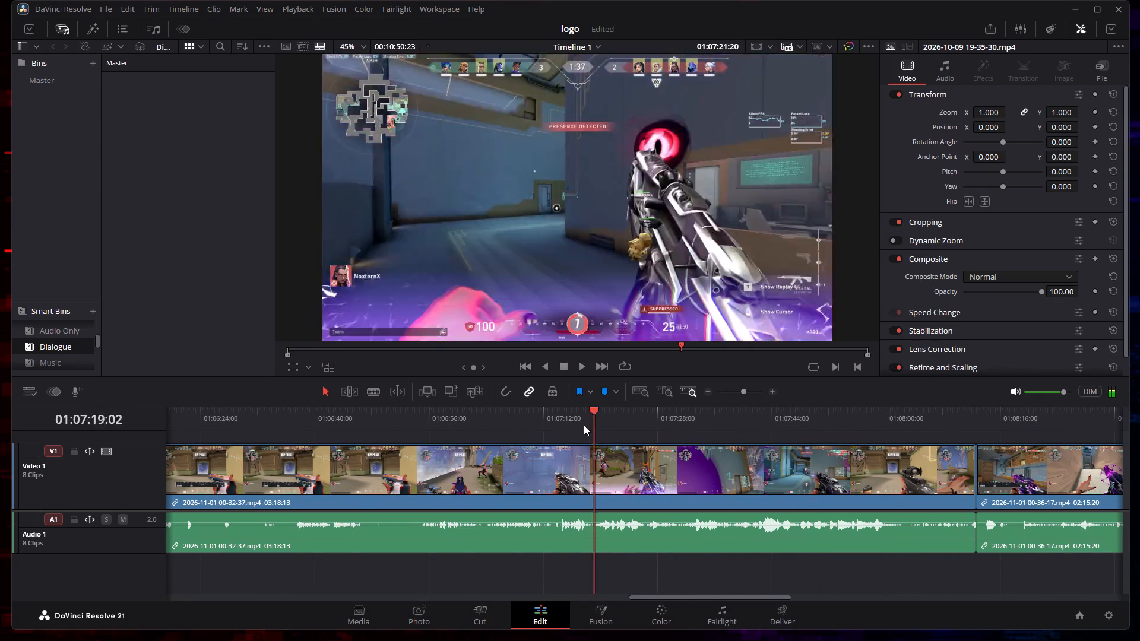
pyautogui.moveTo(584, 425); pyautogui.dragTo(487, 423)
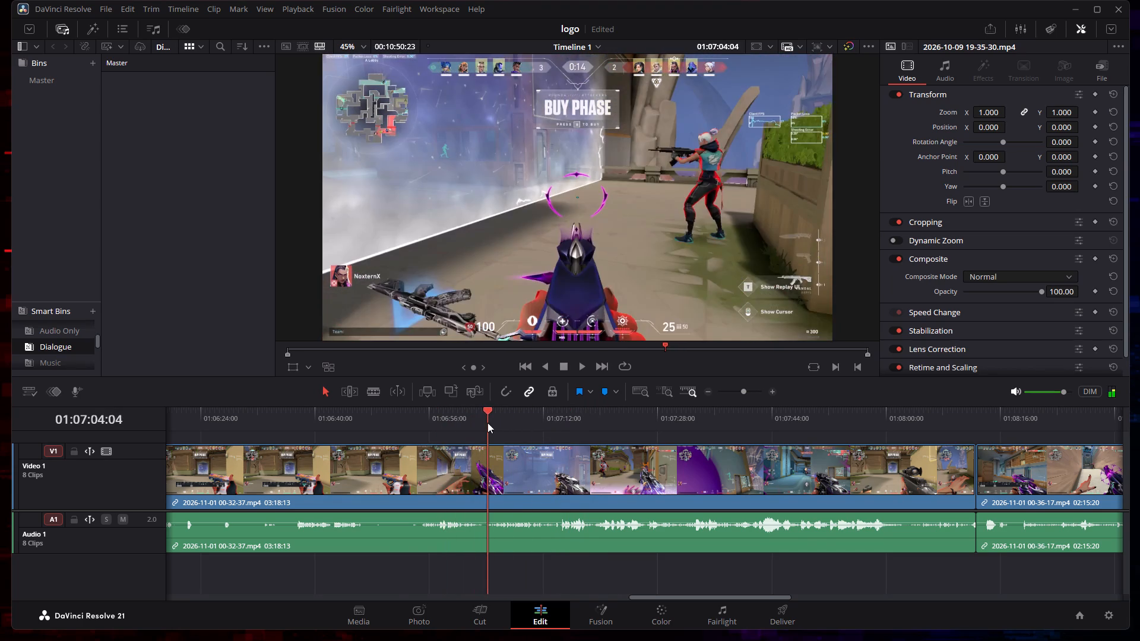
pyautogui.moveTo(487, 423); pyautogui.dragTo(524, 421)
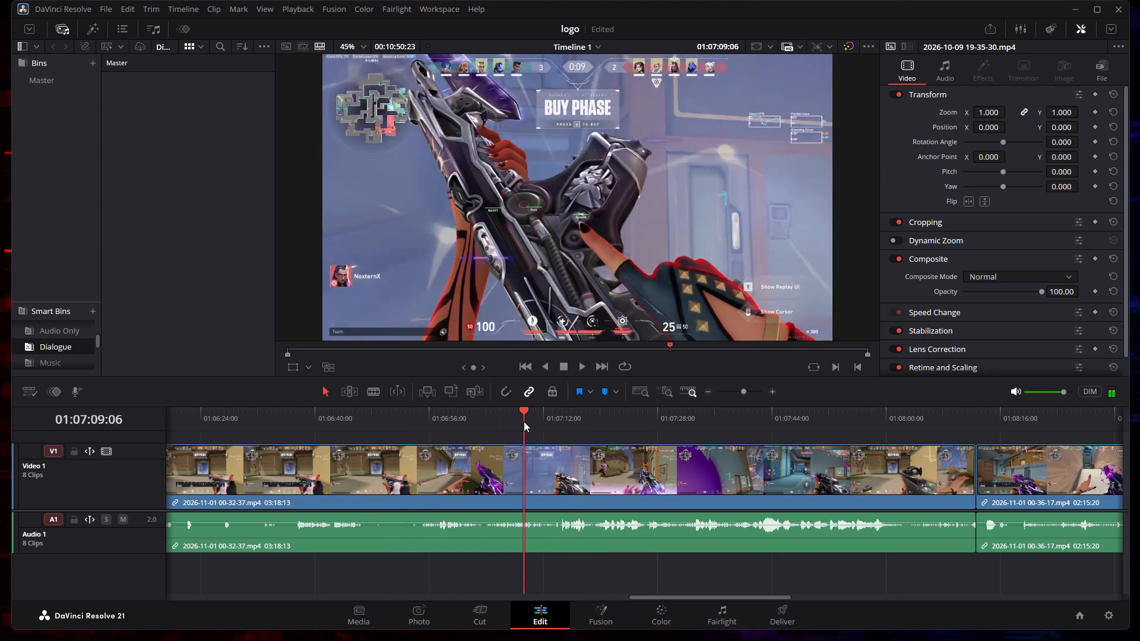
pyautogui.moveTo(524, 421); pyautogui.dragTo(433, 418)
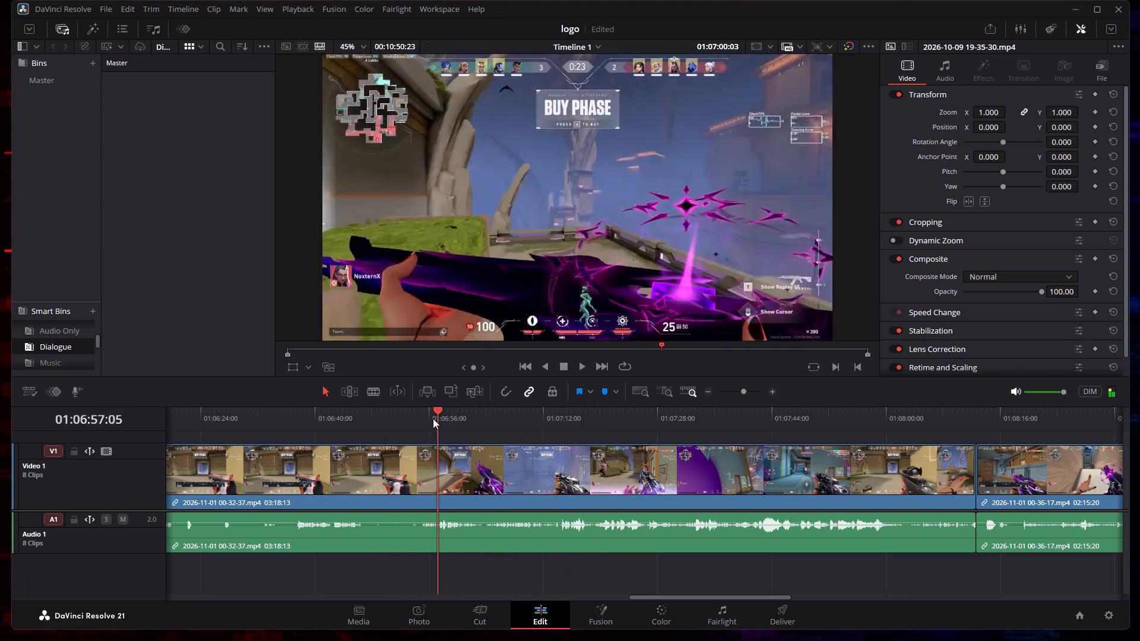
pyautogui.moveTo(433, 418); pyautogui.dragTo(460, 415)
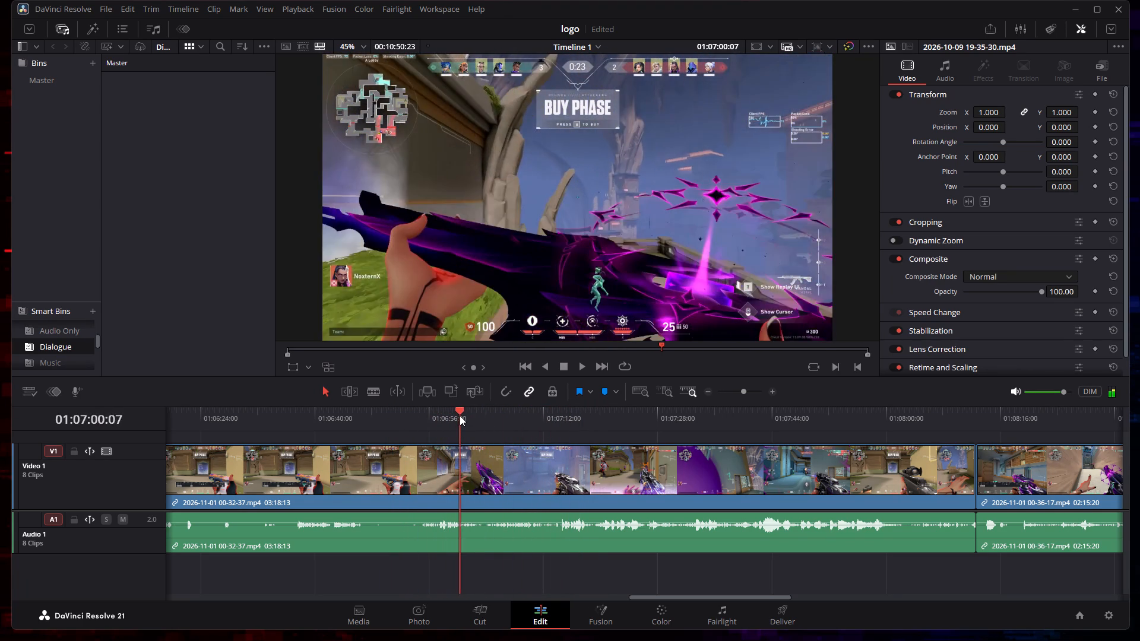
pyautogui.moveTo(460, 415); pyautogui.dragTo(476, 416)
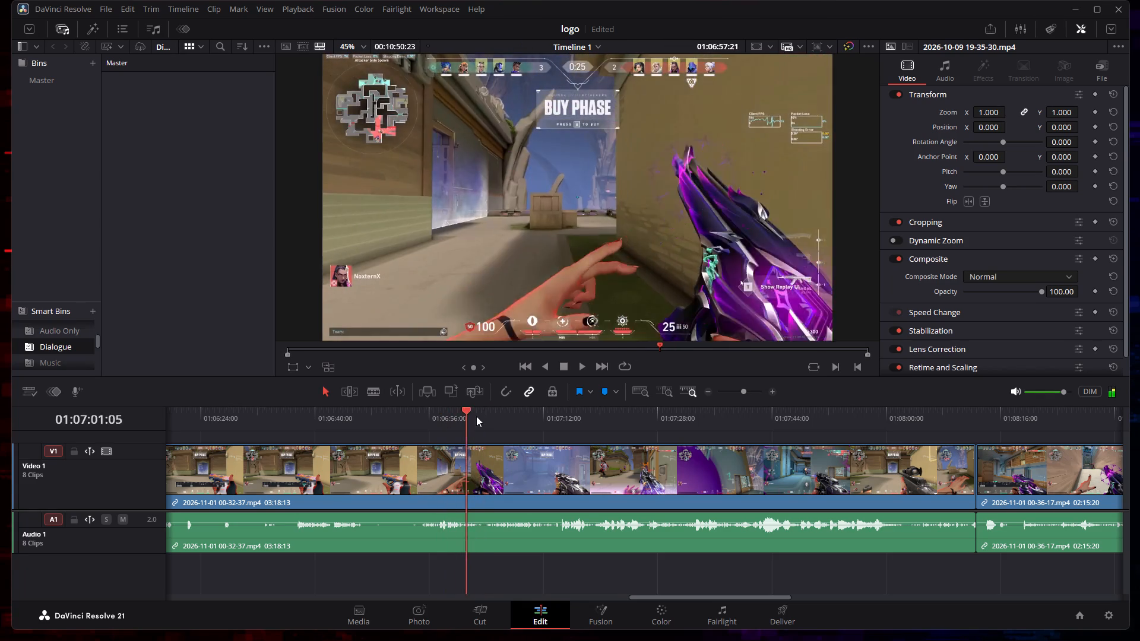
pyautogui.moveTo(476, 416); pyautogui.dragTo(469, 416)
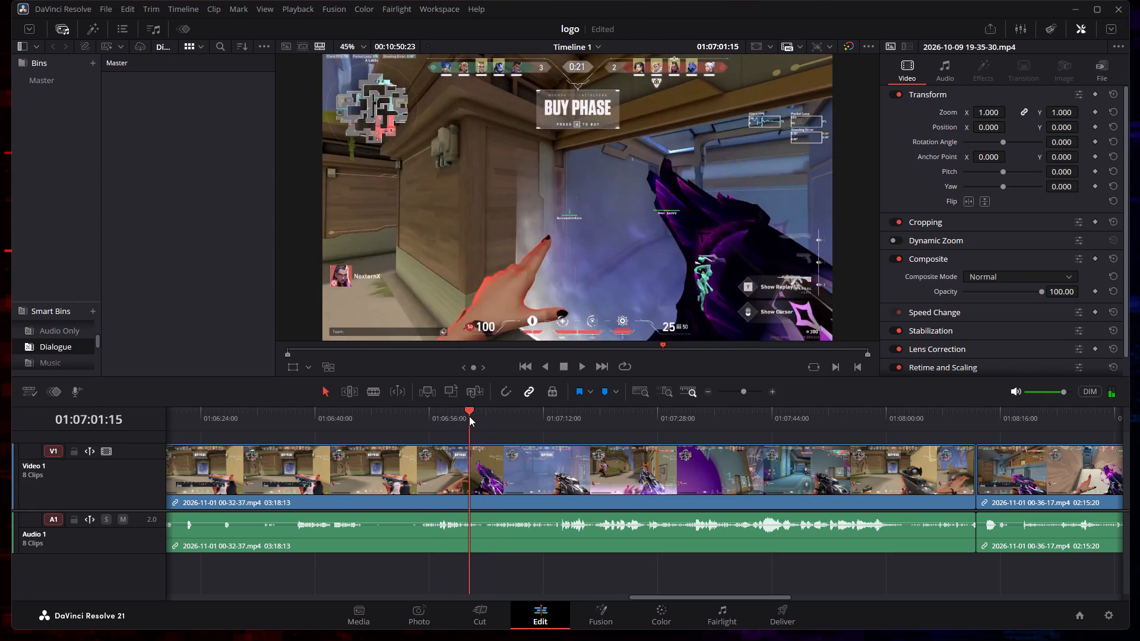
pyautogui.moveTo(469, 416); pyautogui.dragTo(462, 416)
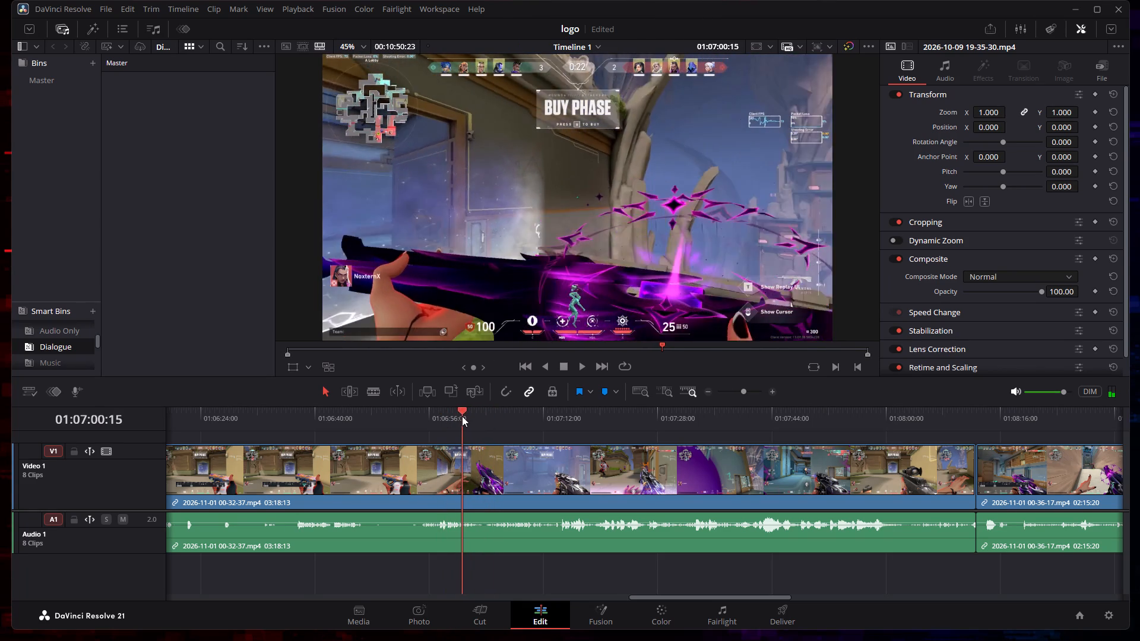
pyautogui.moveTo(462, 416); pyautogui.dragTo(449, 415)
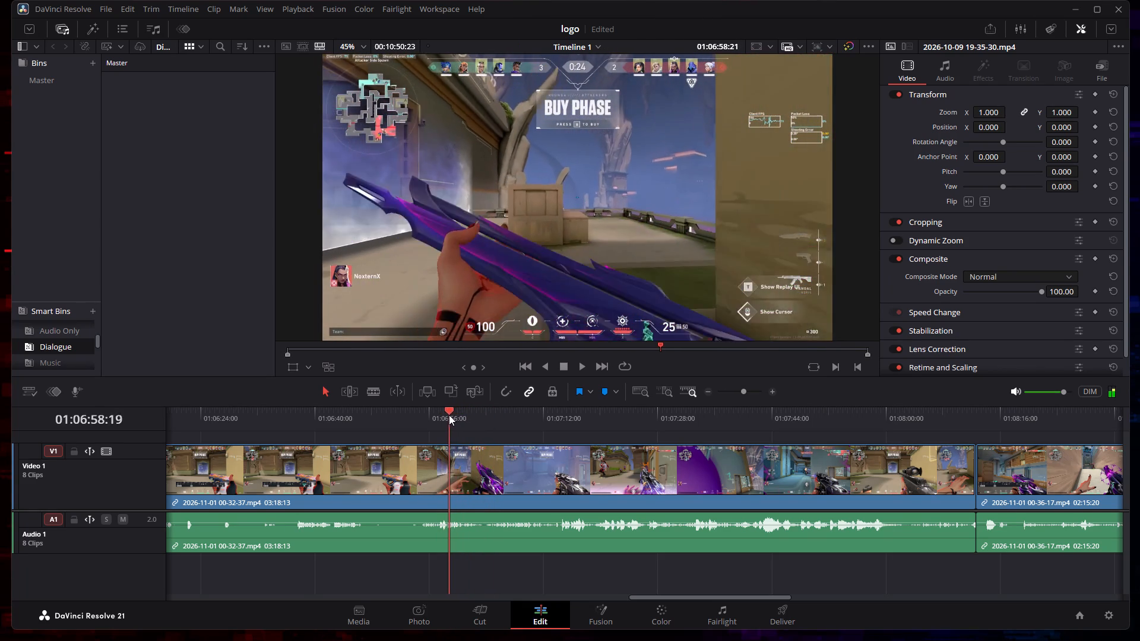
pyautogui.moveTo(449, 415); pyautogui.dragTo(423, 411)
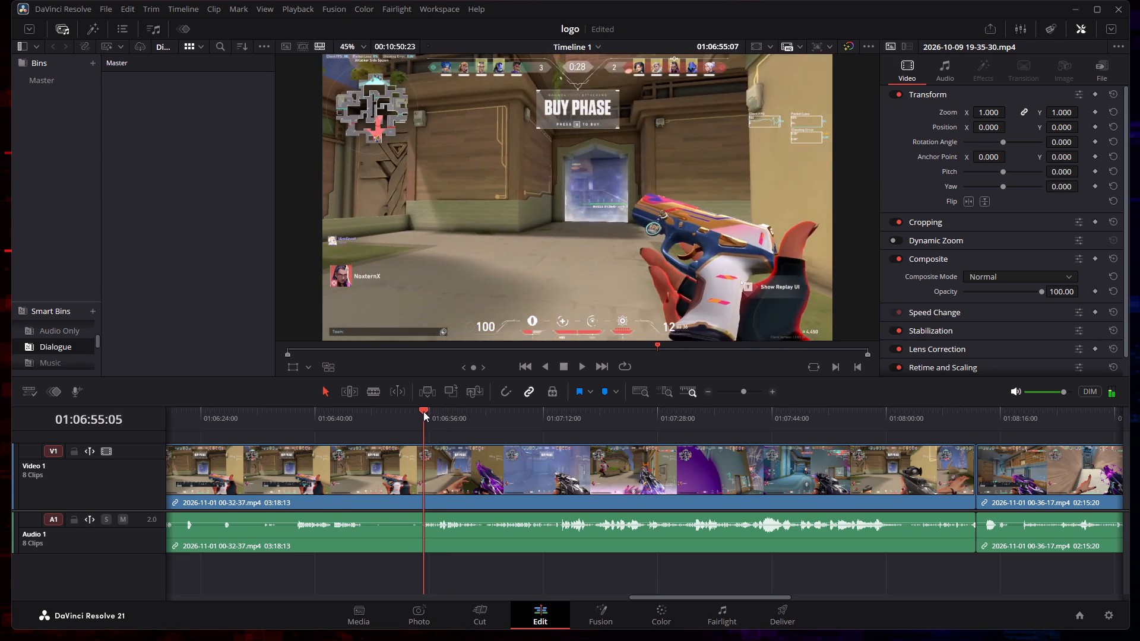
pyautogui.moveTo(423, 411); pyautogui.dragTo(450, 407)
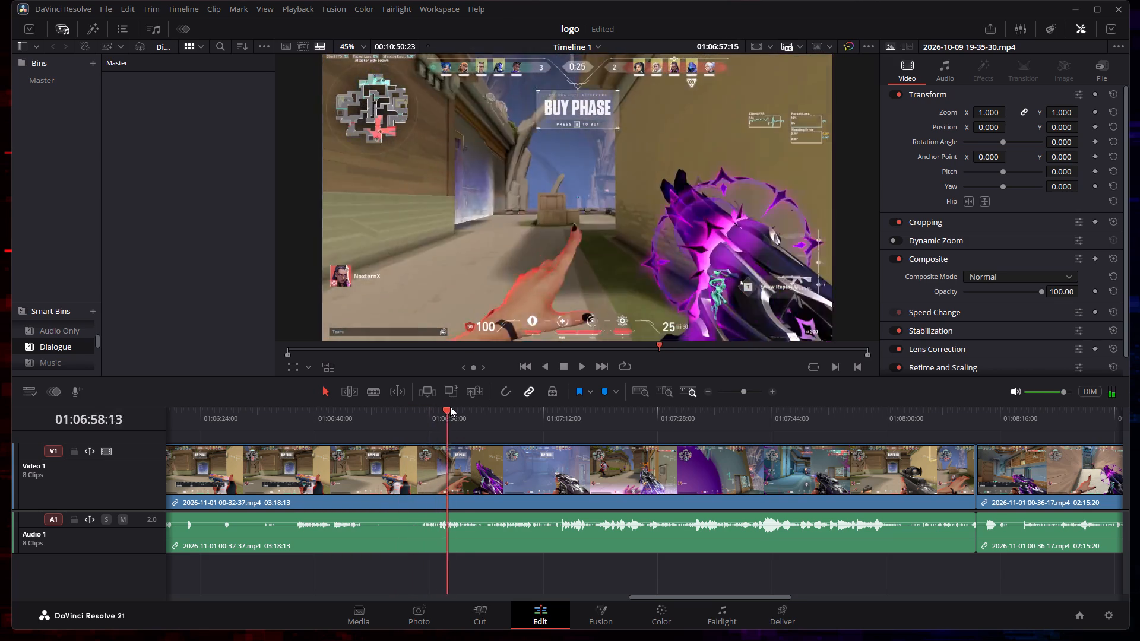
pyautogui.moveTo(450, 407); pyautogui.dragTo(612, 396)
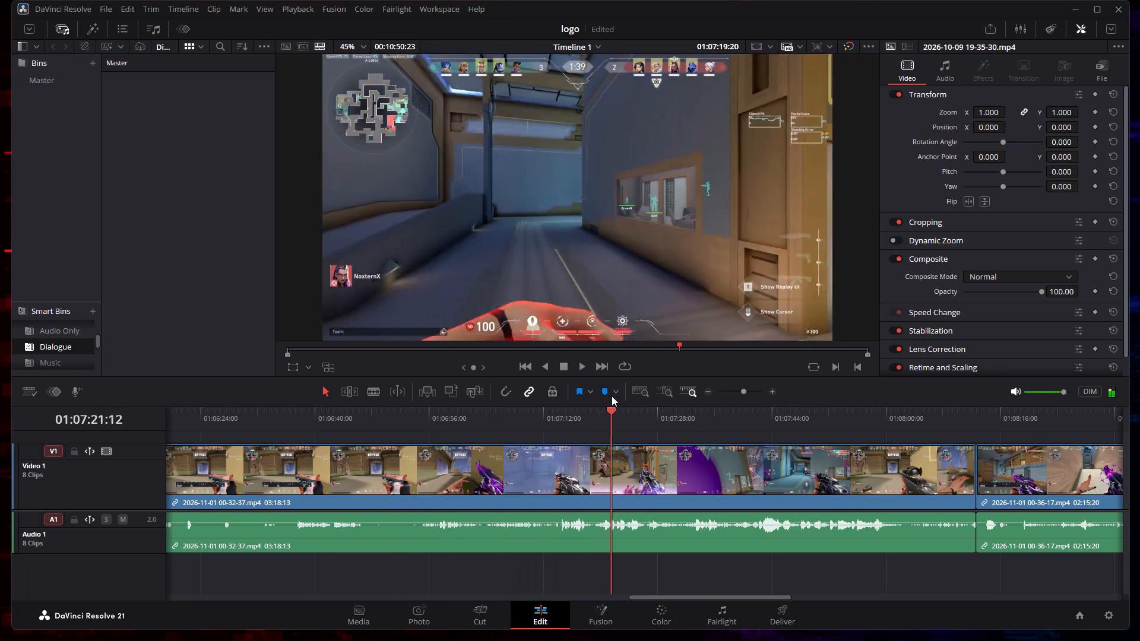
pyautogui.moveTo(612, 396); pyautogui.dragTo(677, 394)
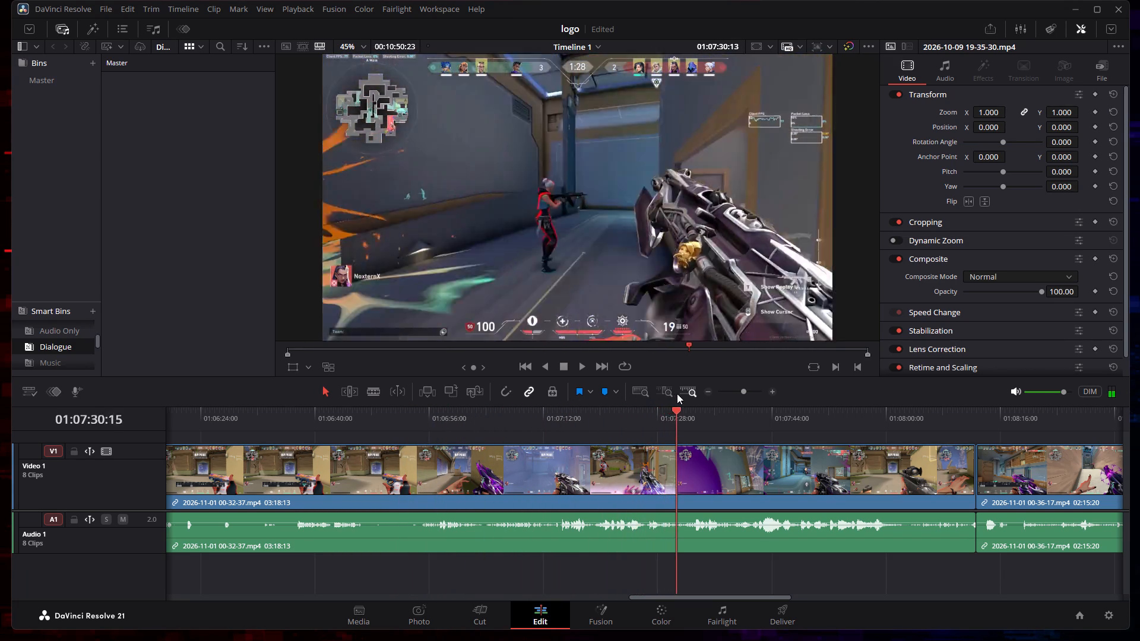
pyautogui.moveTo(677, 394); pyautogui.dragTo(737, 389)
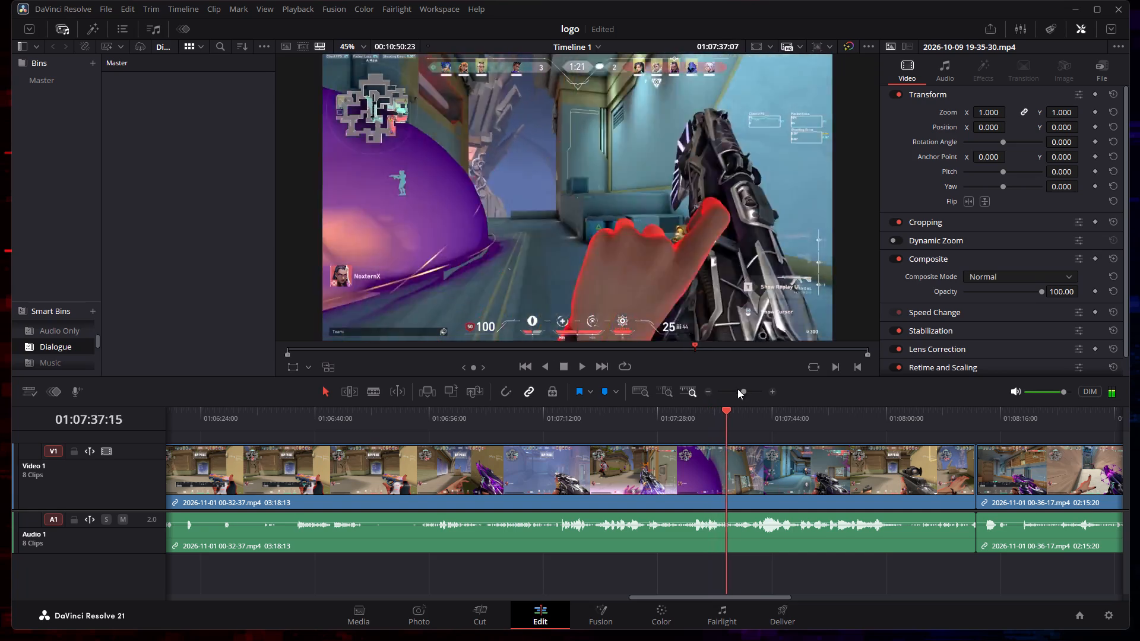
pyautogui.moveTo(737, 389); pyautogui.dragTo(852, 379)
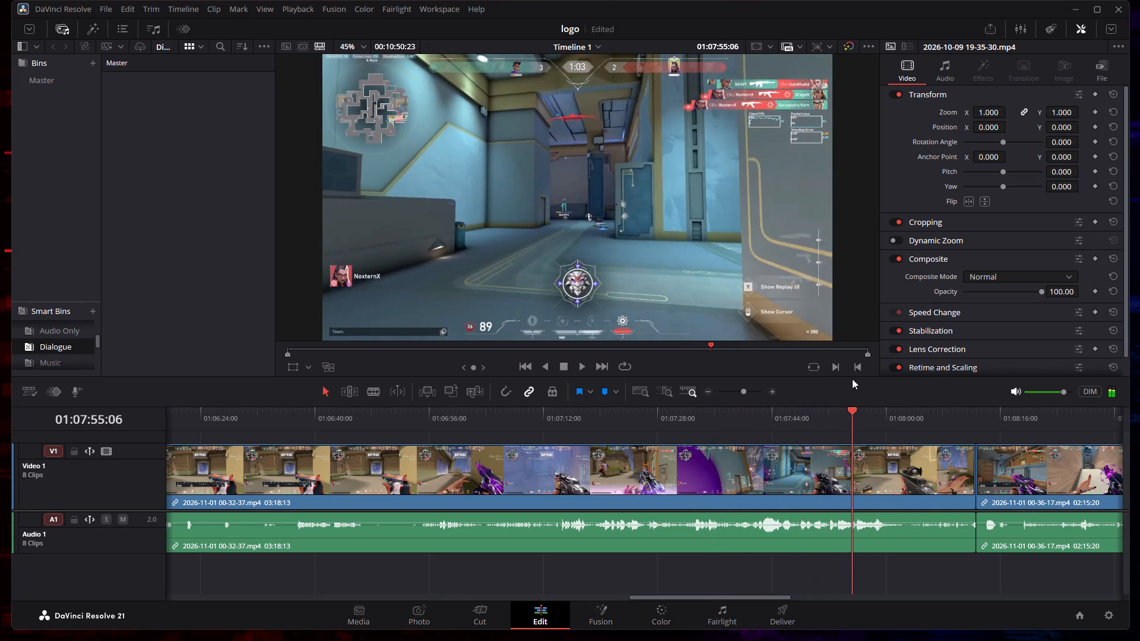
pyautogui.moveTo(852, 379); pyautogui.dragTo(779, 382)
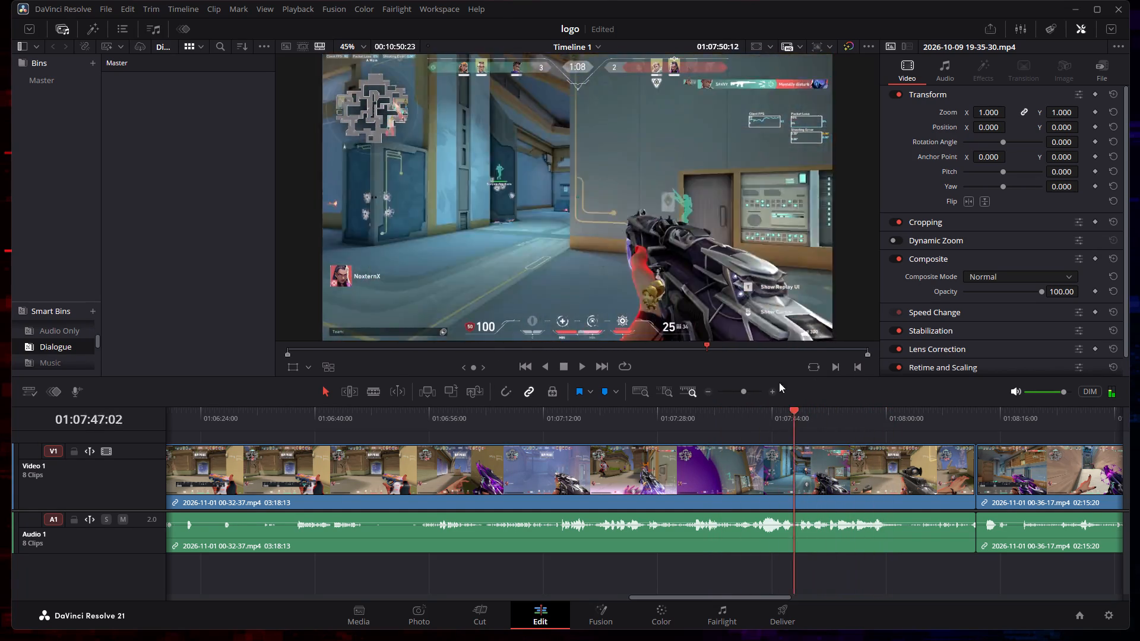
pyautogui.moveTo(779, 382); pyautogui.dragTo(680, 382)
pyautogui.click(587, 372)
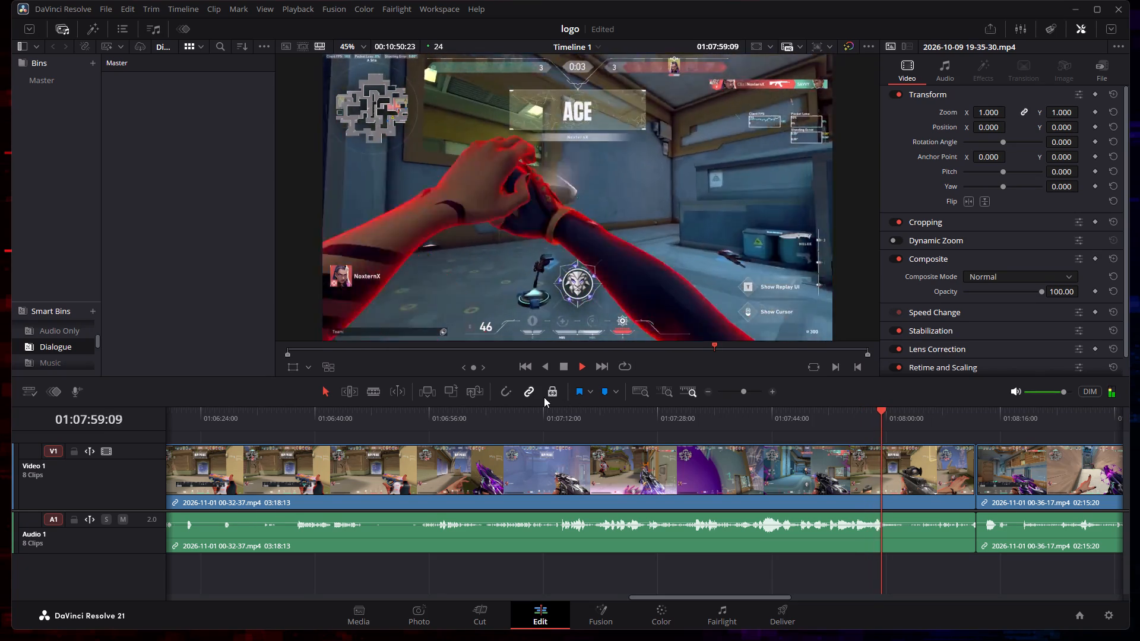
# Lock the clip positions on both timeline tracks and turn off linked selection.
pyautogui.click(550, 395)
pyautogui.click(531, 391)
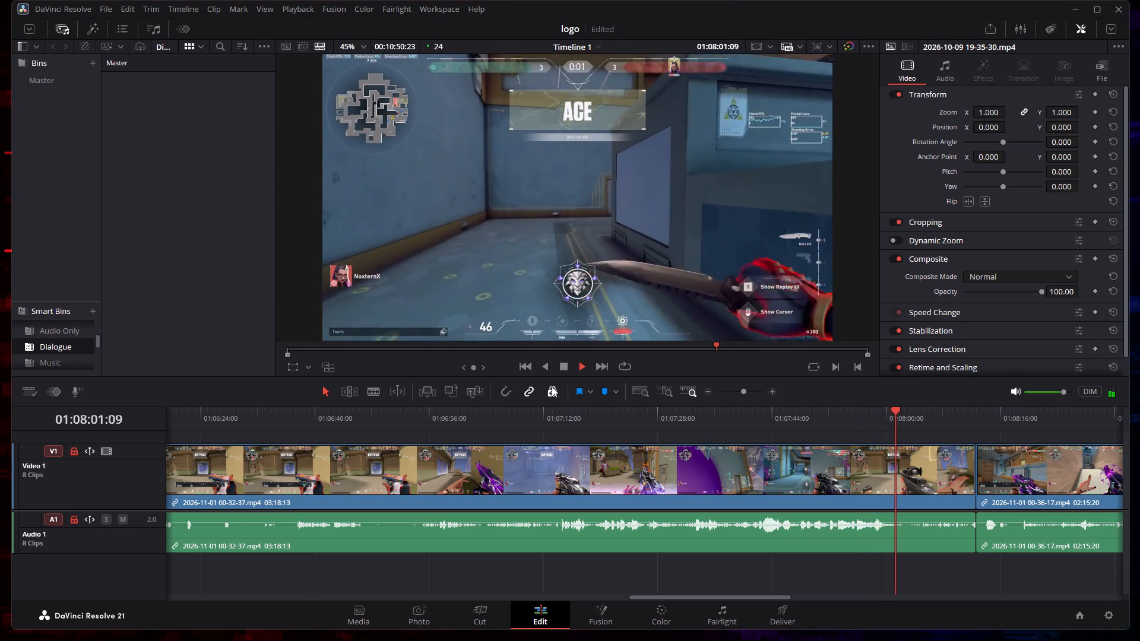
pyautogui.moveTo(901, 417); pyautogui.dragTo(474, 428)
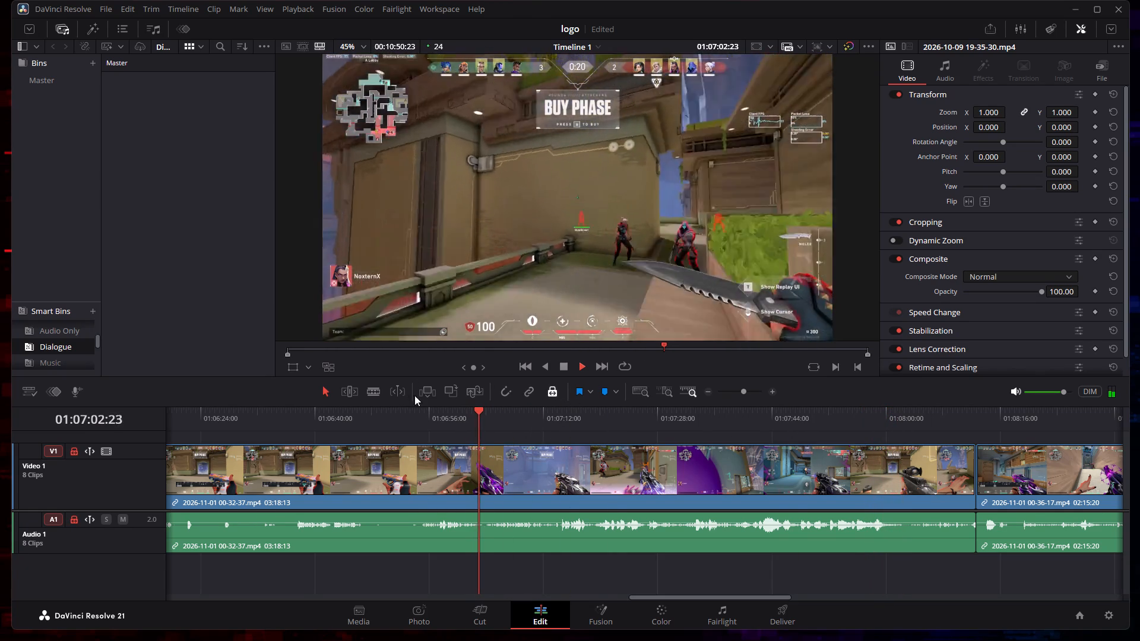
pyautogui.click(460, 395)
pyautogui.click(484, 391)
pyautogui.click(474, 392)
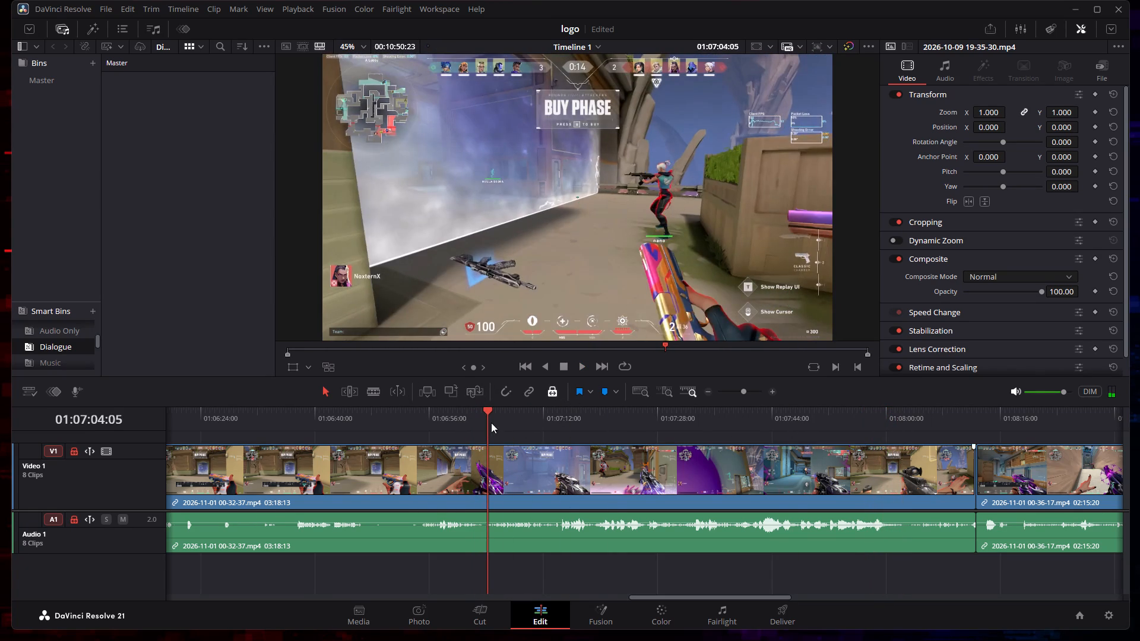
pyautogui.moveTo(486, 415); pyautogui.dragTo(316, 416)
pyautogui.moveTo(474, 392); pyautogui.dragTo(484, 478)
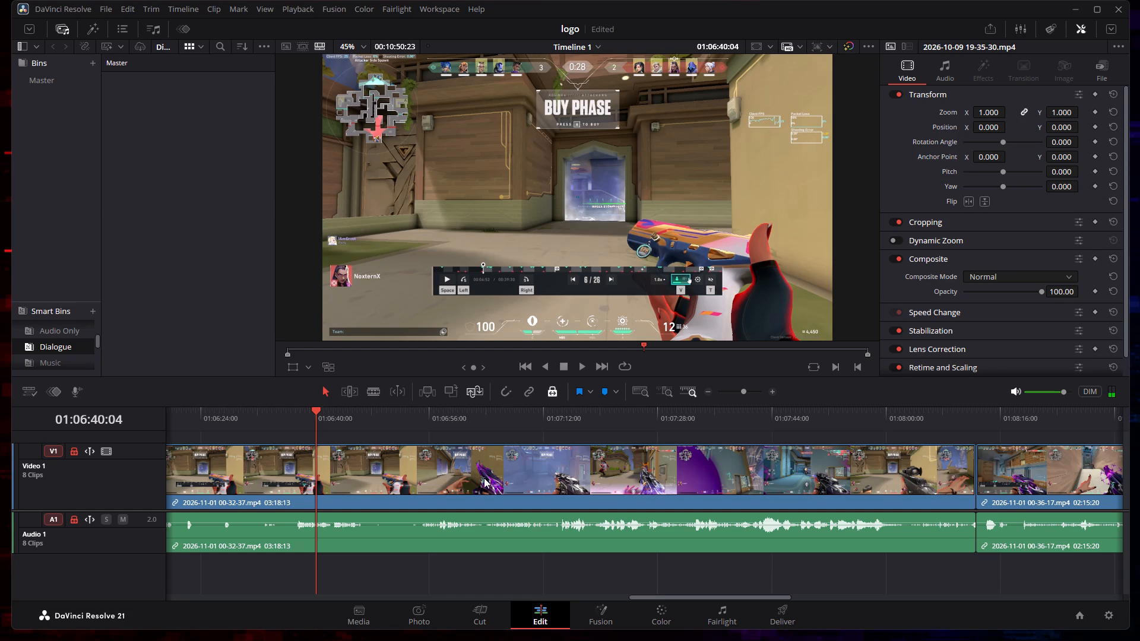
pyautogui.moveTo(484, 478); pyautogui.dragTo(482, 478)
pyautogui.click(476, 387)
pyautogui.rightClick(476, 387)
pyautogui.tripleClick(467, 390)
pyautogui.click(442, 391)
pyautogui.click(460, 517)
pyautogui.moveTo(312, 408); pyautogui.dragTo(412, 417)
pyautogui.click(390, 473)
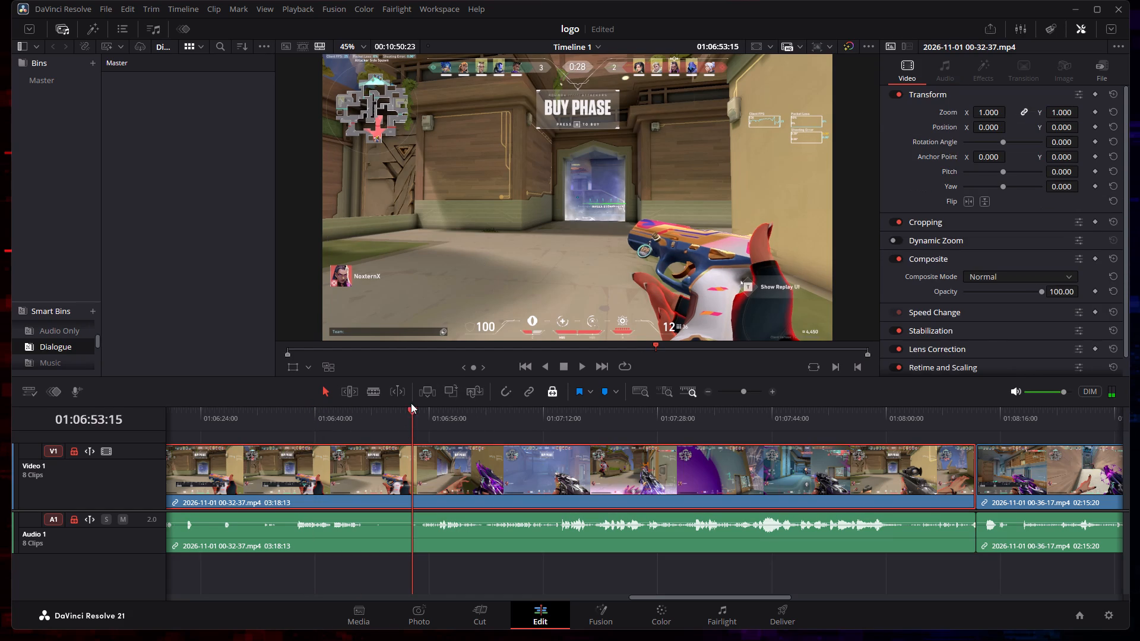
pyautogui.click(409, 394)
pyautogui.click(404, 393)
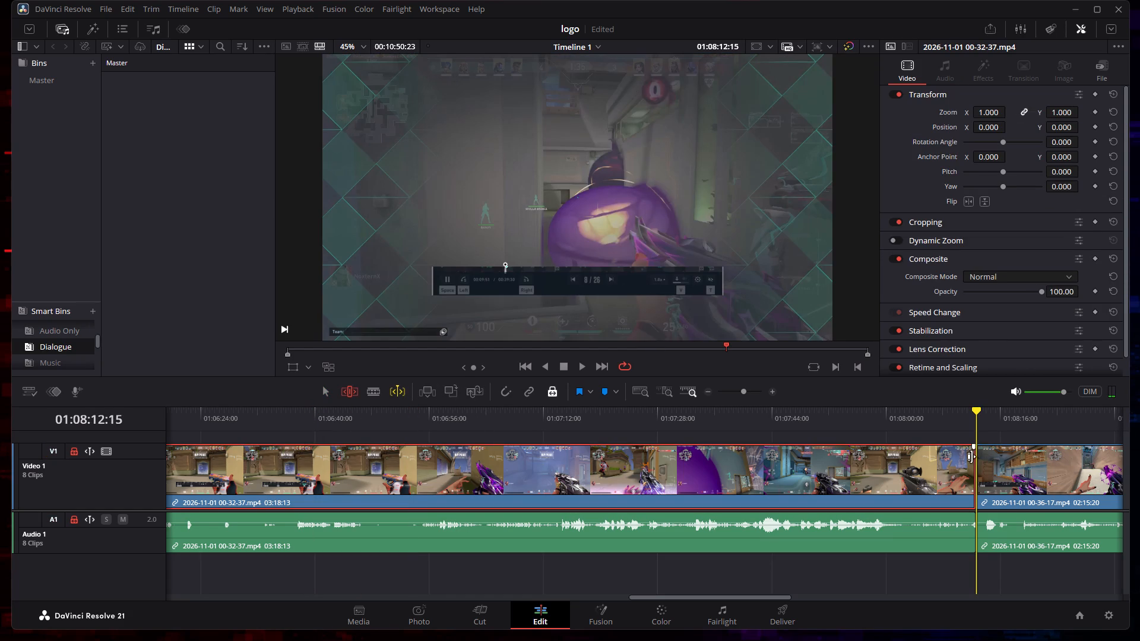
pyautogui.moveTo(971, 455); pyautogui.dragTo(394, 440)
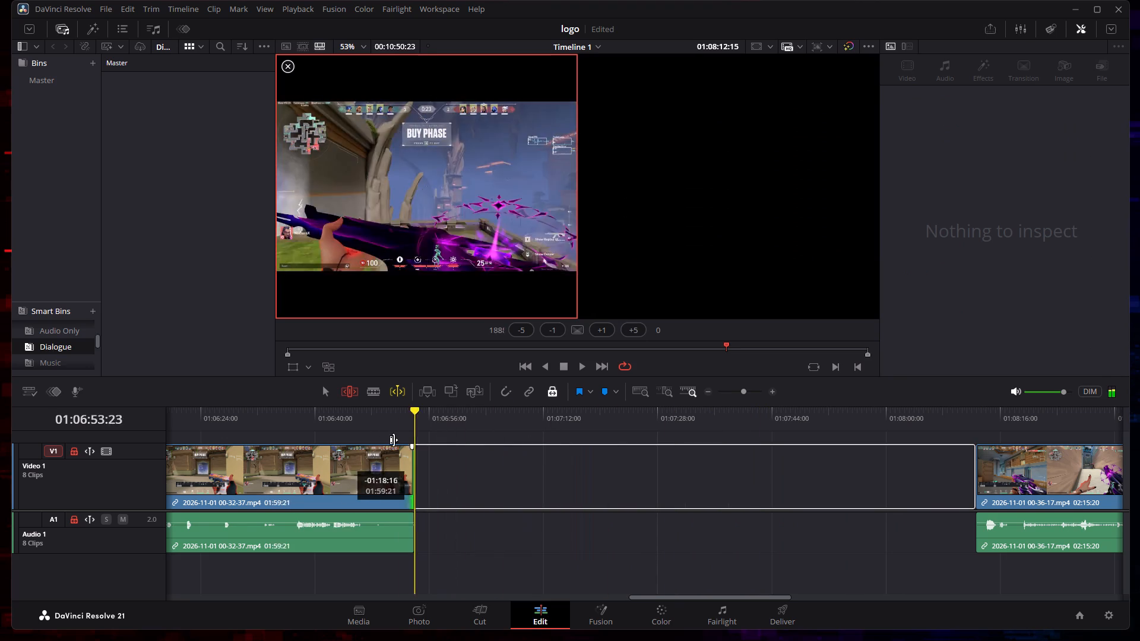
pyautogui.moveTo(394, 440); pyautogui.dragTo(266, 440)
# Slip the shortened clip's video content in place to an offset of +07:06 against its audio.
pyautogui.moveTo(216, 474); pyautogui.dragTo(439, 494)
pyautogui.moveTo(242, 472); pyautogui.dragTo(309, 476)
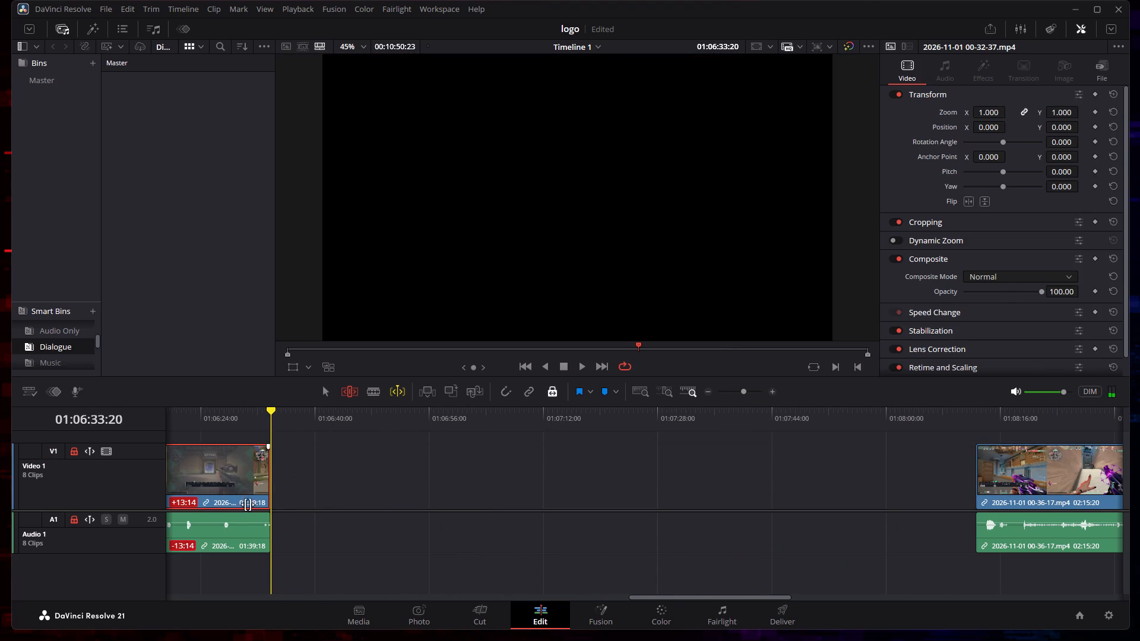
pyautogui.moveTo(217, 528); pyautogui.dragTo(273, 536)
pyautogui.moveTo(213, 477); pyautogui.dragTo(276, 478)
pyautogui.moveTo(210, 478); pyautogui.dragTo(214, 532)
pyautogui.moveTo(226, 483); pyautogui.dragTo(192, 482)
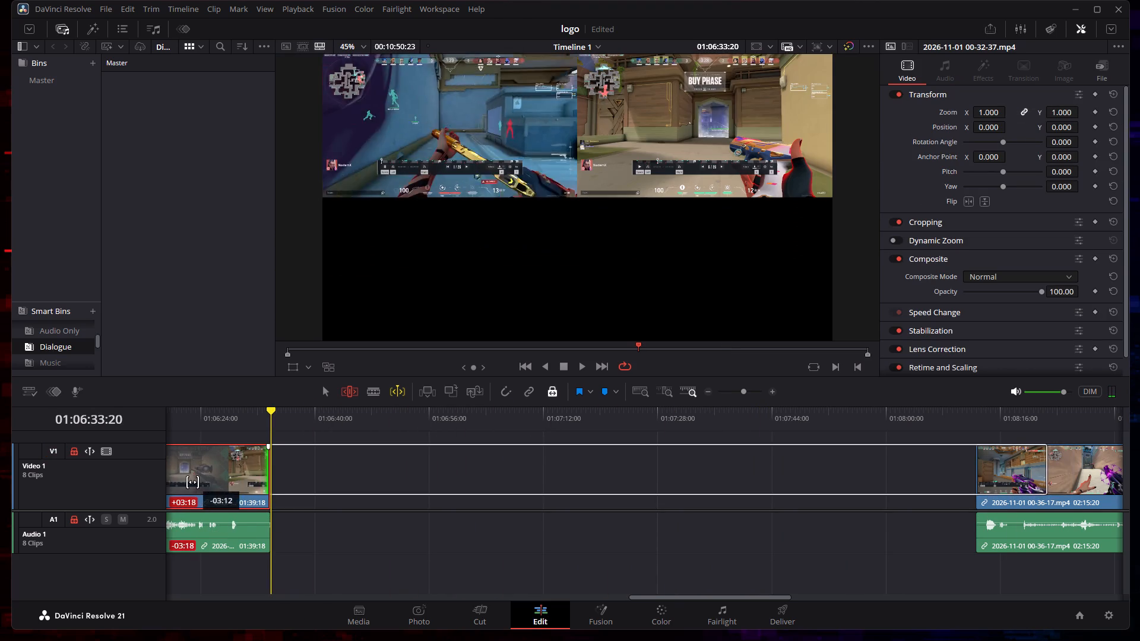
pyautogui.moveTo(192, 482); pyautogui.dragTo(264, 484)
pyautogui.moveTo(250, 484); pyautogui.dragTo(293, 485)
pyautogui.moveTo(270, 412); pyautogui.dragTo(1046, 424)
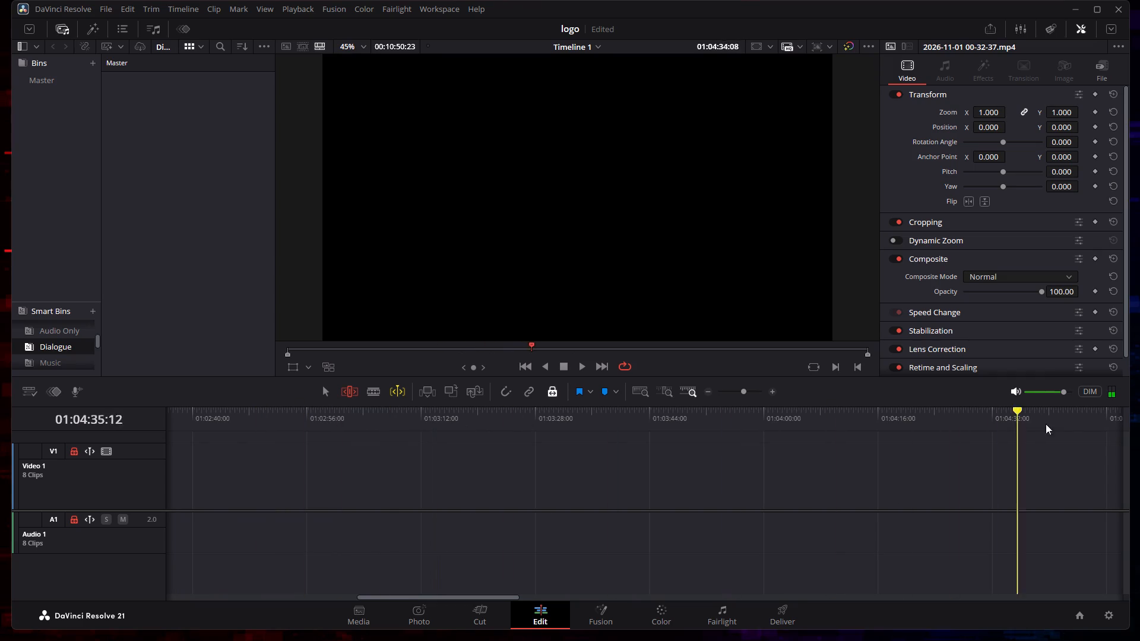
pyautogui.moveTo(1046, 424); pyautogui.dragTo(284, 417)
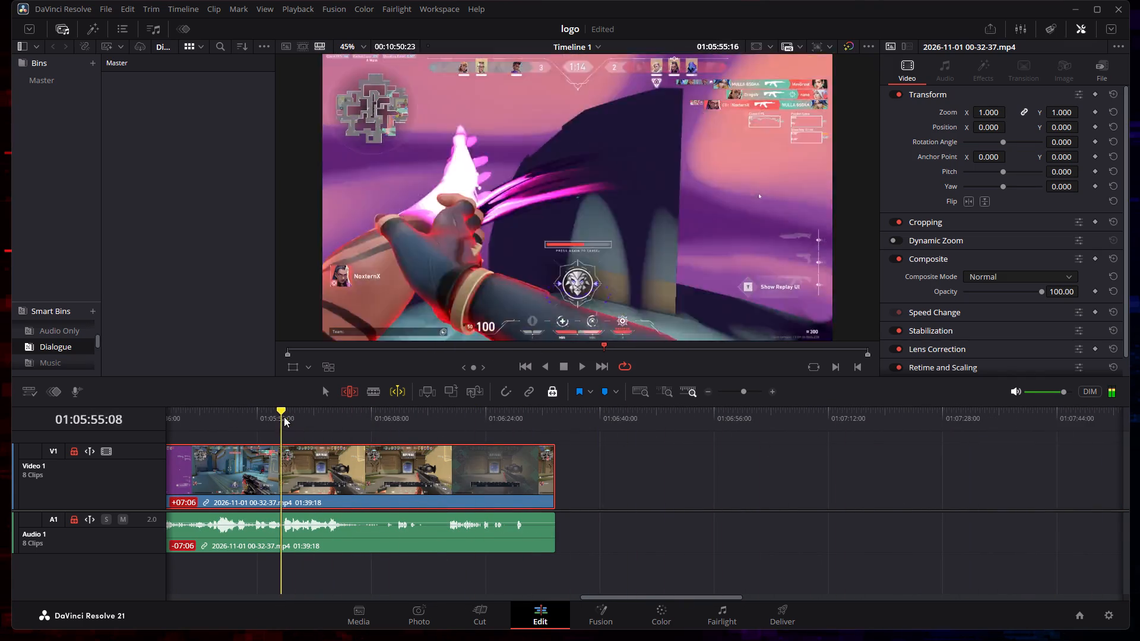
pyautogui.moveTo(284, 417); pyautogui.dragTo(1120, 427)
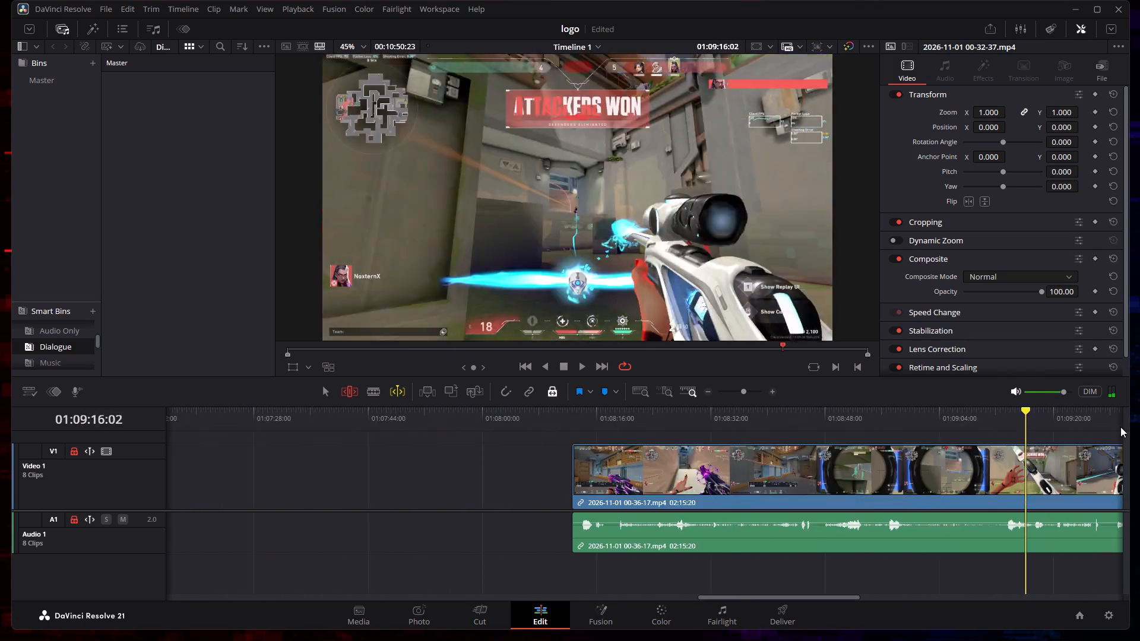
pyautogui.moveTo(1120, 427); pyautogui.dragTo(514, 422)
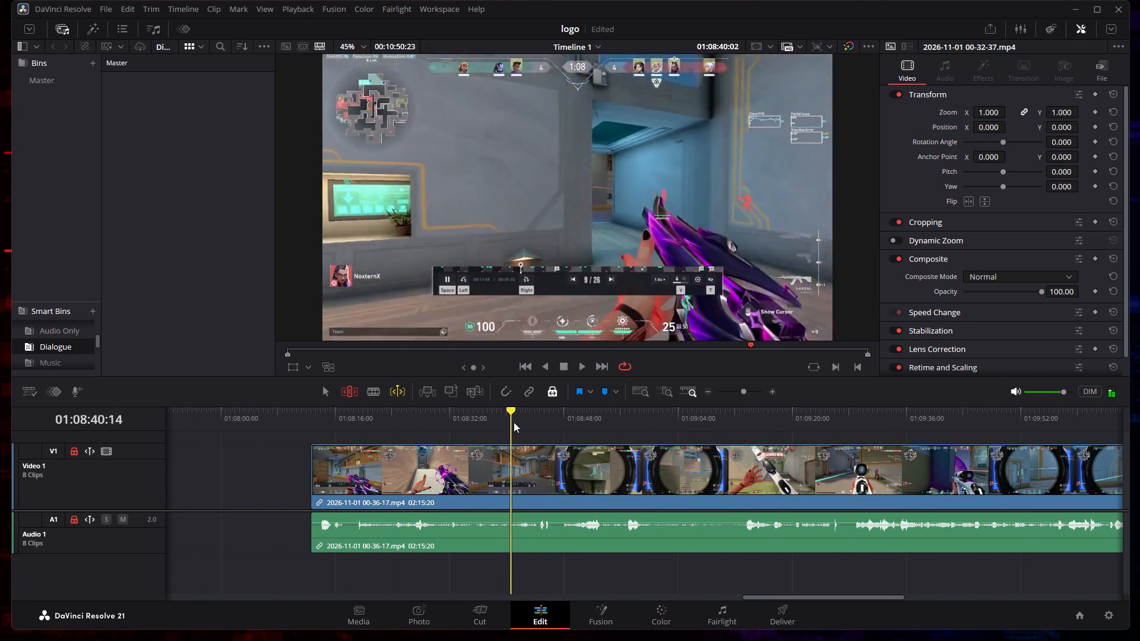
pyautogui.moveTo(514, 422); pyautogui.dragTo(593, 423)
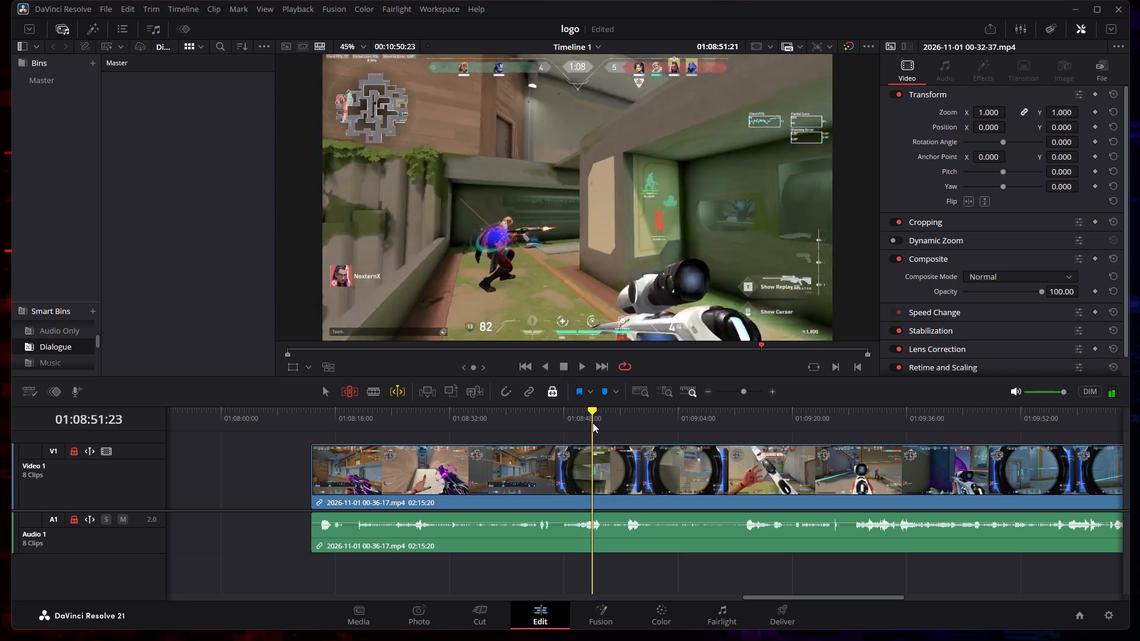
pyautogui.moveTo(593, 423); pyautogui.dragTo(617, 423)
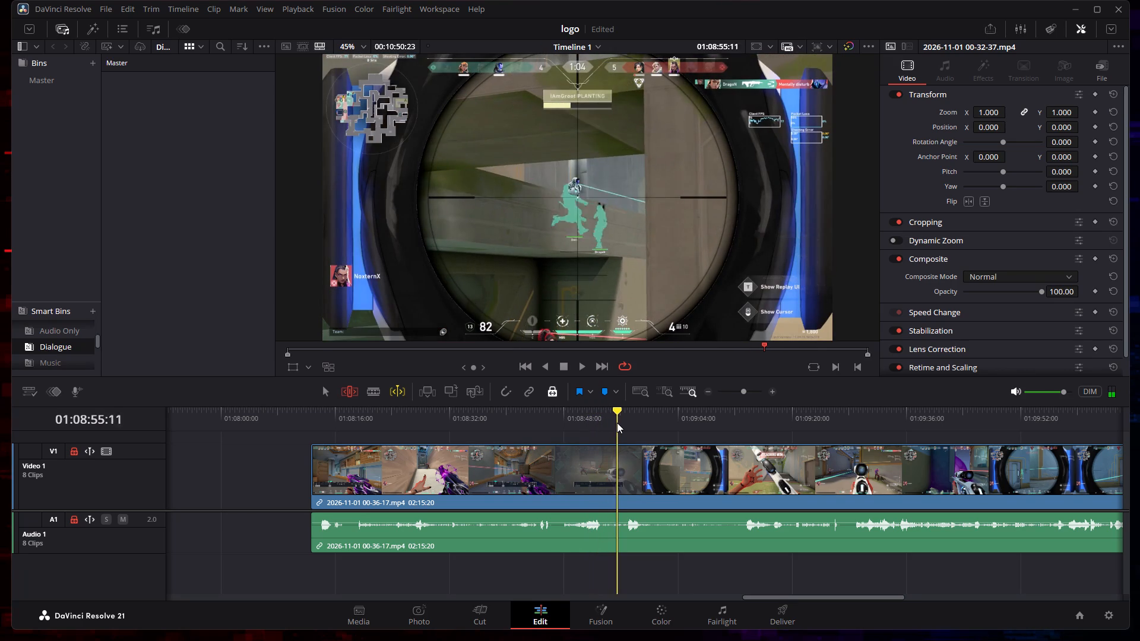
pyautogui.moveTo(617, 423); pyautogui.dragTo(631, 422)
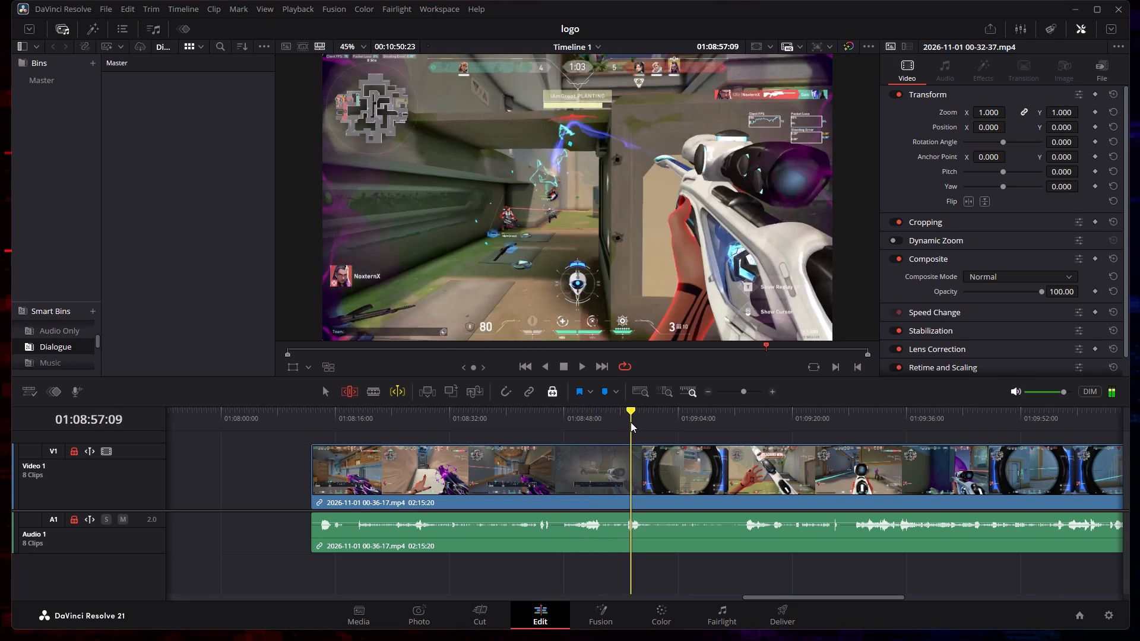
pyautogui.moveTo(631, 422); pyautogui.dragTo(654, 421)
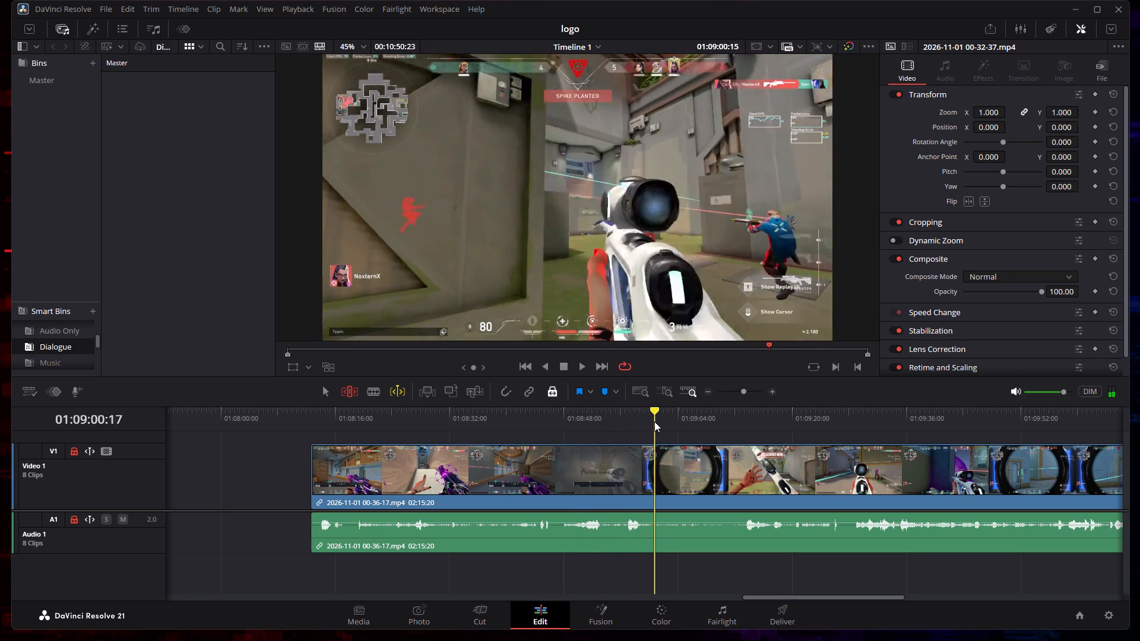
pyautogui.moveTo(654, 421); pyautogui.dragTo(682, 421)
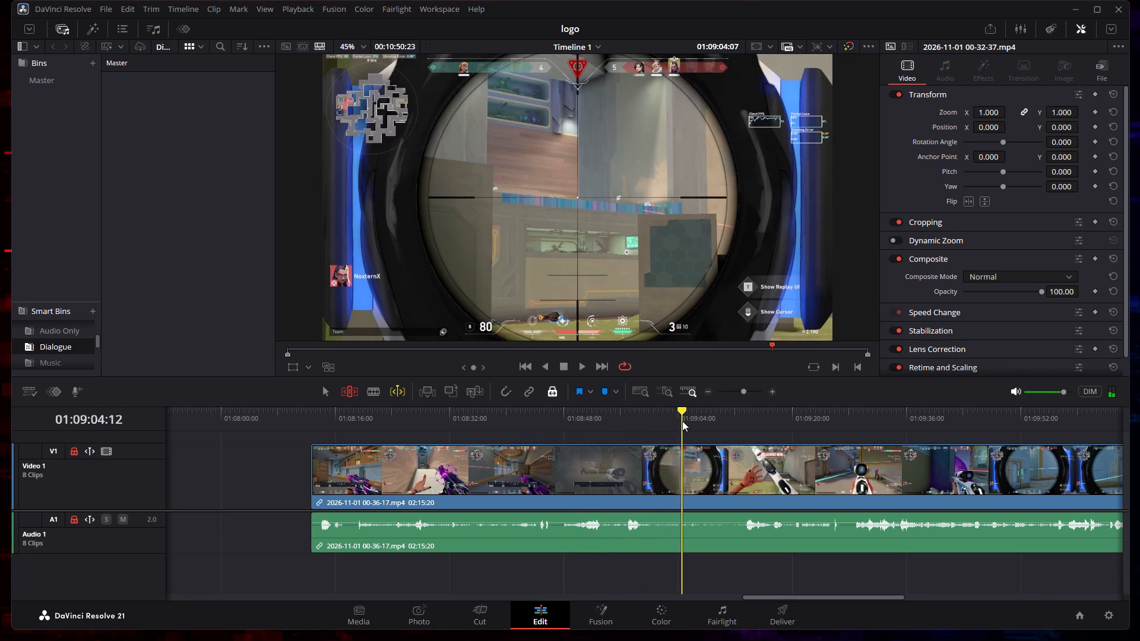
pyautogui.moveTo(682, 421); pyautogui.dragTo(727, 420)
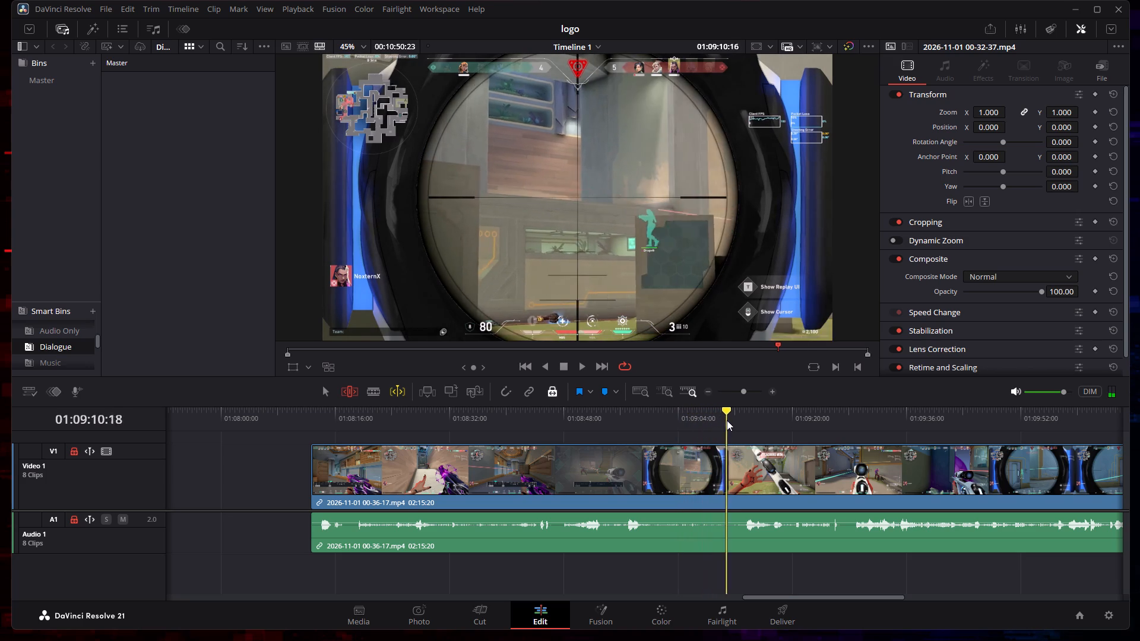
pyautogui.moveTo(727, 420); pyautogui.dragTo(740, 420)
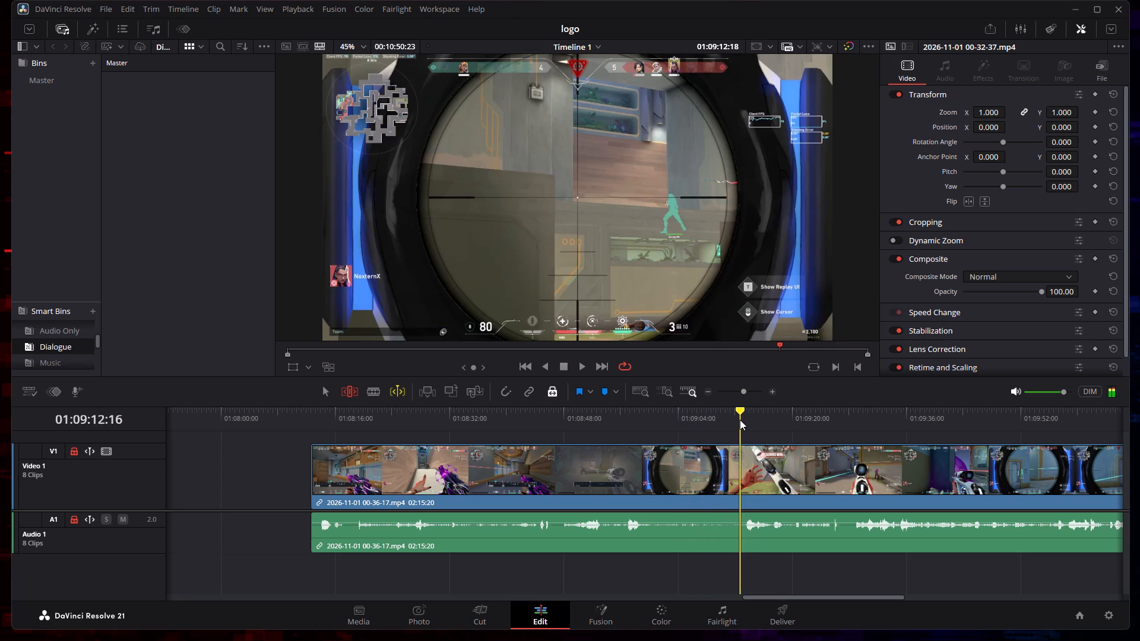
pyautogui.moveTo(740, 420); pyautogui.dragTo(718, 420)
pyautogui.click(579, 363)
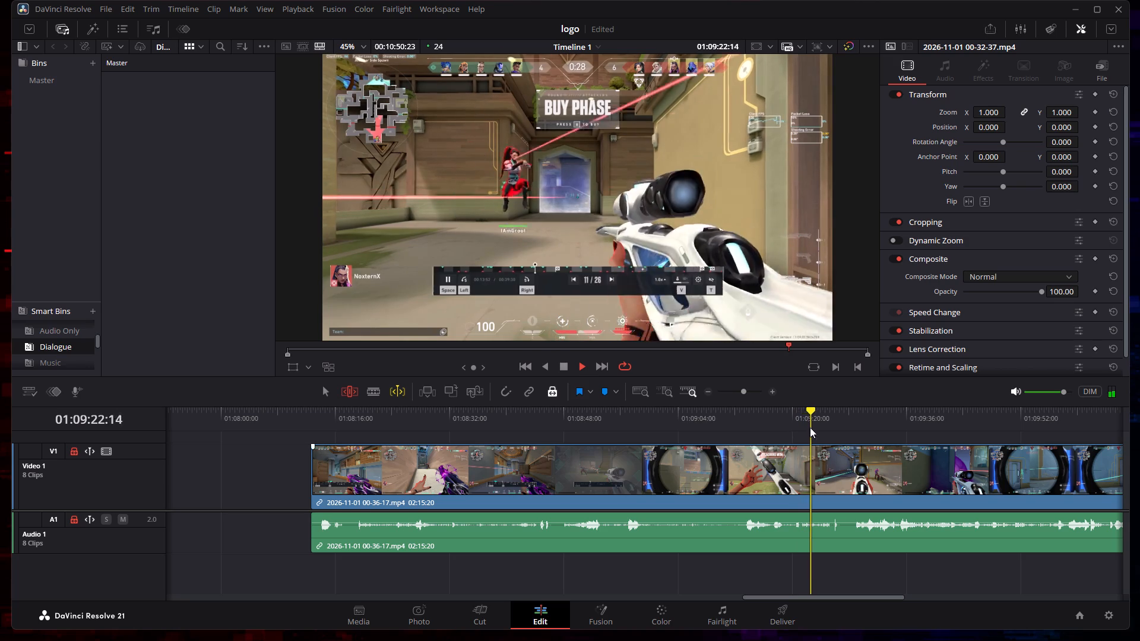
pyautogui.moveTo(814, 409); pyautogui.dragTo(905, 420)
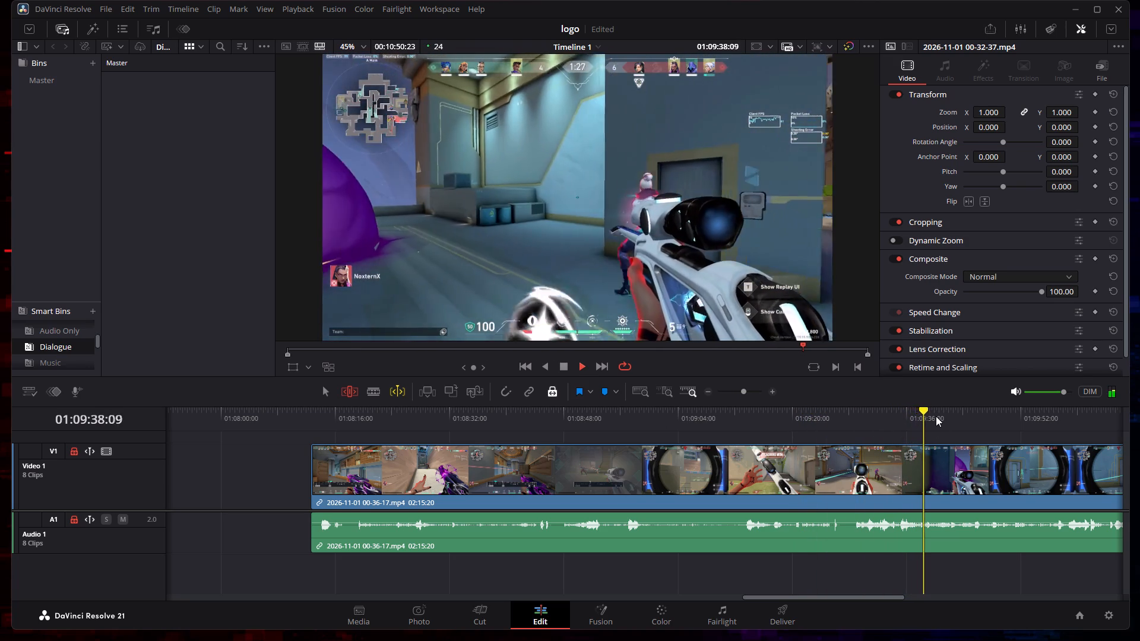
pyautogui.moveTo(927, 411); pyautogui.dragTo(1014, 419)
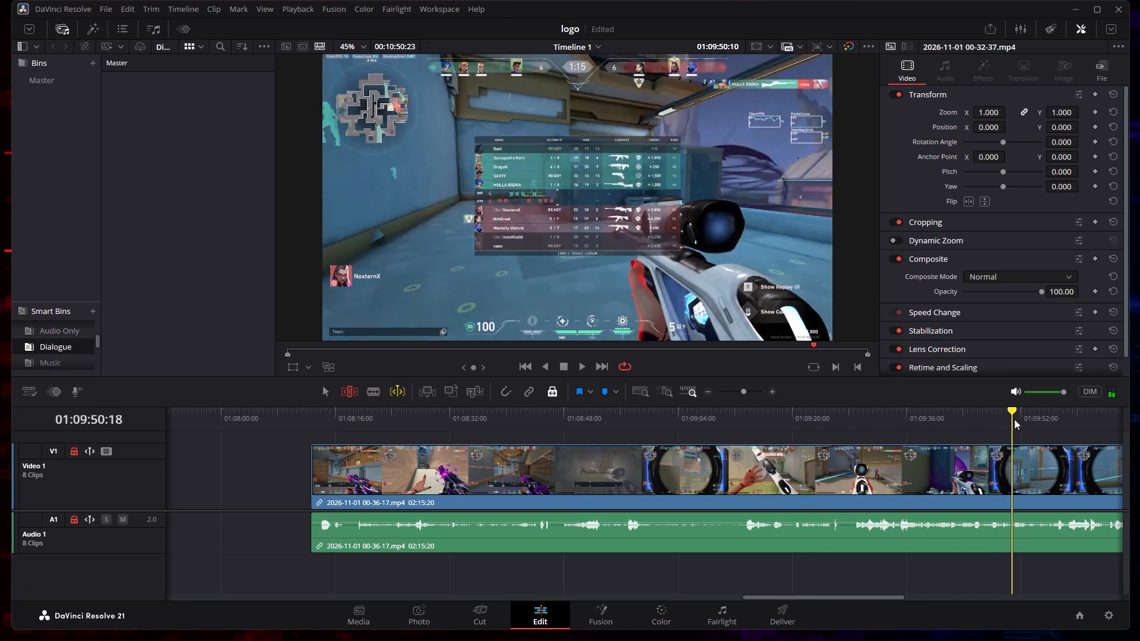
pyautogui.moveTo(1014, 419); pyautogui.dragTo(1015, 419)
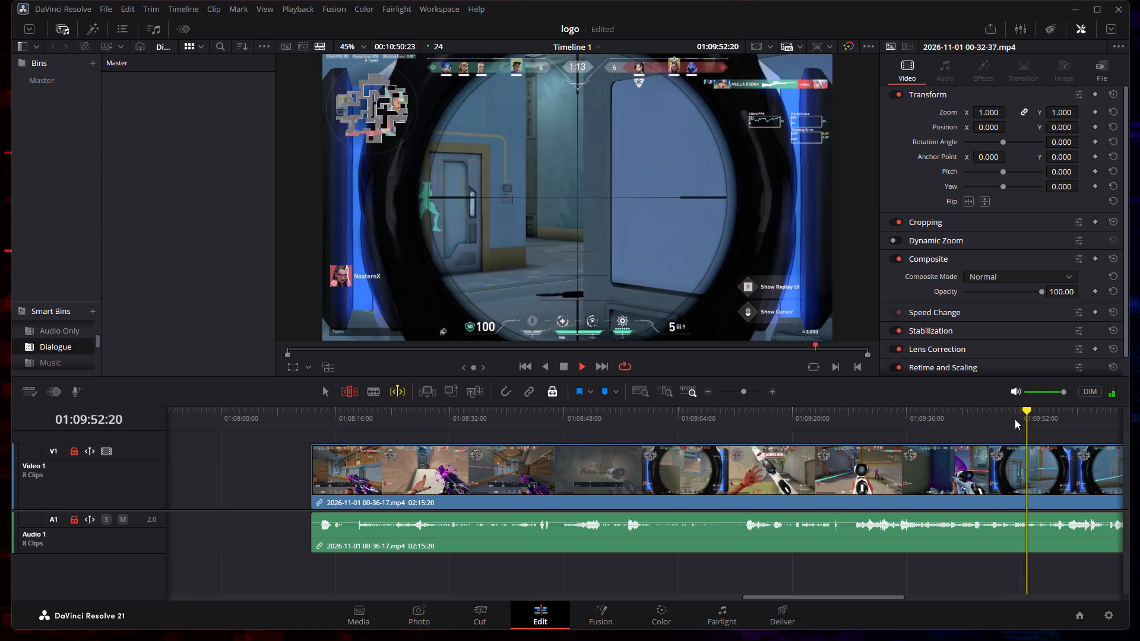
pyautogui.moveTo(1036, 414); pyautogui.dragTo(917, 418)
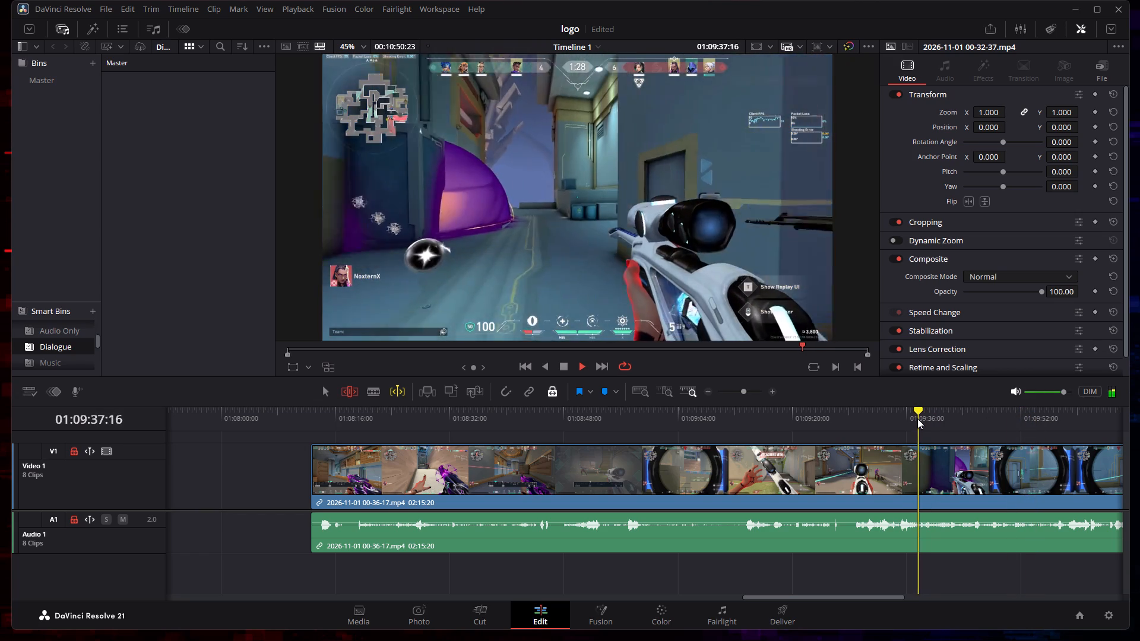
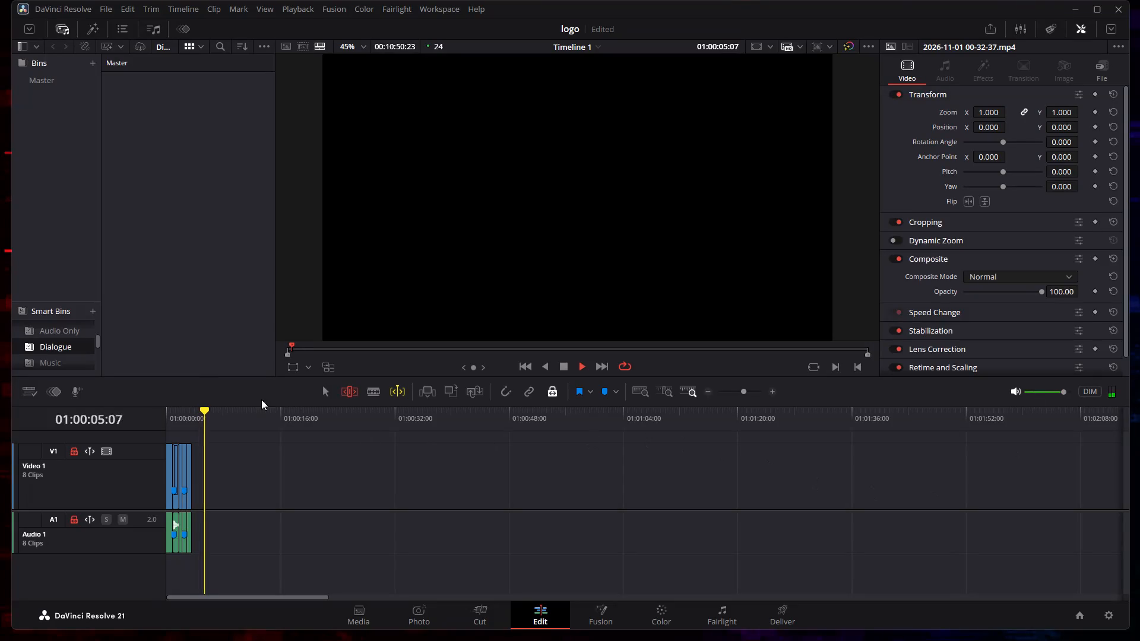
# Return the playhead to the timeline start, stop playback there and hide the media pool.
pyautogui.moveTo(210, 412); pyautogui.dragTo(105, 411)
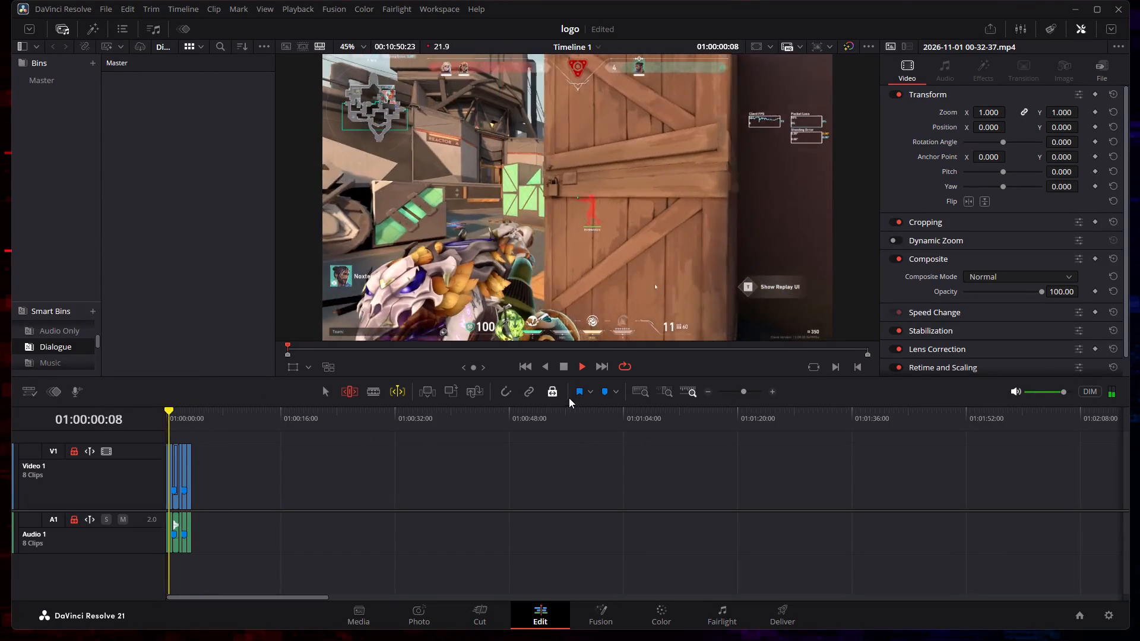
pyautogui.click(566, 372)
pyautogui.click(68, 26)
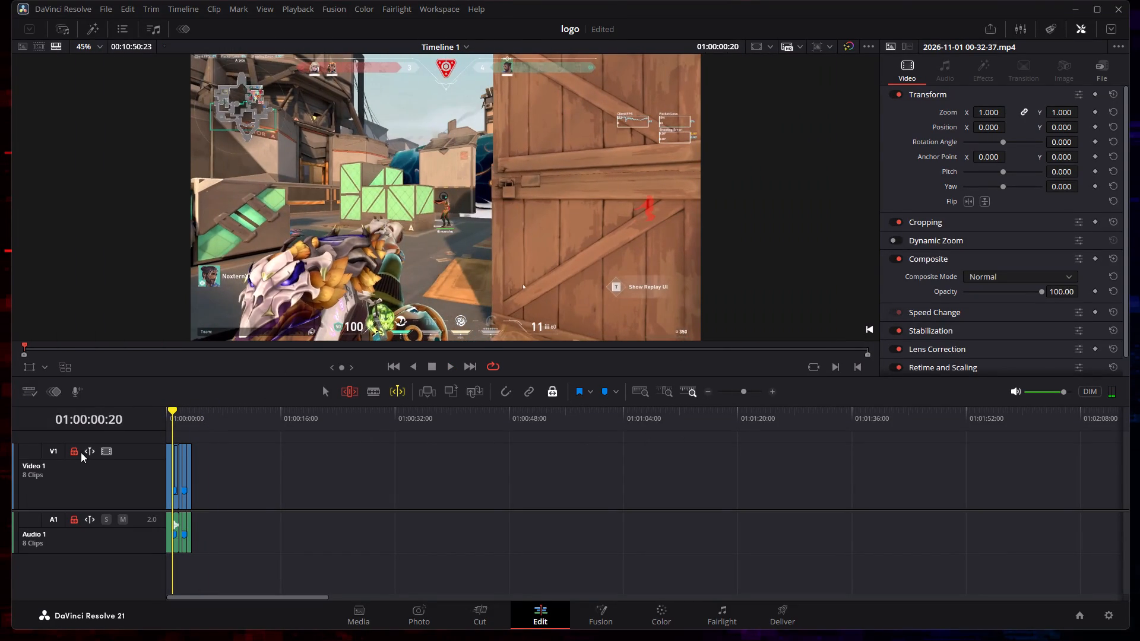
# Switch from trim to selection mode and try to move the last short clip's video and audio away from the opening group.
pyautogui.moveTo(186, 455); pyautogui.dragTo(525, 453)
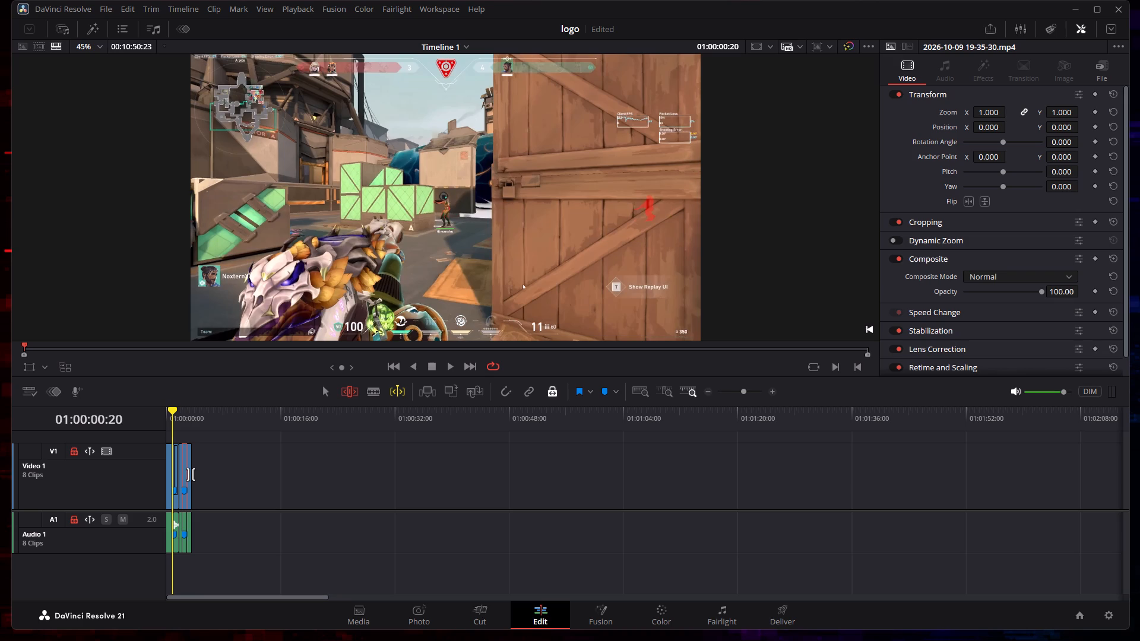
pyautogui.click(188, 470)
pyautogui.click(320, 383)
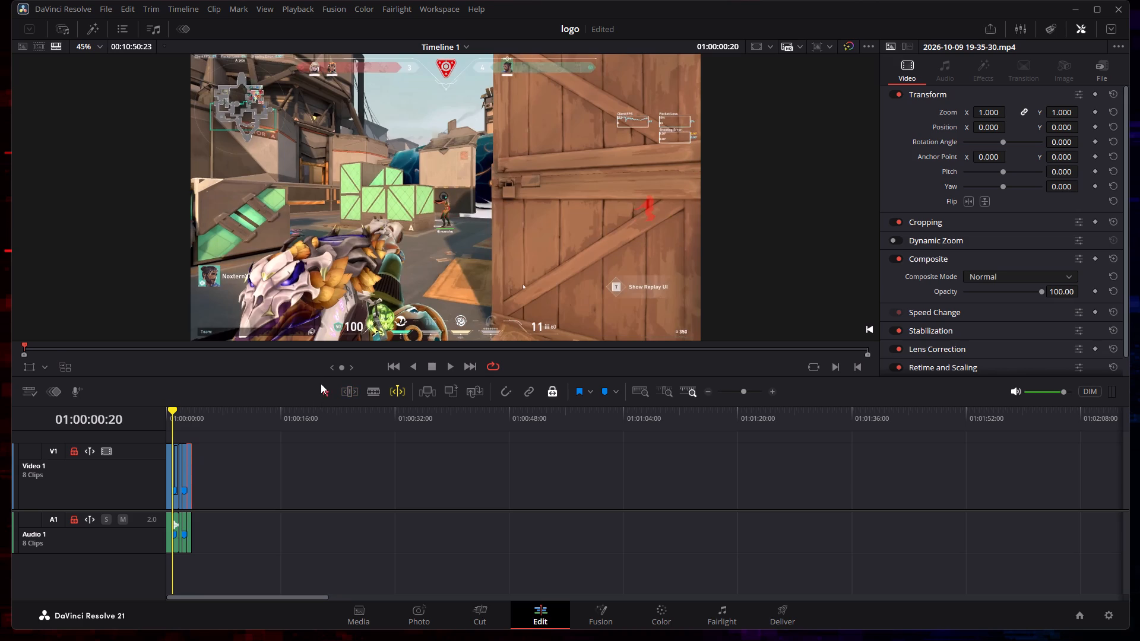
pyautogui.click(322, 386)
pyautogui.moveTo(189, 462); pyautogui.dragTo(479, 467)
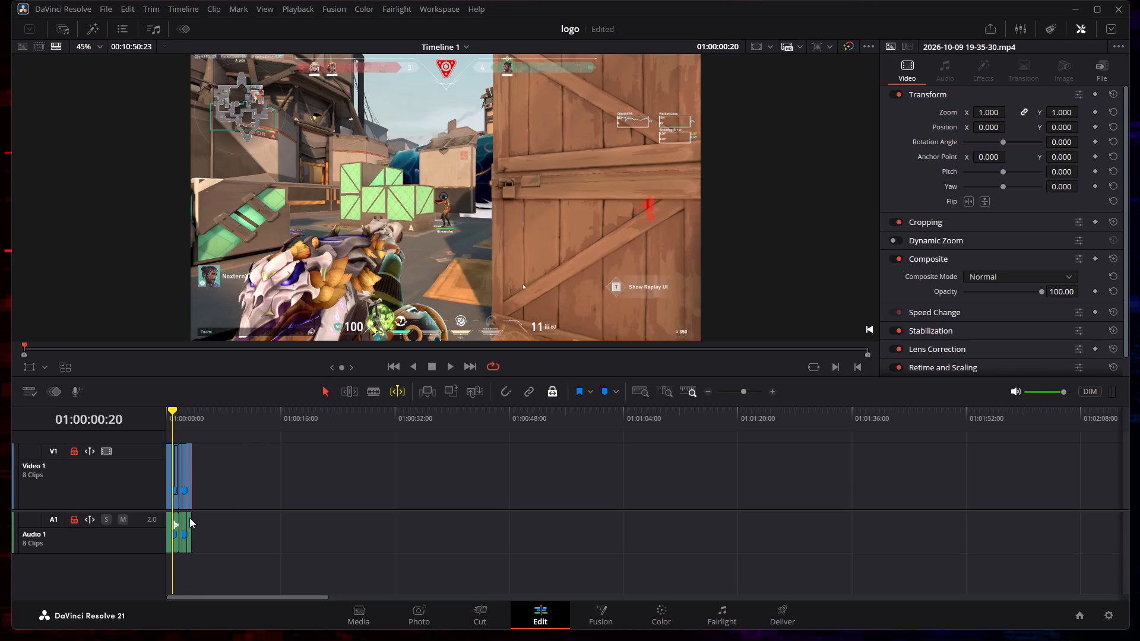
pyautogui.moveTo(187, 519); pyautogui.dragTo(202, 521)
pyautogui.click(189, 517)
pyautogui.click(189, 497)
pyautogui.moveTo(189, 497); pyautogui.dragTo(347, 497)
pyautogui.moveTo(189, 455); pyautogui.dragTo(196, 502)
# Unlock all tracks and move the last short clip's video and audio to about 01:00:43.
pyautogui.click(552, 390)
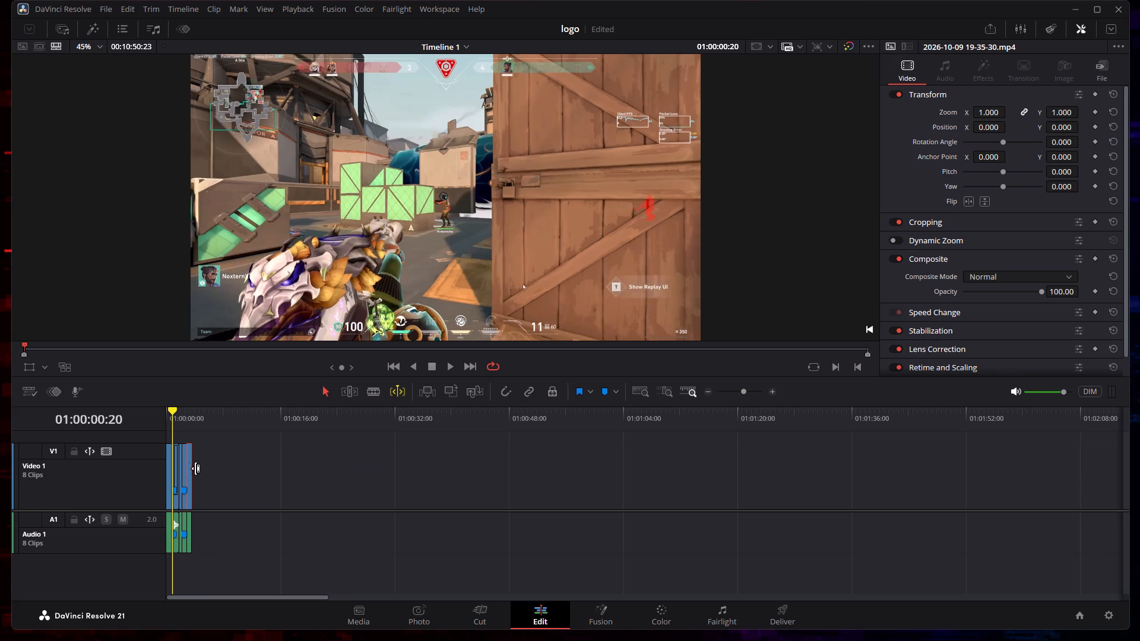
pyautogui.moveTo(188, 467); pyautogui.dragTo(474, 467)
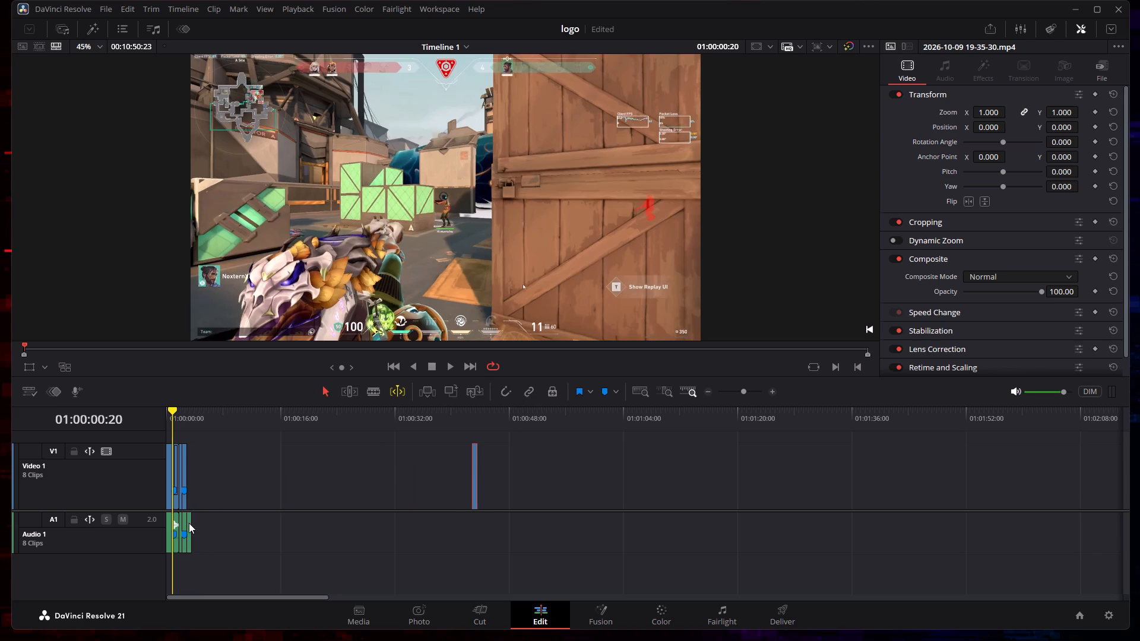
pyautogui.moveTo(189, 523); pyautogui.dragTo(475, 512)
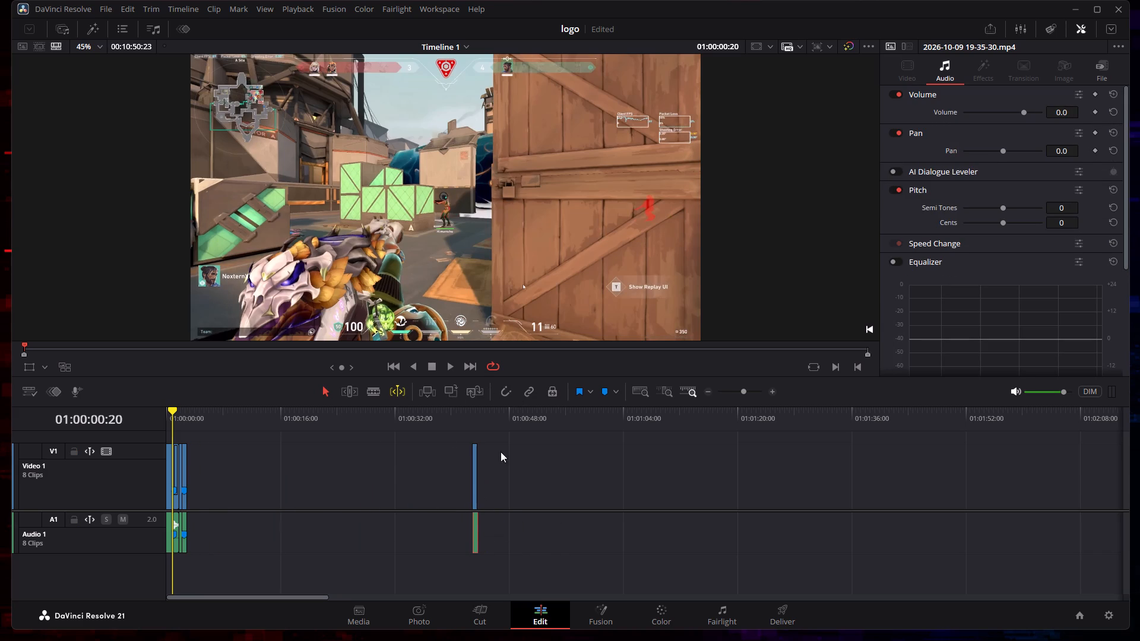
# Move the new last clip of the opening group, video and audio, to about 01:00:29.
pyautogui.moveTo(184, 477); pyautogui.dragTo(376, 480)
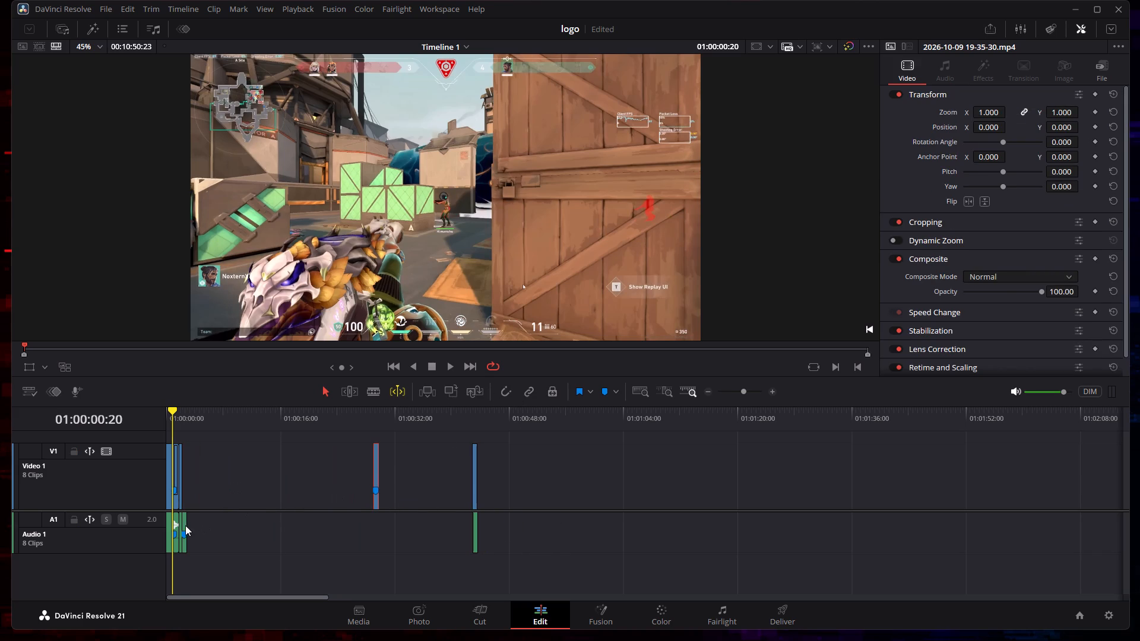
pyautogui.moveTo(184, 525); pyautogui.dragTo(376, 519)
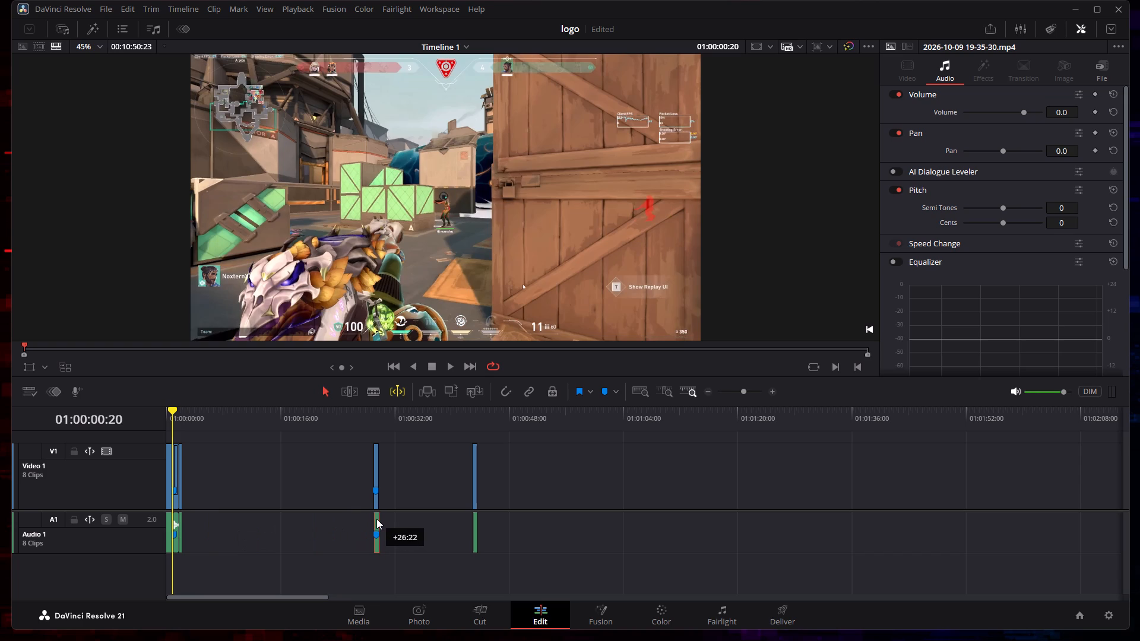
pyautogui.moveTo(376, 519); pyautogui.dragTo(375, 518)
# Move the wider short clip just before the thin sliver, video and audio, out to about 01:00:24.
pyautogui.moveTo(179, 476); pyautogui.dragTo(347, 478)
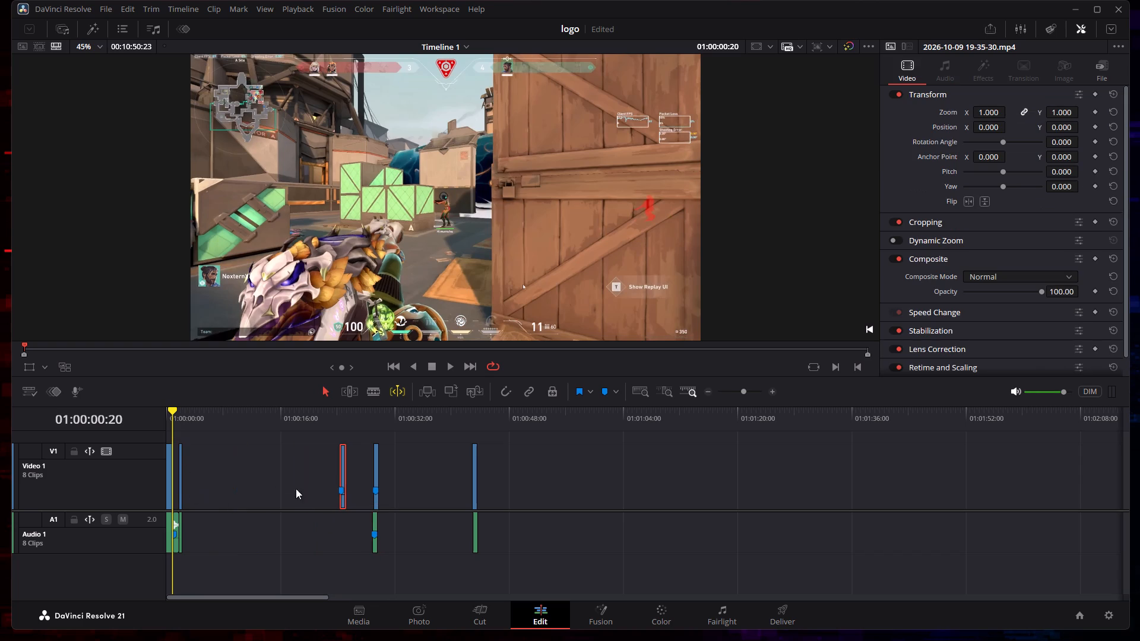
pyautogui.moveTo(175, 525); pyautogui.dragTo(342, 525)
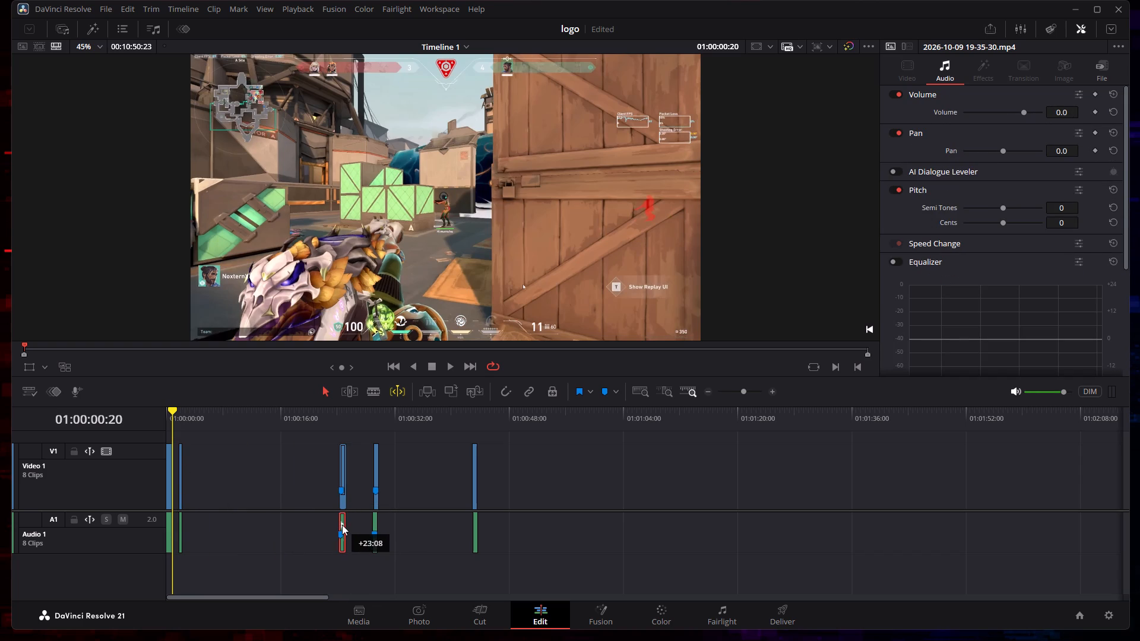
pyautogui.moveTo(342, 525); pyautogui.dragTo(343, 525)
# Move the thin sliver clip's audio and video out of the opening group to about 01:00:21.
pyautogui.moveTo(180, 521); pyautogui.dragTo(315, 521)
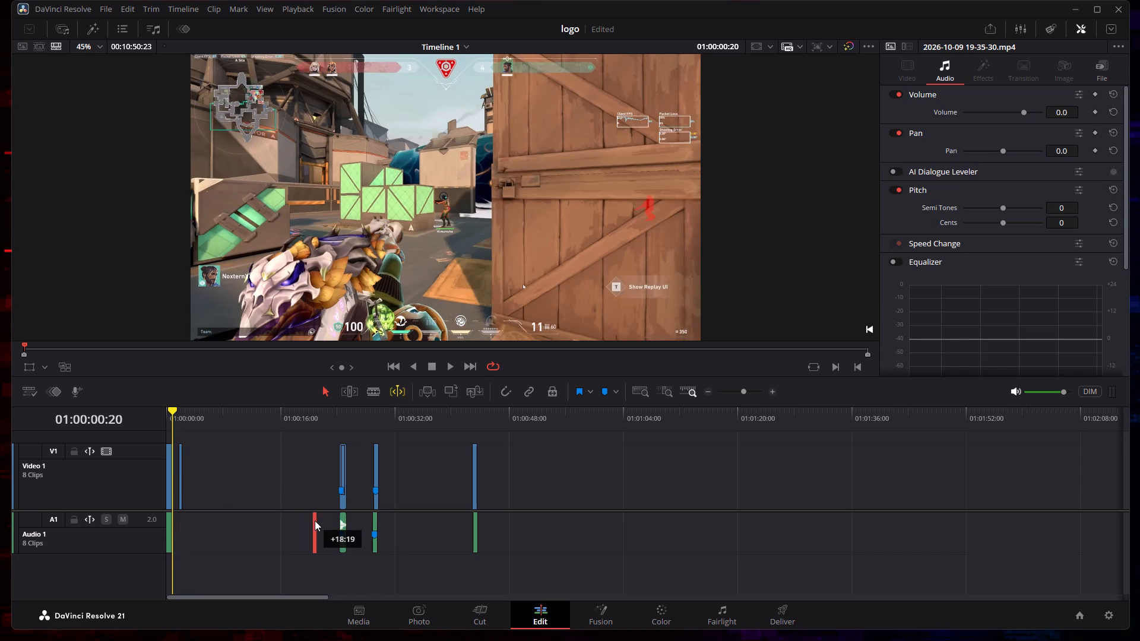
pyautogui.moveTo(315, 521); pyautogui.dragTo(315, 521)
pyautogui.moveTo(179, 468); pyautogui.dragTo(276, 482)
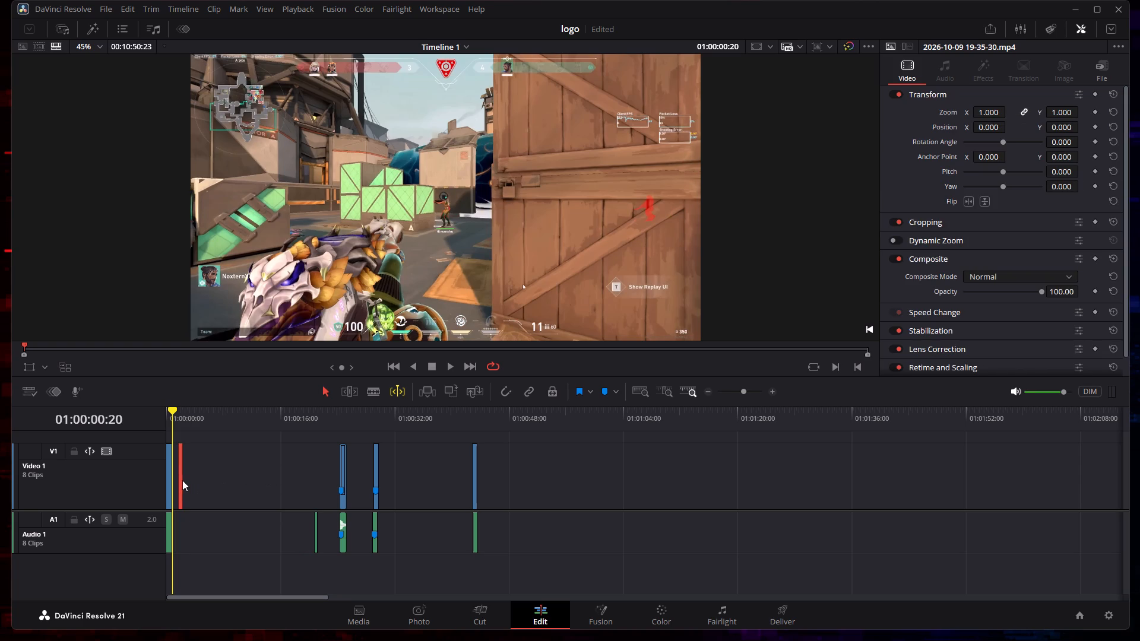
pyautogui.moveTo(182, 480); pyautogui.dragTo(317, 487)
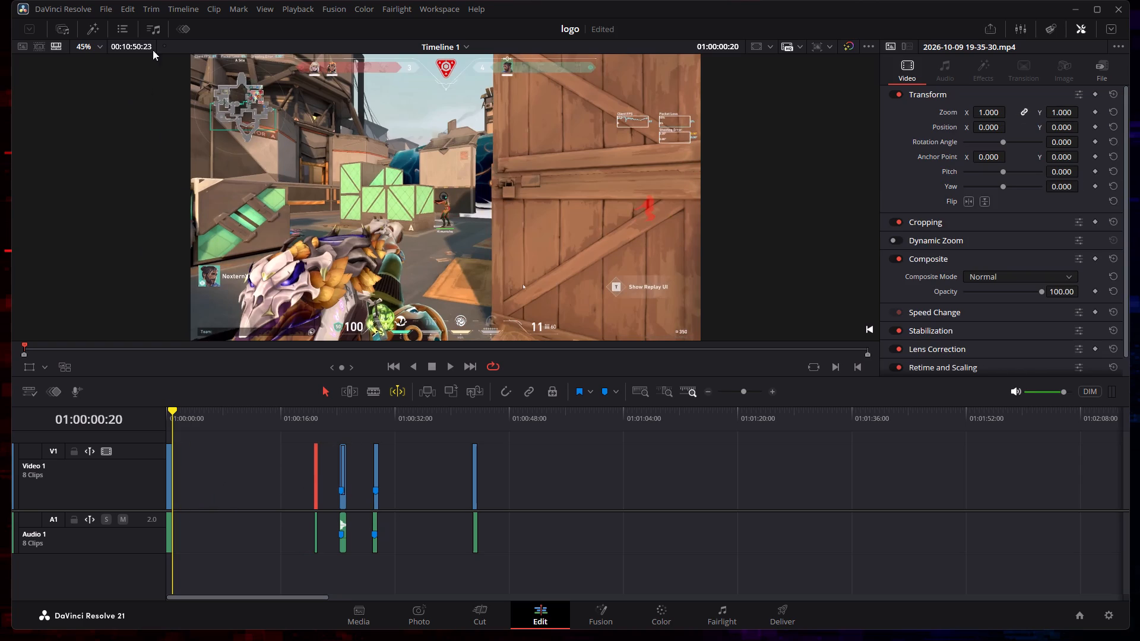
# Open the Keyframes editor for the sliver clip, enable the Rotation Angle curve and try its keyframe controls.
pyautogui.click(175, 26)
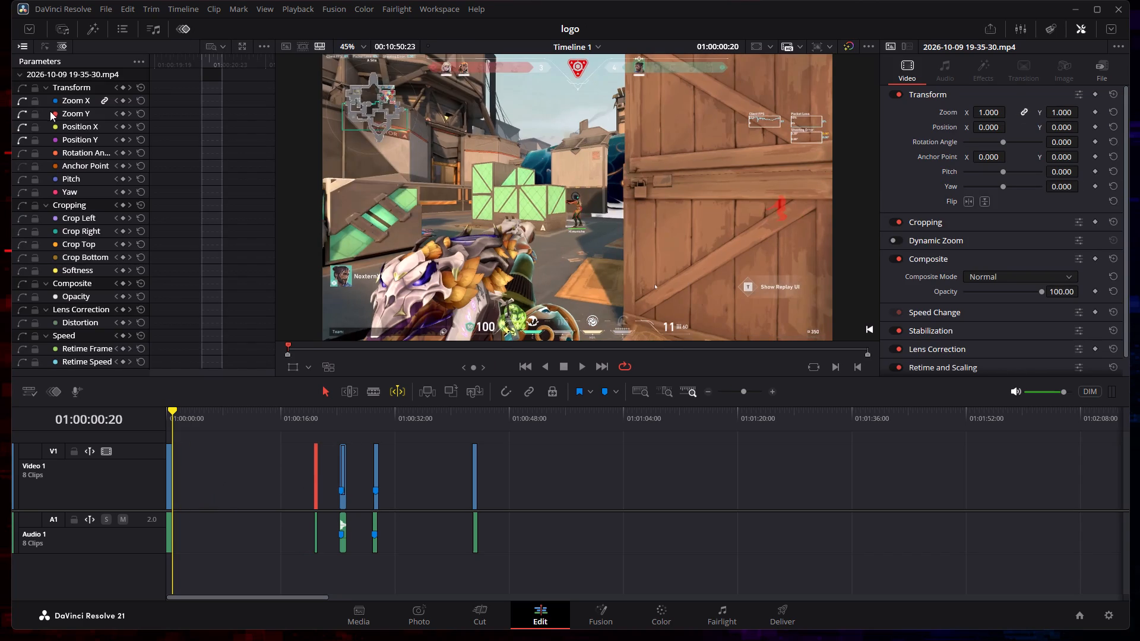
pyautogui.scroll(-4, 60, 144)
pyautogui.click(64, 156)
pyautogui.click(27, 151)
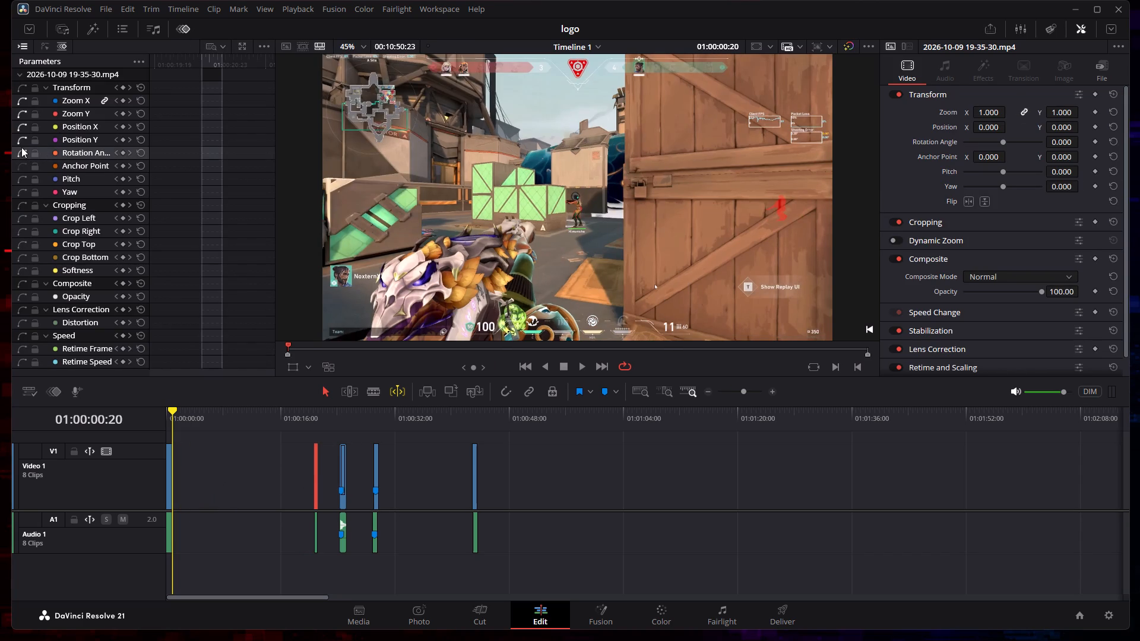
pyautogui.click(20, 141)
pyautogui.click(220, 150)
pyautogui.moveTo(214, 76); pyautogui.dragTo(217, 126)
pyautogui.moveTo(221, 108); pyautogui.dragTo(226, 109)
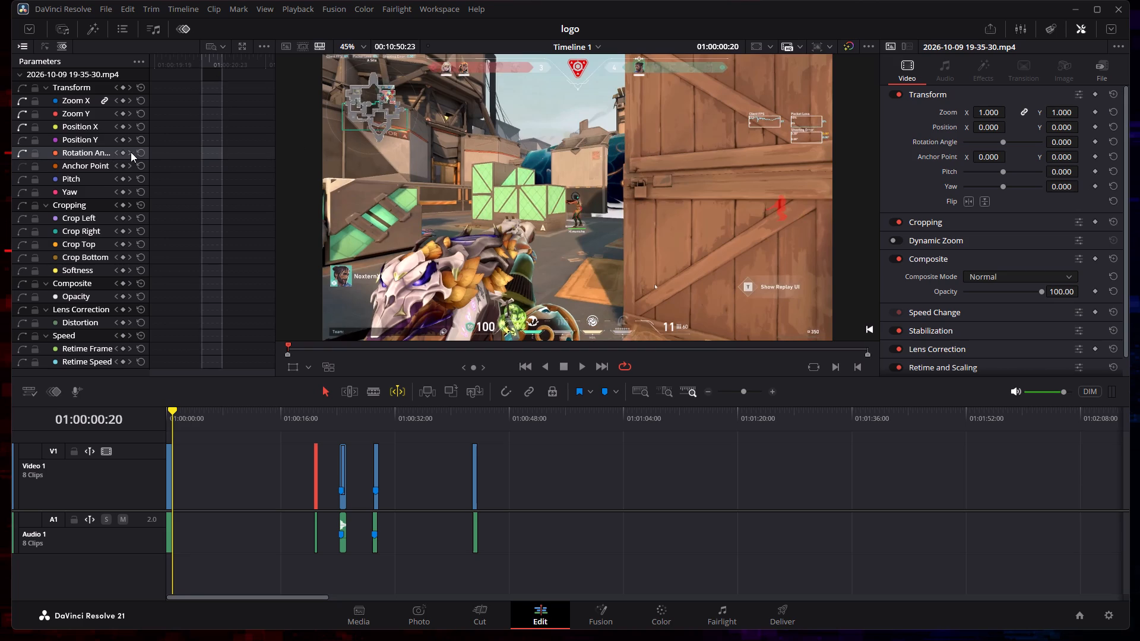
pyautogui.tripleClick(126, 151)
pyautogui.tripleClick(128, 153)
pyautogui.click(128, 153)
pyautogui.doubleClick(125, 189)
# Enable the Yaw and Cropping curves, and lock and collapse the Cropping parameter group.
pyautogui.click(25, 190)
pyautogui.moveTo(25, 191); pyautogui.dragTo(29, 196)
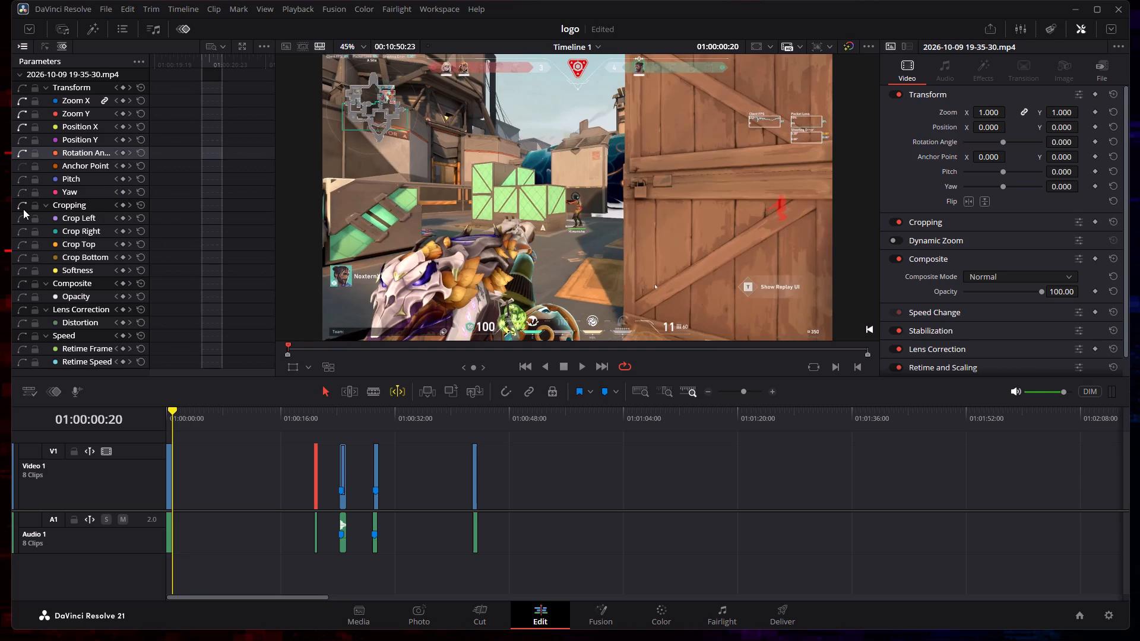
pyautogui.click(23, 208)
pyautogui.click(42, 204)
pyautogui.click(39, 204)
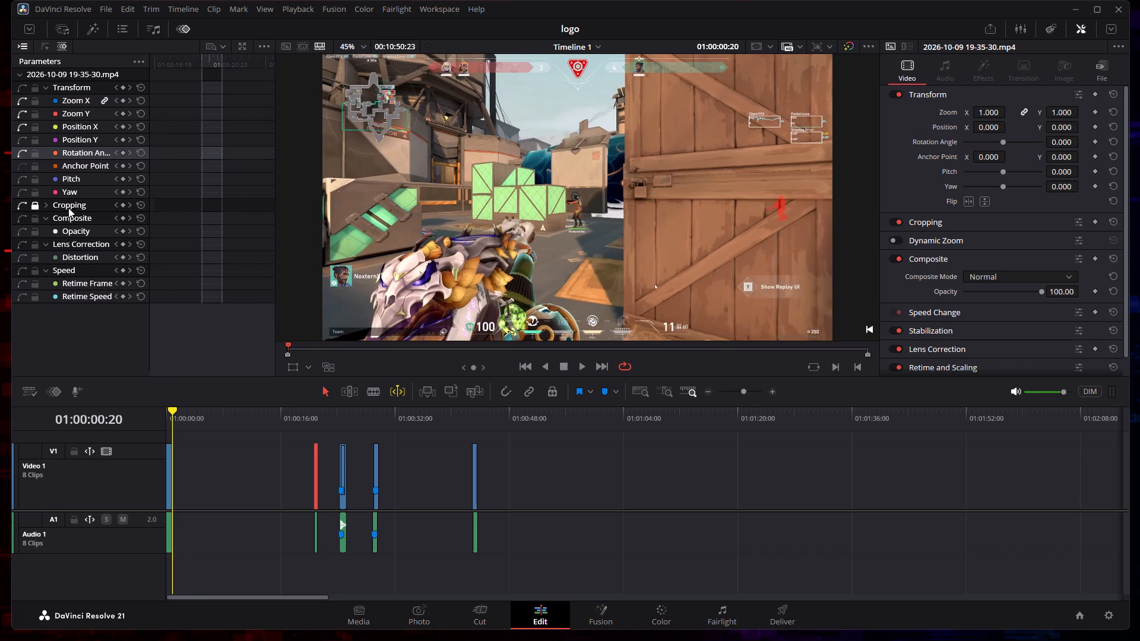
pyautogui.click(69, 204)
pyautogui.click(23, 189)
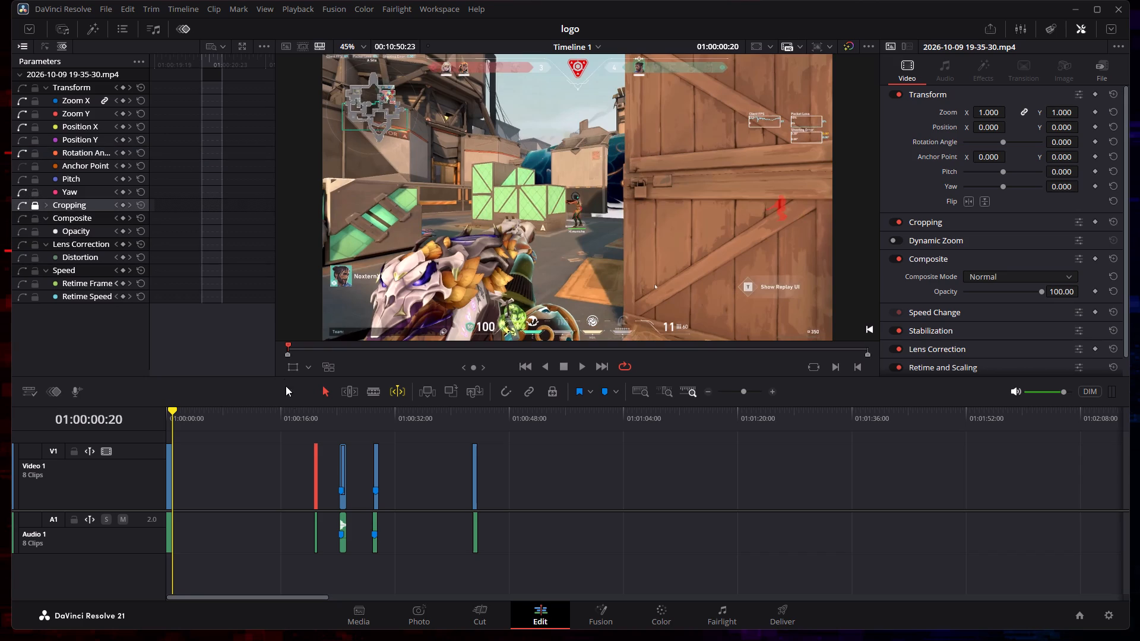
# Select the sliver clip's audio, enable its Volume curve and lock the Volume parameter.
pyautogui.click(315, 451)
pyautogui.click(317, 521)
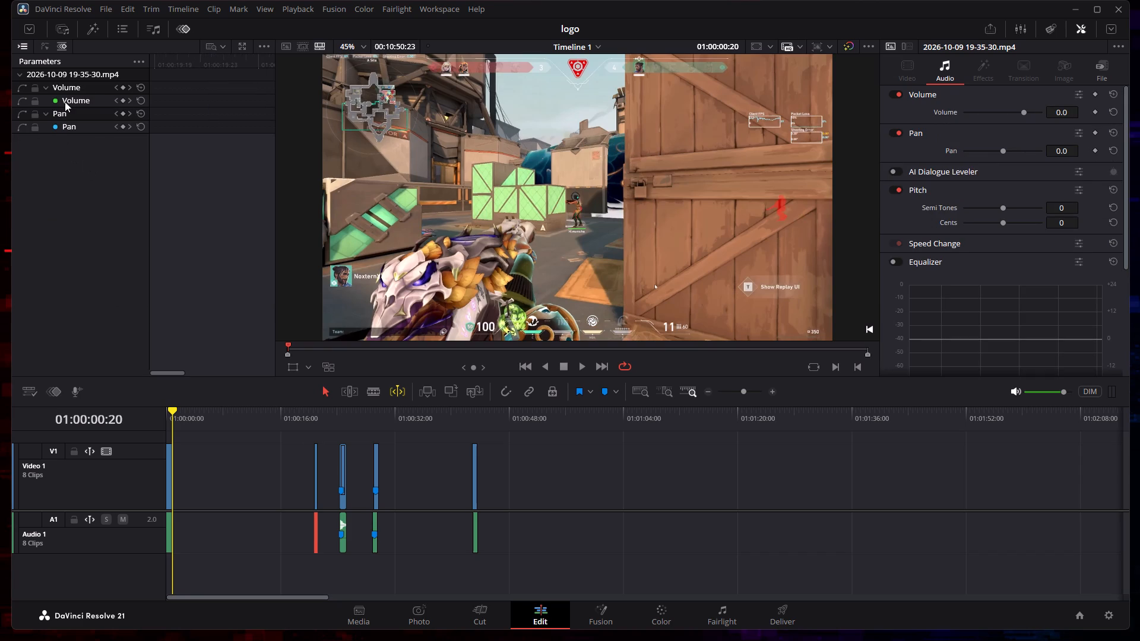
pyautogui.click(65, 101)
pyautogui.click(20, 103)
pyautogui.click(36, 103)
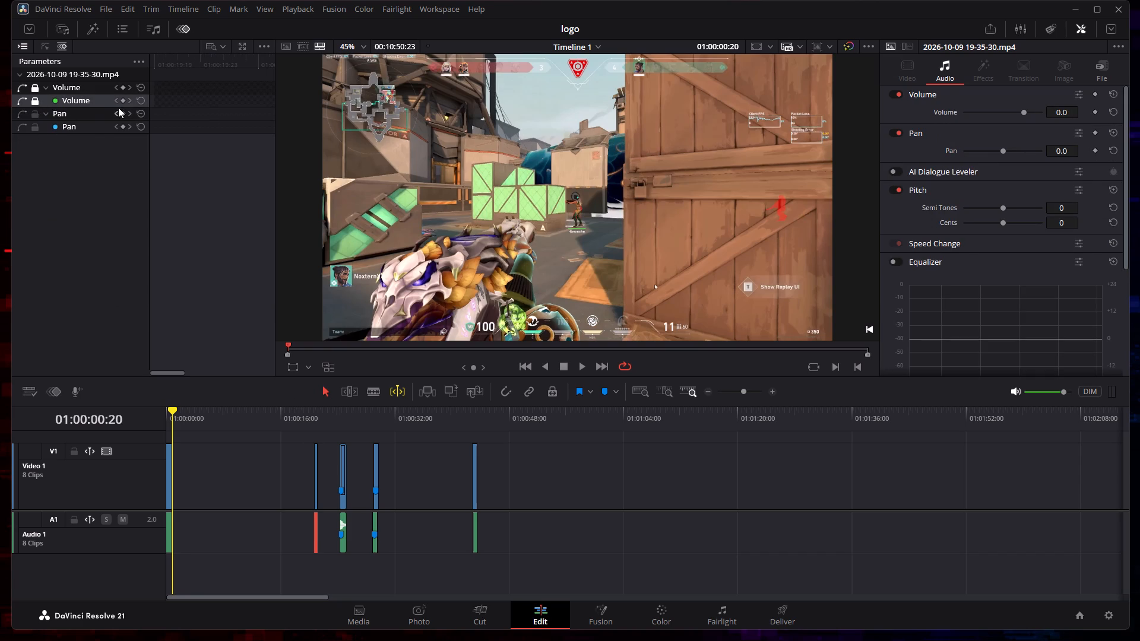
pyautogui.tripleClick(128, 101)
pyautogui.doubleClick(128, 101)
pyautogui.doubleClick(121, 99)
# Toggle the Pan curve of the same audio clip and lock its Pan parameter.
pyautogui.click(22, 112)
pyautogui.click(51, 113)
pyautogui.click(46, 115)
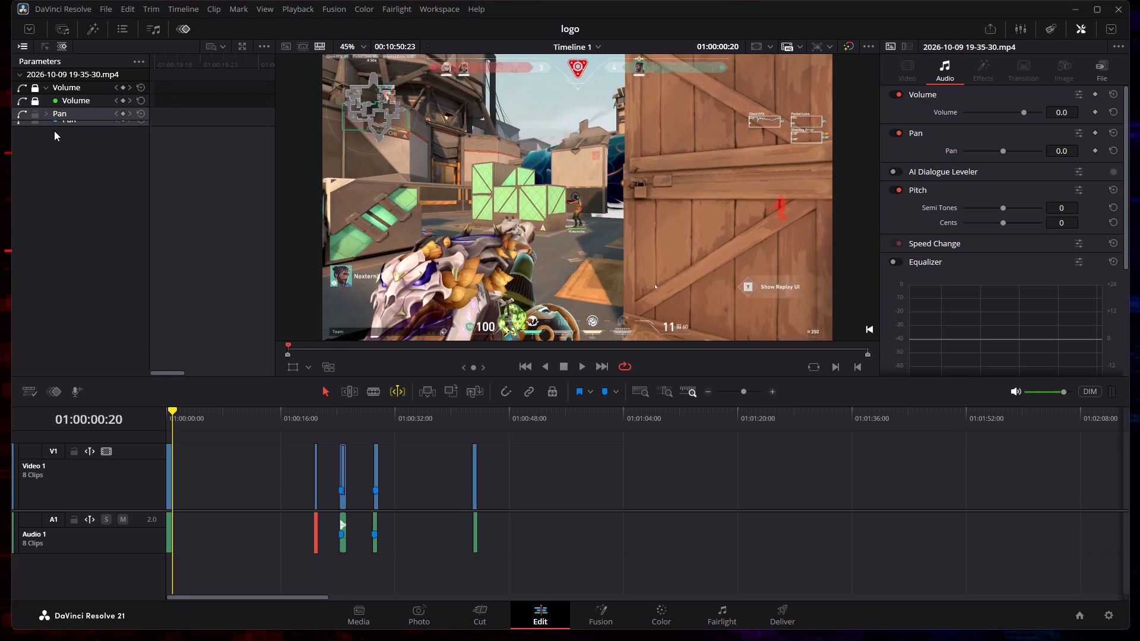
pyautogui.click(46, 110)
pyautogui.click(22, 123)
pyautogui.click(32, 126)
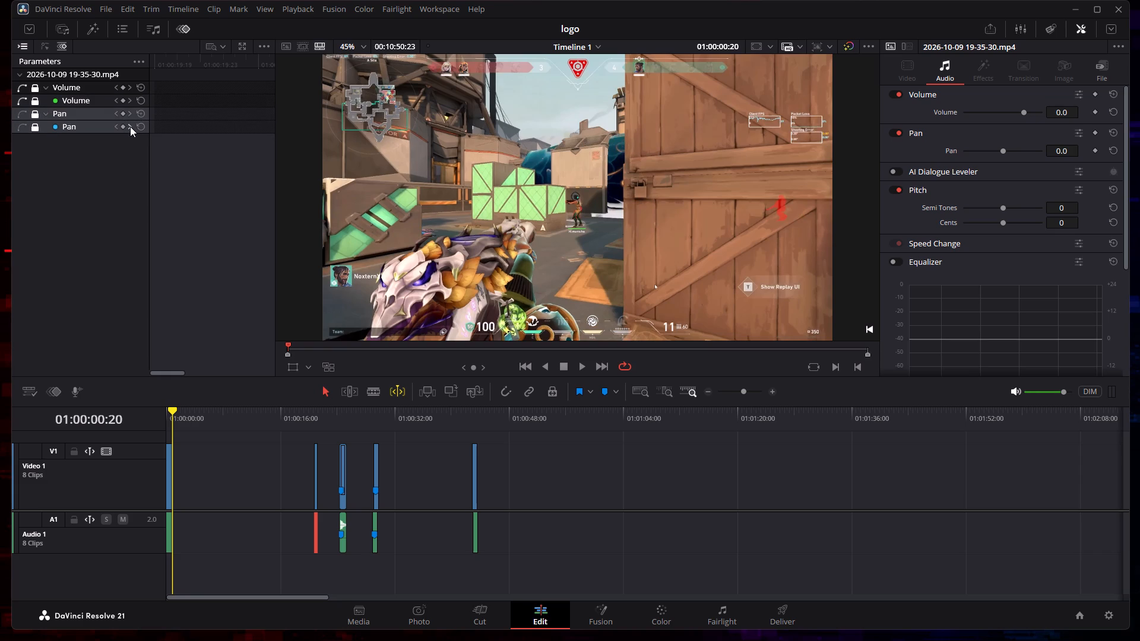
pyautogui.click(130, 126)
pyautogui.click(372, 479)
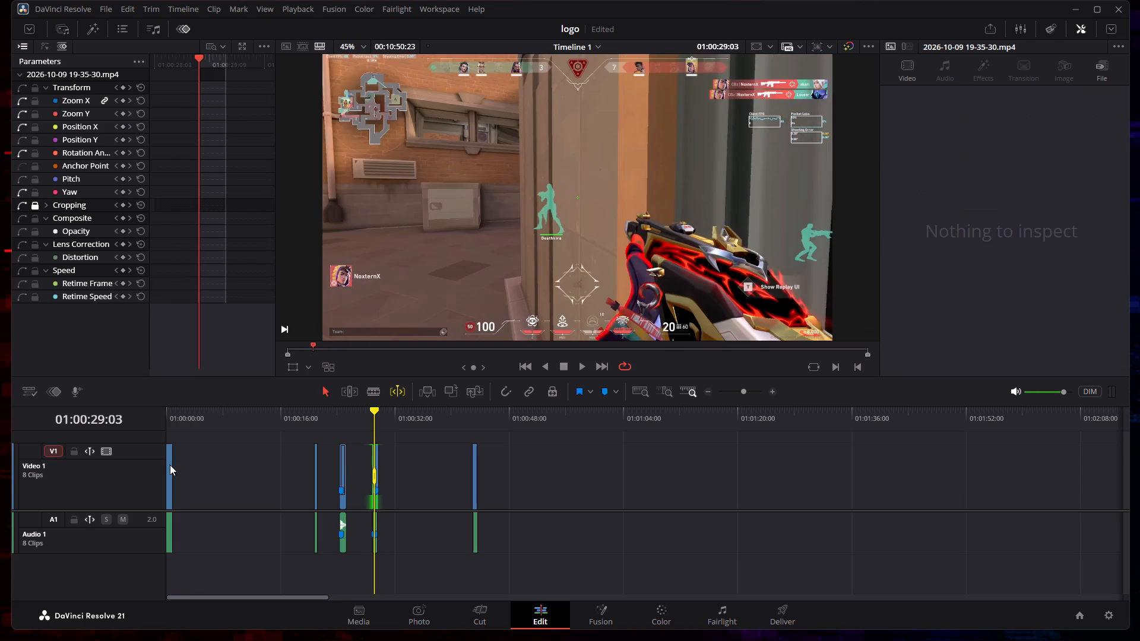
pyautogui.click(169, 464)
pyautogui.click(67, 231)
pyautogui.click(31, 230)
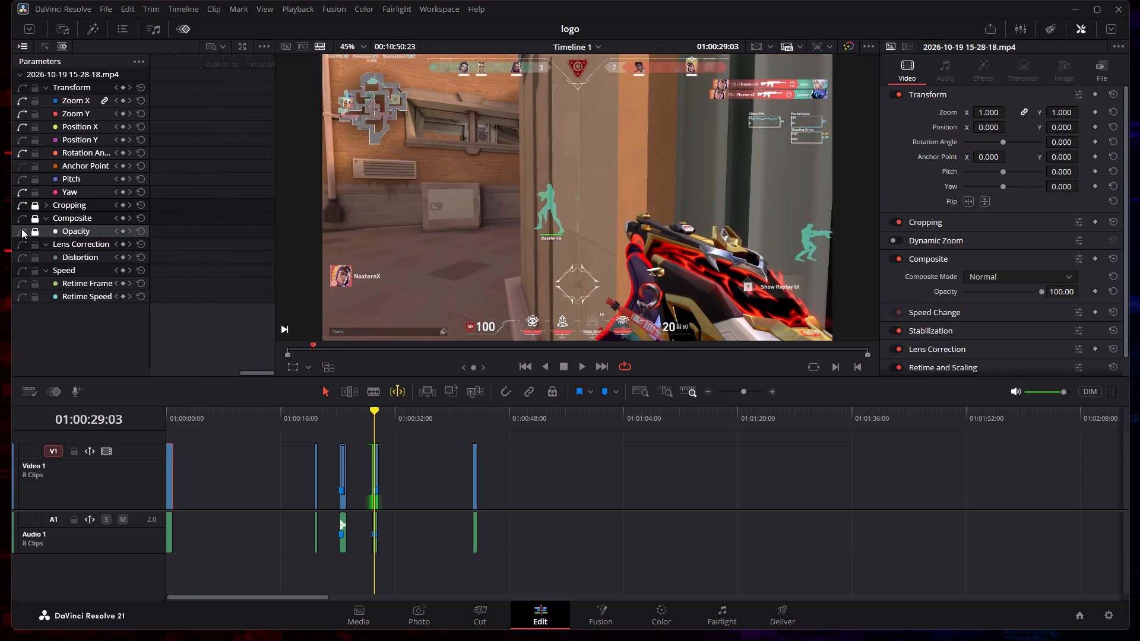
pyautogui.click(21, 229)
pyautogui.click(140, 218)
# Lock the Lens Correction group with its Distortion parameter and try Distortion's keyframe controls.
pyautogui.click(36, 245)
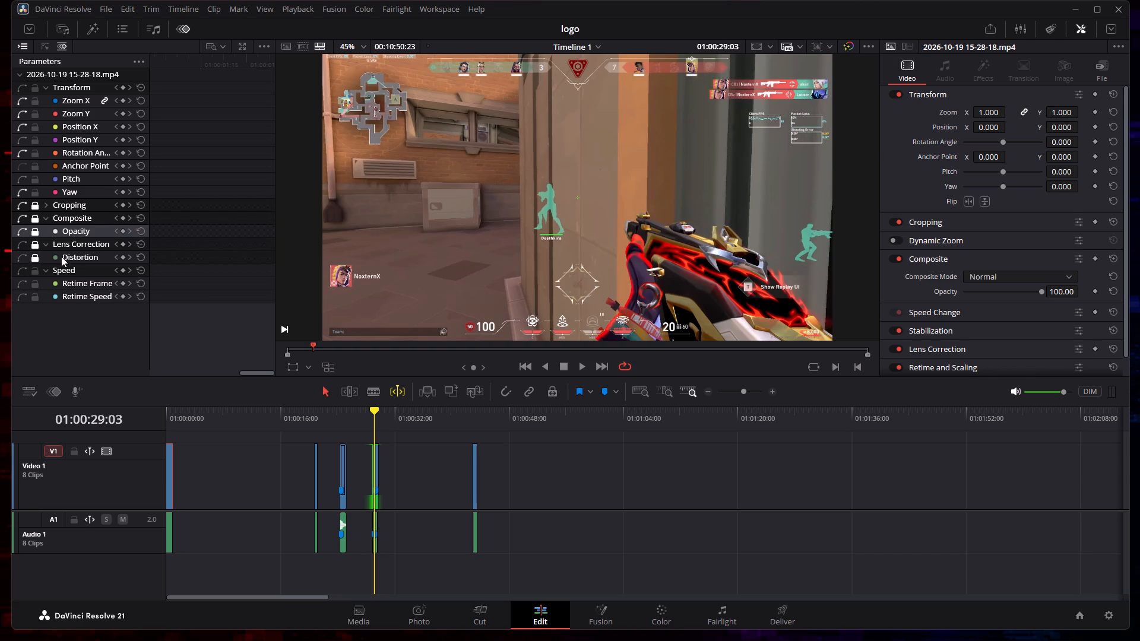
pyautogui.click(59, 256)
pyautogui.click(120, 258)
pyautogui.tripleClick(129, 258)
pyautogui.click(129, 257)
pyautogui.doubleClick(125, 256)
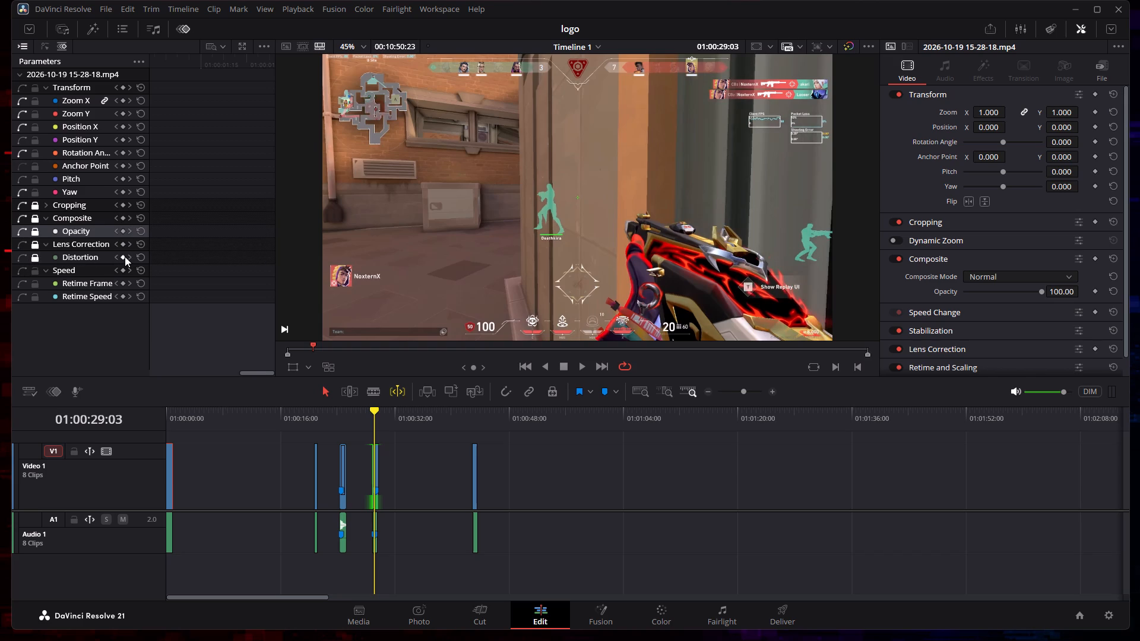
pyautogui.tripleClick(129, 256)
pyautogui.tripleClick(129, 256)
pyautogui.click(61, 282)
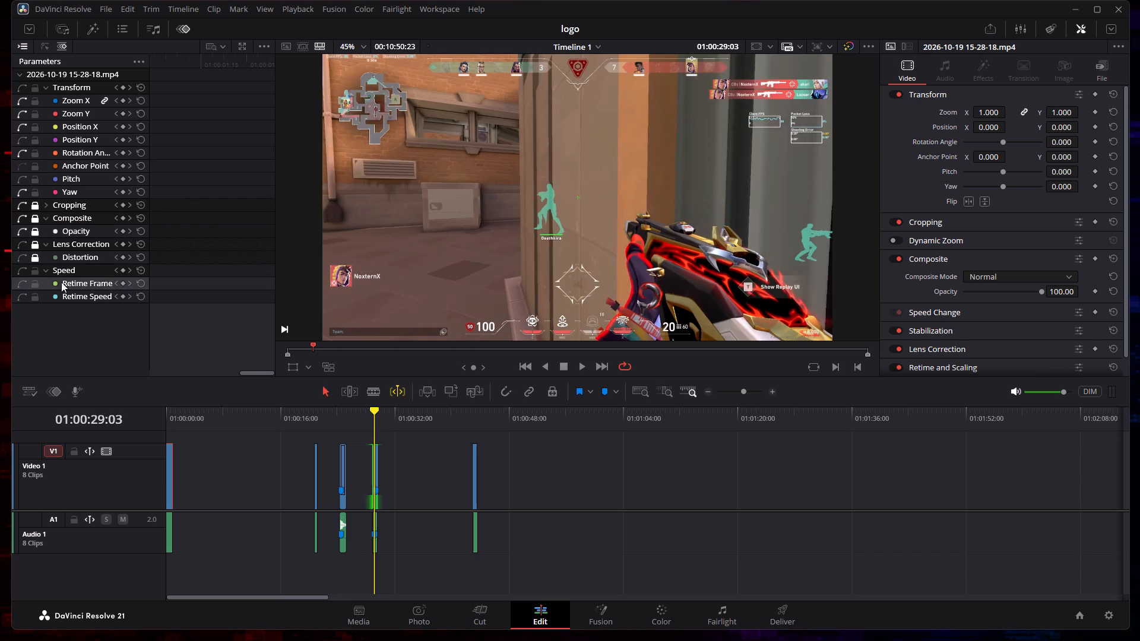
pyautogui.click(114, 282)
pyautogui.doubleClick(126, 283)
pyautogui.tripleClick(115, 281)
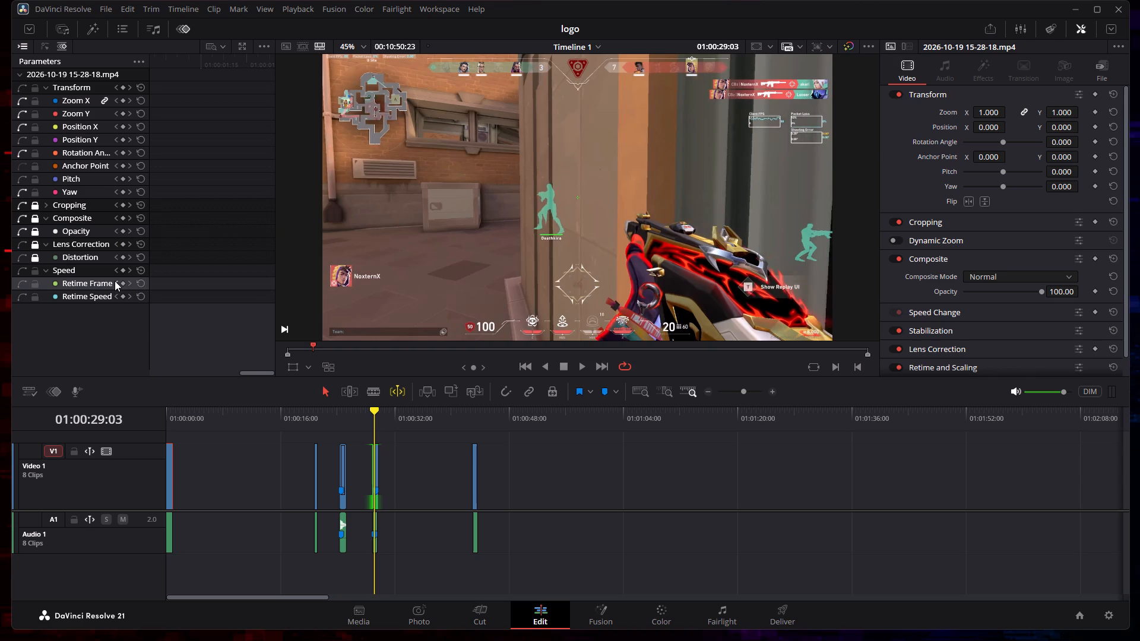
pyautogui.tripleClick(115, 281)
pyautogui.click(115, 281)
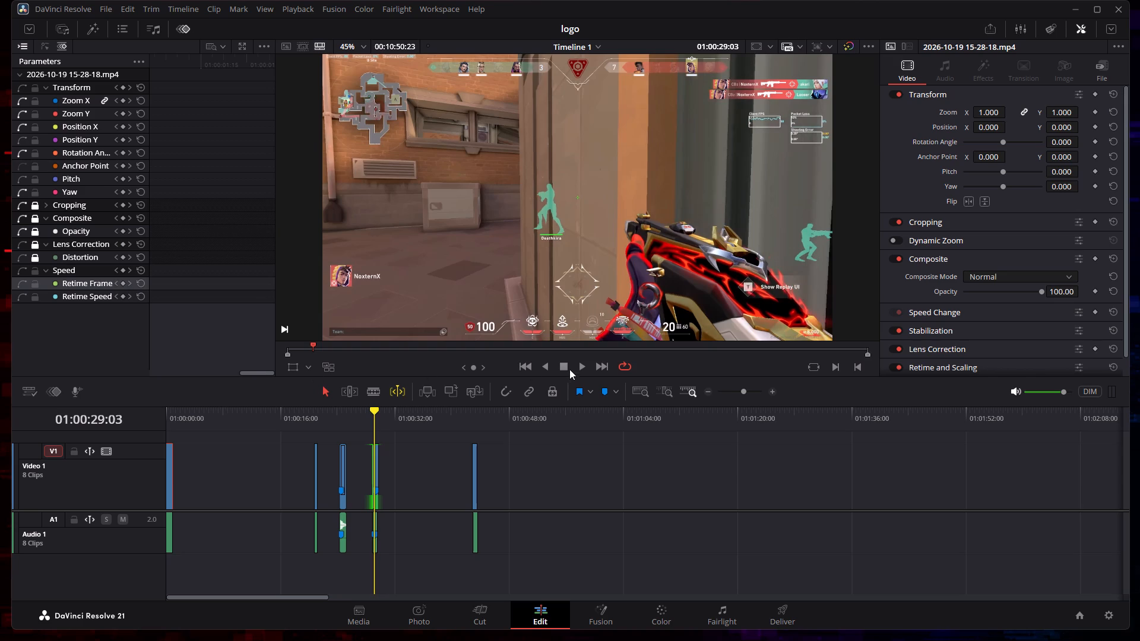
# Play the timeline briefly from 01:00:29:03 and stop at 01:00:29:07.
pyautogui.click(578, 365)
pyautogui.click(579, 365)
pyautogui.moveTo(380, 408); pyautogui.dragTo(366, 410)
pyautogui.click(562, 368)
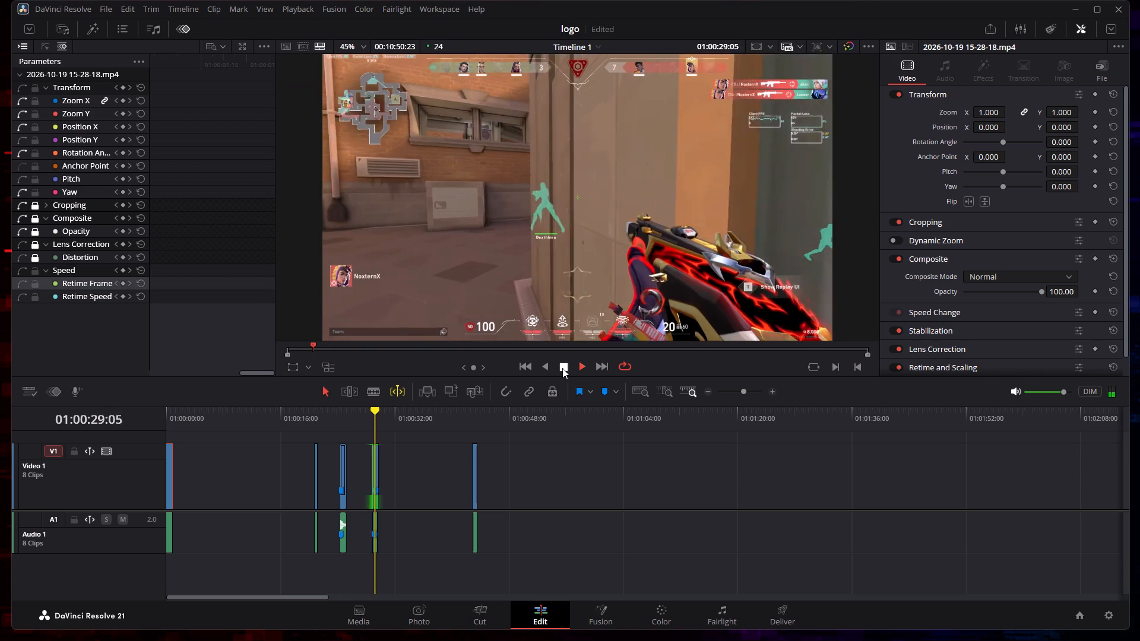
pyautogui.click(633, 366)
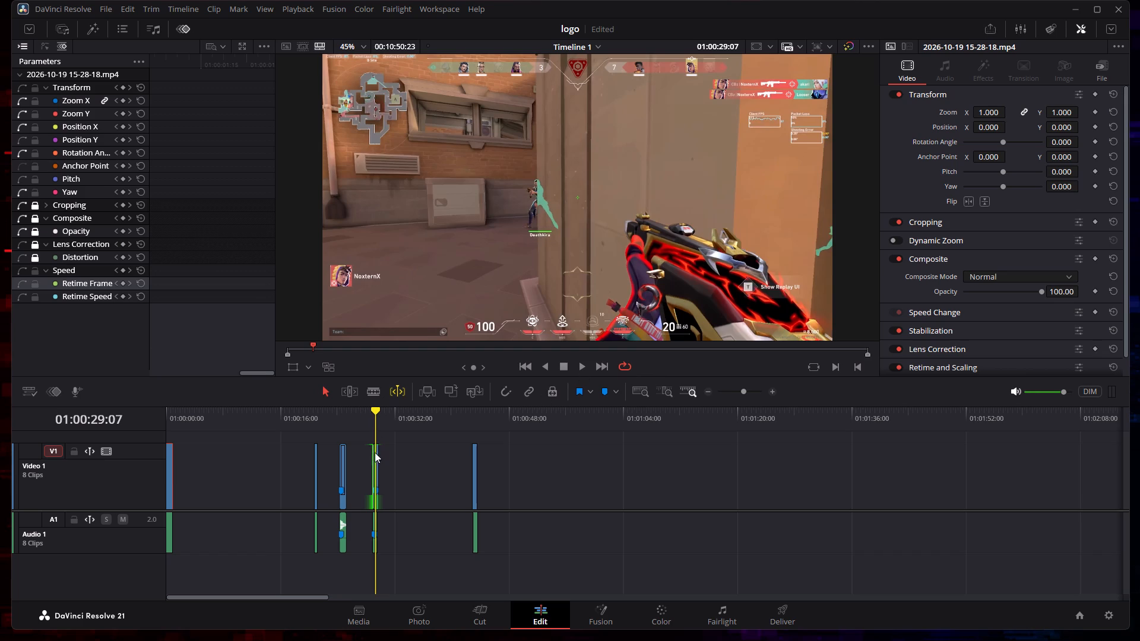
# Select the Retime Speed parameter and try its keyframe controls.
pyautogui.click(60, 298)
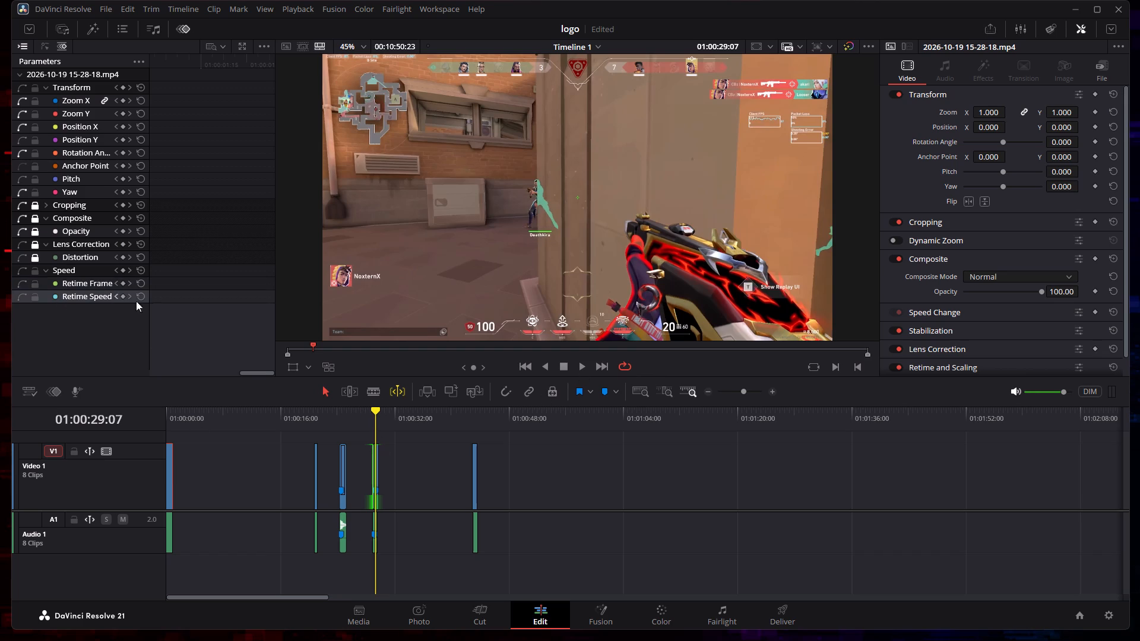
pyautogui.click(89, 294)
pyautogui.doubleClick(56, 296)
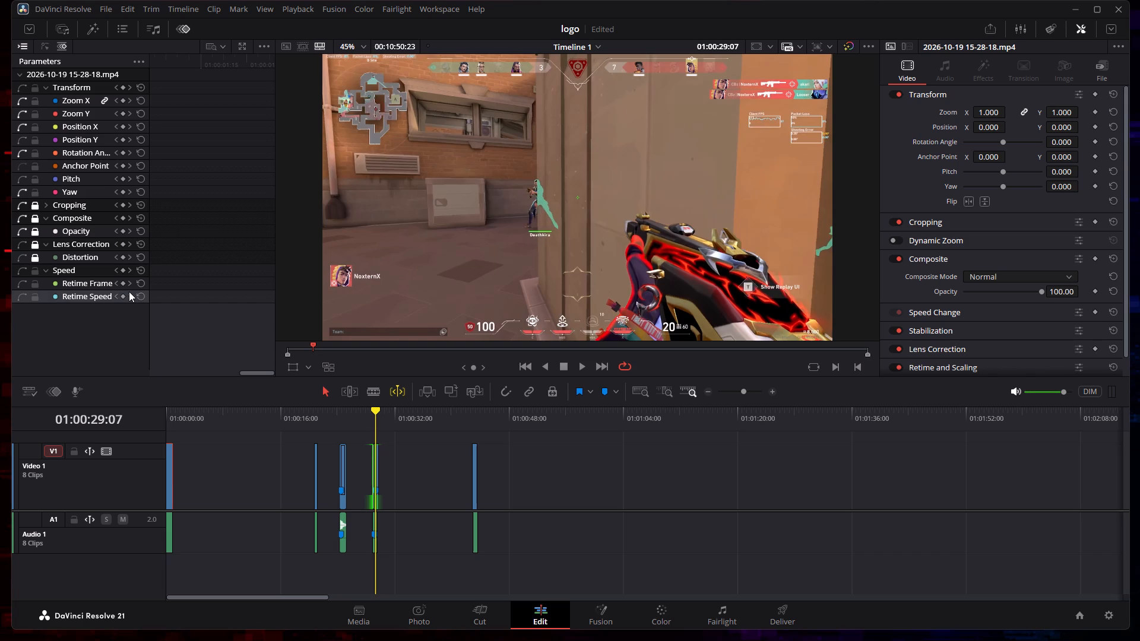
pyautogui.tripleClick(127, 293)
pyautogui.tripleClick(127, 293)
pyautogui.click(58, 97)
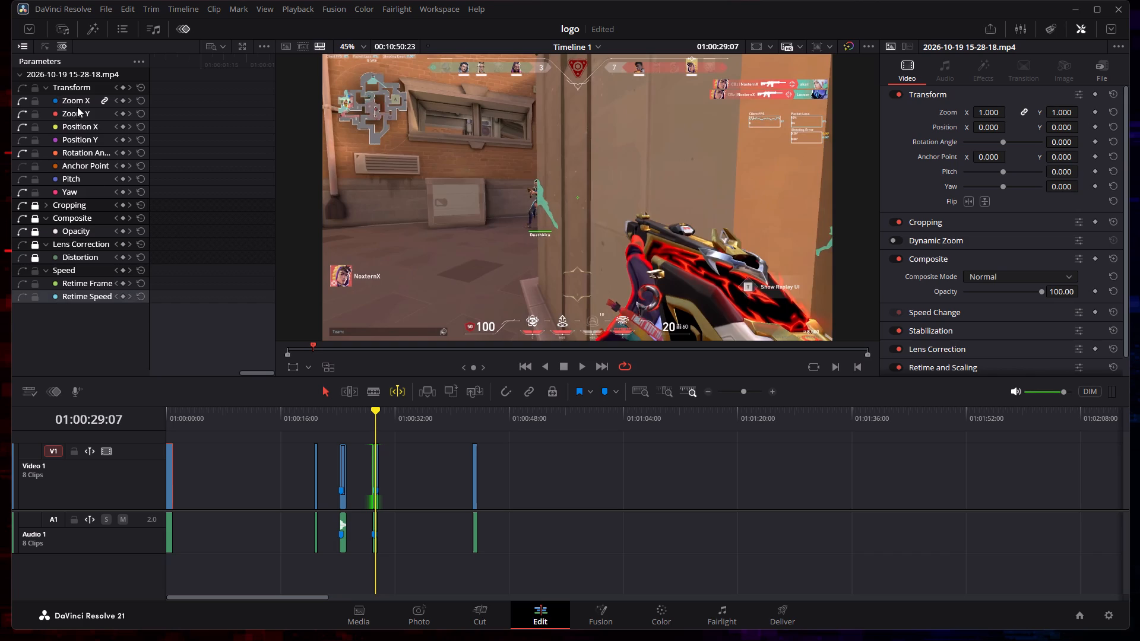
pyautogui.click(83, 101)
pyautogui.click(101, 98)
pyautogui.doubleClick(101, 99)
pyautogui.click(116, 102)
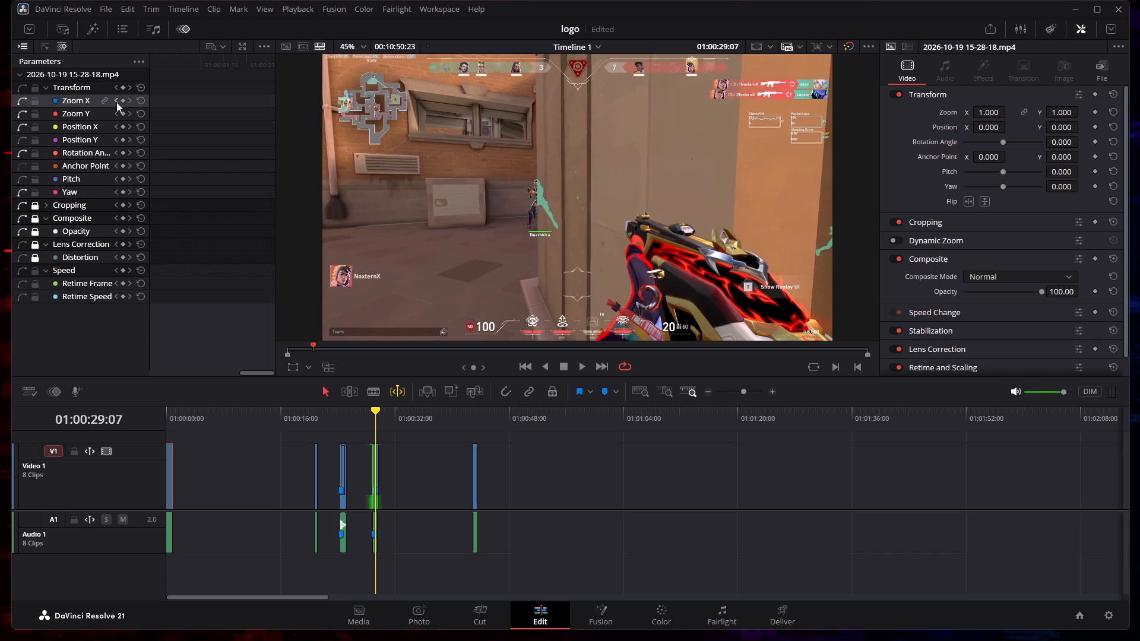
# Turn off dynamic trim mode and lock the clip positions on the video and audio tracks.
pyautogui.click(401, 388)
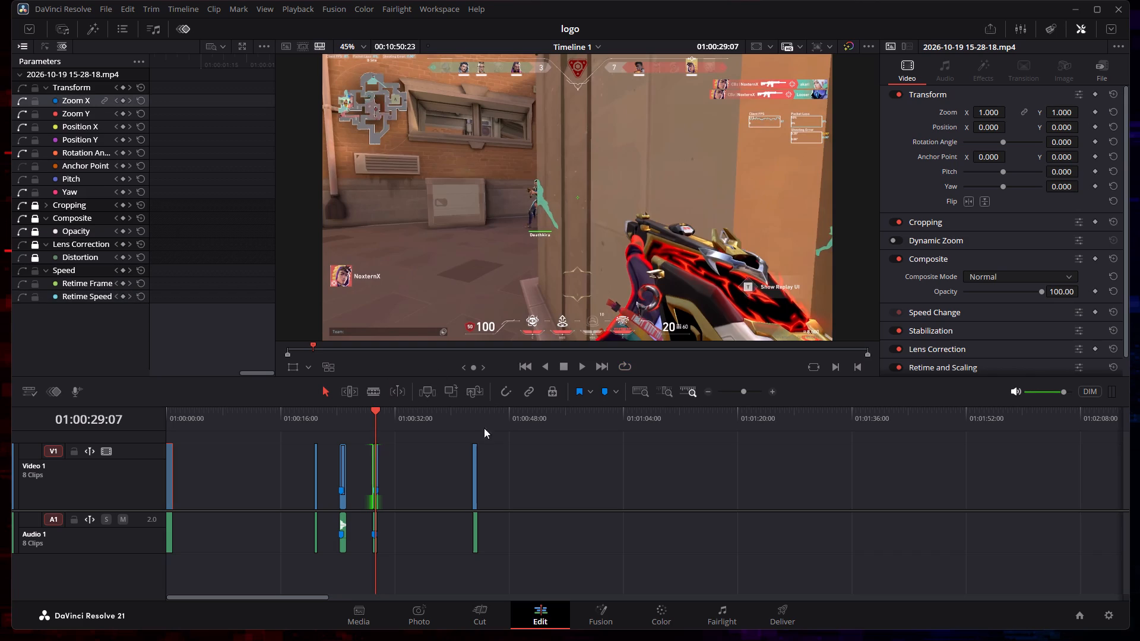
pyautogui.click(553, 391)
pyautogui.click(330, 396)
pyautogui.moveTo(378, 449); pyautogui.dragTo(387, 450)
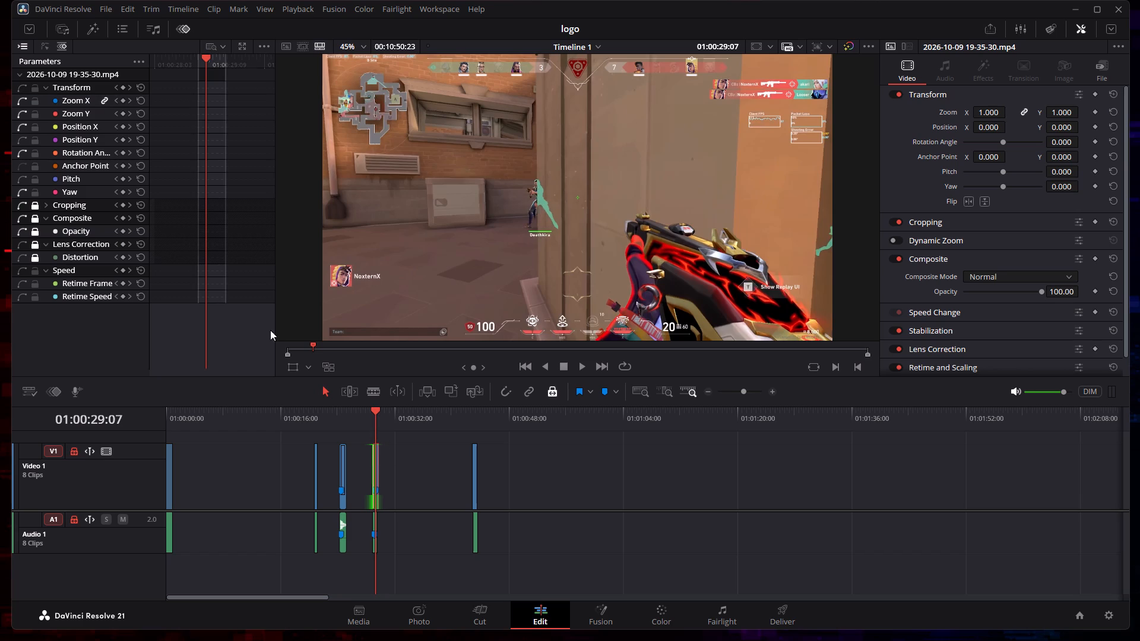
pyautogui.moveTo(205, 61); pyautogui.dragTo(216, 61)
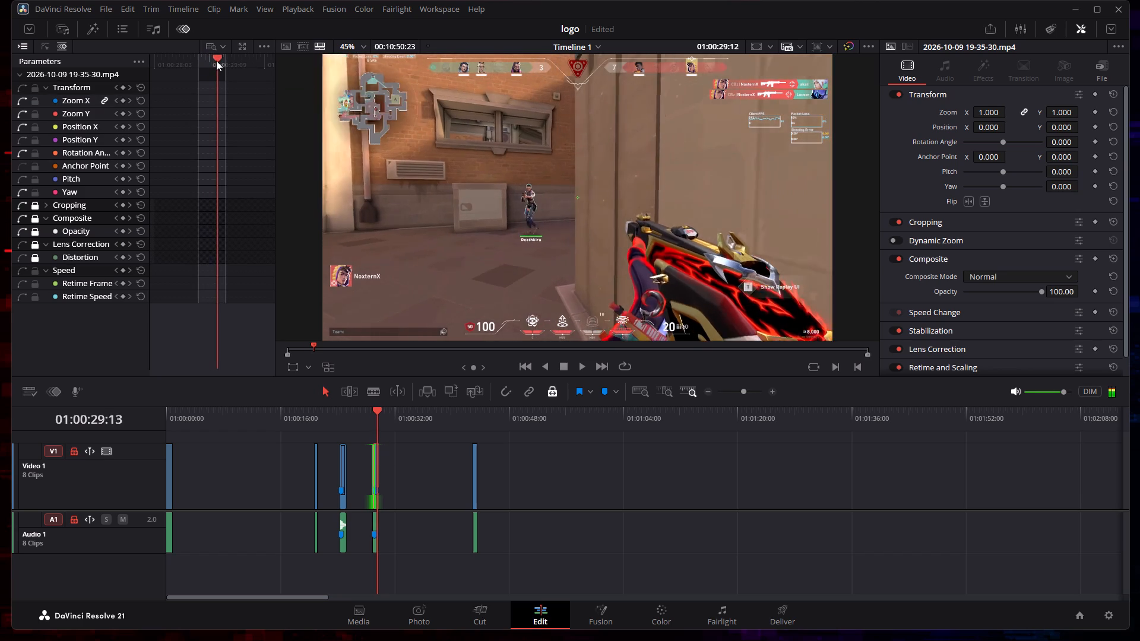
pyautogui.moveTo(216, 61); pyautogui.dragTo(221, 62)
pyautogui.doubleClick(57, 191)
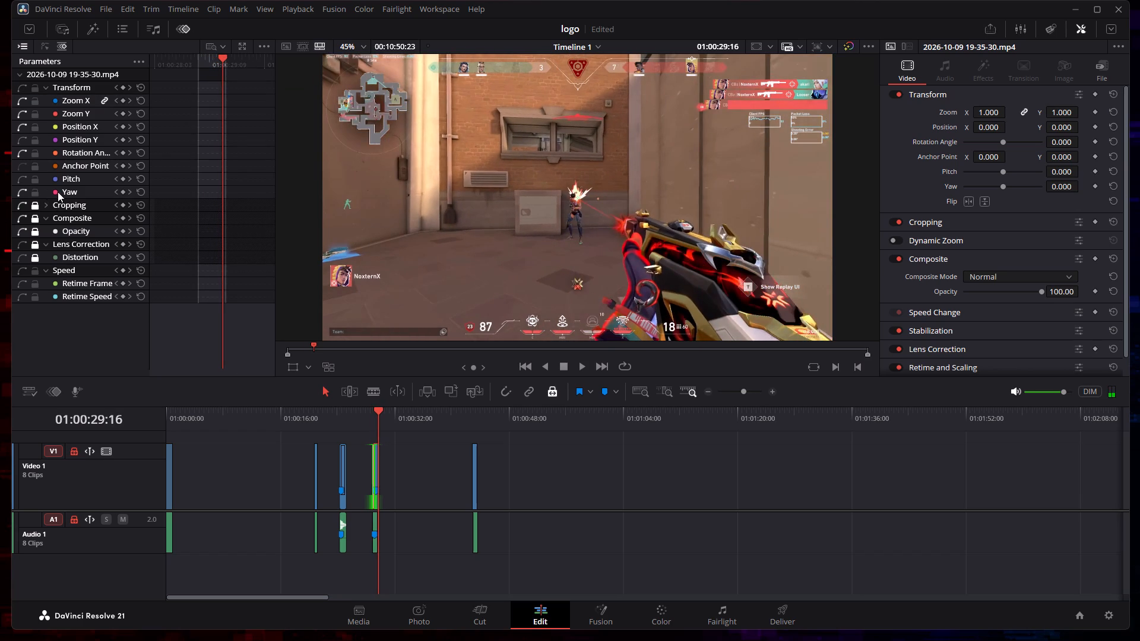
pyautogui.tripleClick(126, 190)
pyautogui.tripleClick(126, 190)
pyautogui.click(126, 190)
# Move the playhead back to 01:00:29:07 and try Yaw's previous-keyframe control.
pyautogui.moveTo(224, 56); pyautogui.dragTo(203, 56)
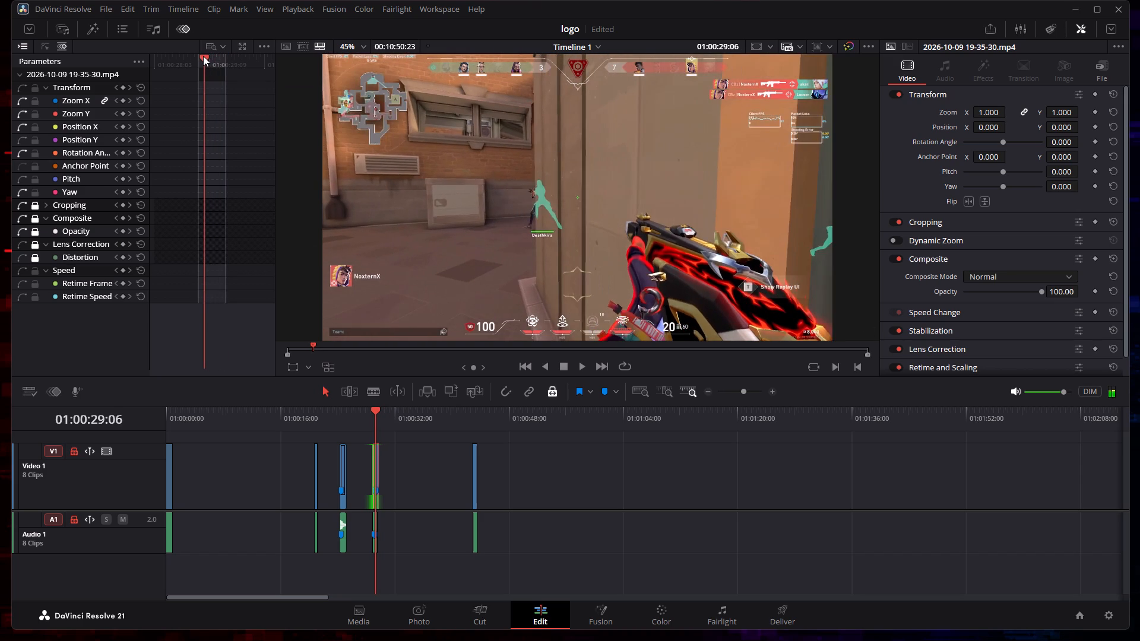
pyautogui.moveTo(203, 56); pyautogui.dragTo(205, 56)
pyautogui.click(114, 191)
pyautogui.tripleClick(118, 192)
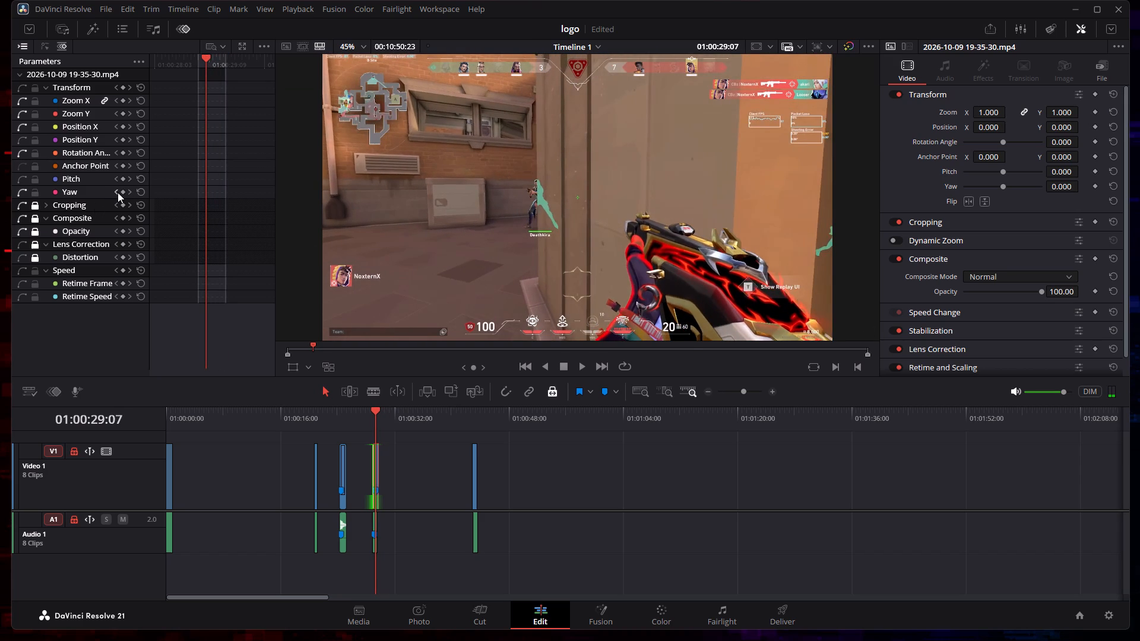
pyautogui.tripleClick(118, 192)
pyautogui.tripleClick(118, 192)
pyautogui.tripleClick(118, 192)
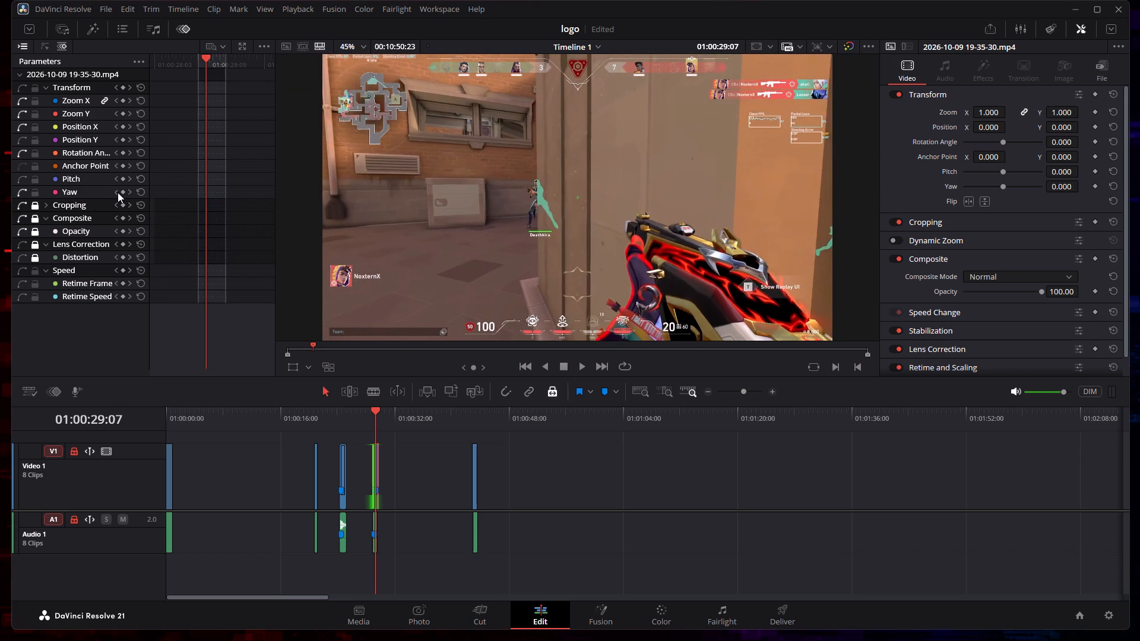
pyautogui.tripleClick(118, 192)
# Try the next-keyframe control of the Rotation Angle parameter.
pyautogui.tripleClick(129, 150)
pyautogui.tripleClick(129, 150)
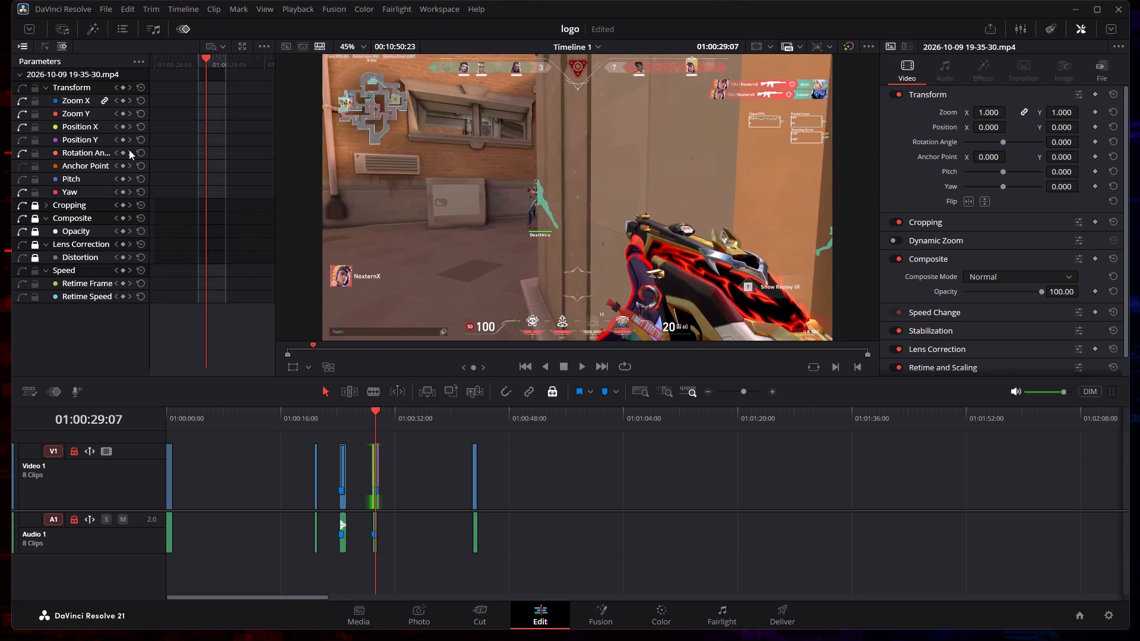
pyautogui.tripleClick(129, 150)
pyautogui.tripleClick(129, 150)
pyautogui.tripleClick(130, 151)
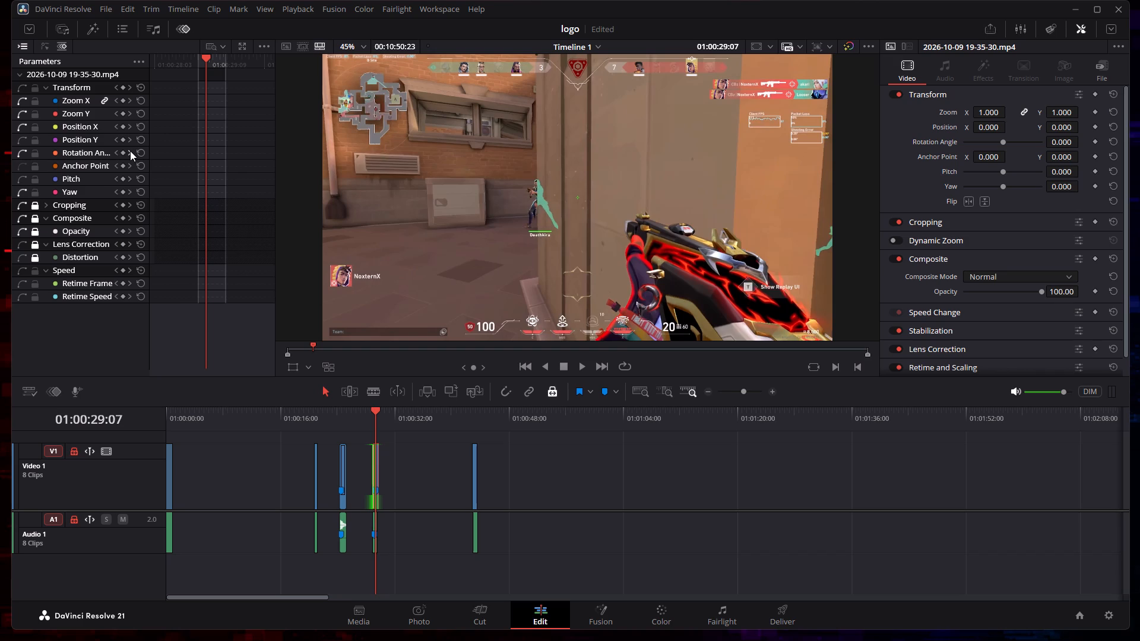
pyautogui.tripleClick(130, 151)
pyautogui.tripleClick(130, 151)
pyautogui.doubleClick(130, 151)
pyautogui.click(991, 160)
pyautogui.moveTo(991, 158); pyautogui.dragTo(978, 158)
pyautogui.moveTo(978, 158); pyautogui.dragTo(979, 158)
pyautogui.click(989, 123)
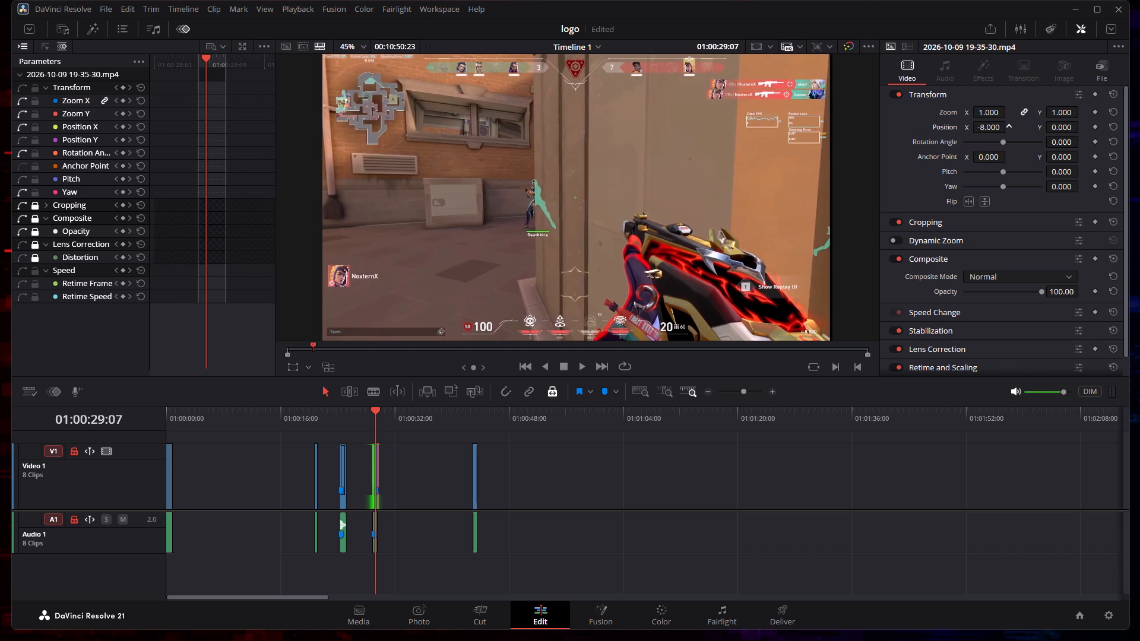
pyautogui.click(1069, 125)
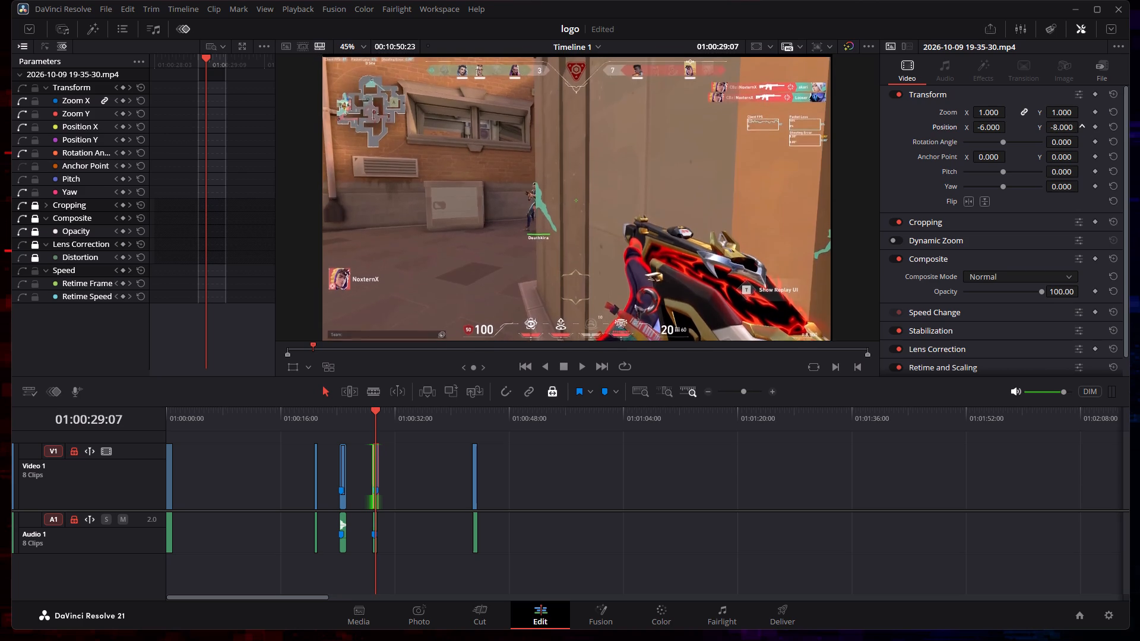
# Save the clip's Transform settings as a new preset named "Transtation 1".
pyautogui.click(1081, 93)
pyautogui.click(1075, 109)
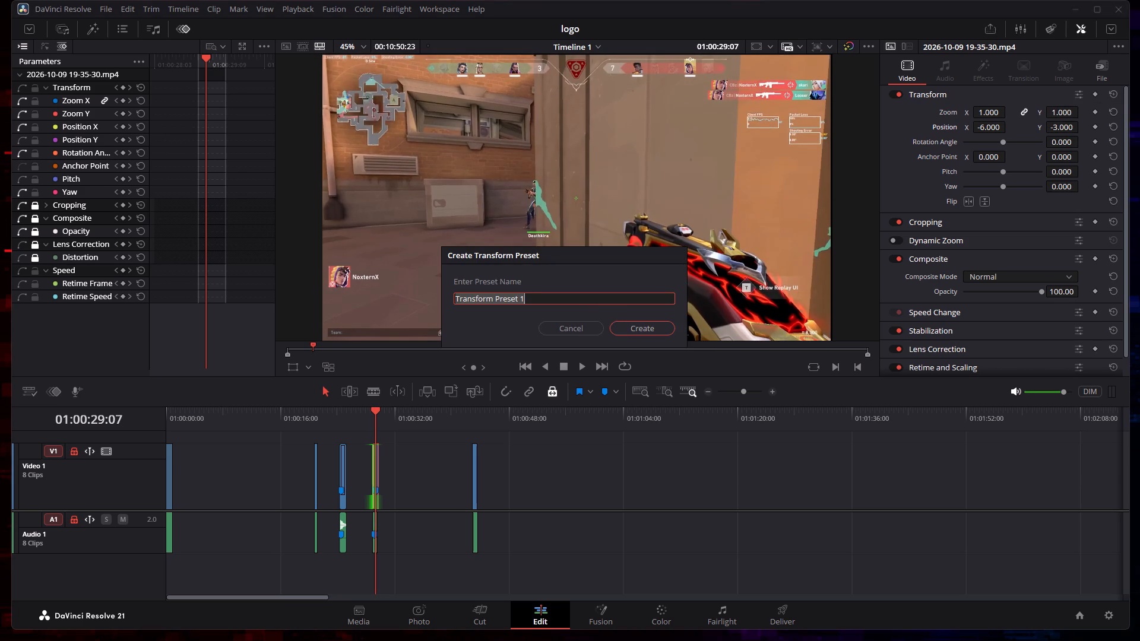
pyautogui.press('[')
pyautogui.press('BackSpace')
pyautogui.write('Trans')
pyautogui.write('taui')
pyautogui.press('BackSpace')
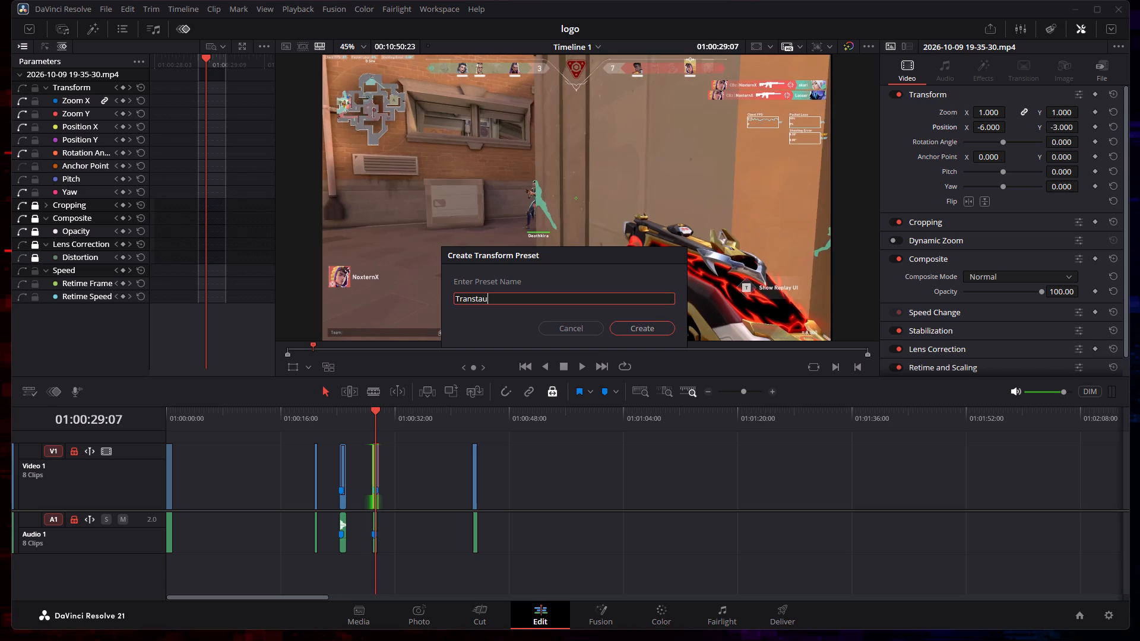
pyautogui.press('i')
pyautogui.press('BackSpace')
pyautogui.press('BackSpace')
pyautogui.write('ion t')
pyautogui.press('BackSpace')
pyautogui.press('BackSpace')
pyautogui.press('BackSpace')
pyautogui.press('BackSpace')
pyautogui.press('BackSpace')
pyautogui.press('BackSpace')
pyautogui.press('BackSpace')
pyautogui.write('atti')
pyautogui.press('BackSpace')
pyautogui.press('BackSpace')
pyautogui.write('ion 1')
pyautogui.click(650, 329)
# Reduce the clip's linked Zoom X and Y to 0.890.
pyautogui.scroll(3, 973, 226)
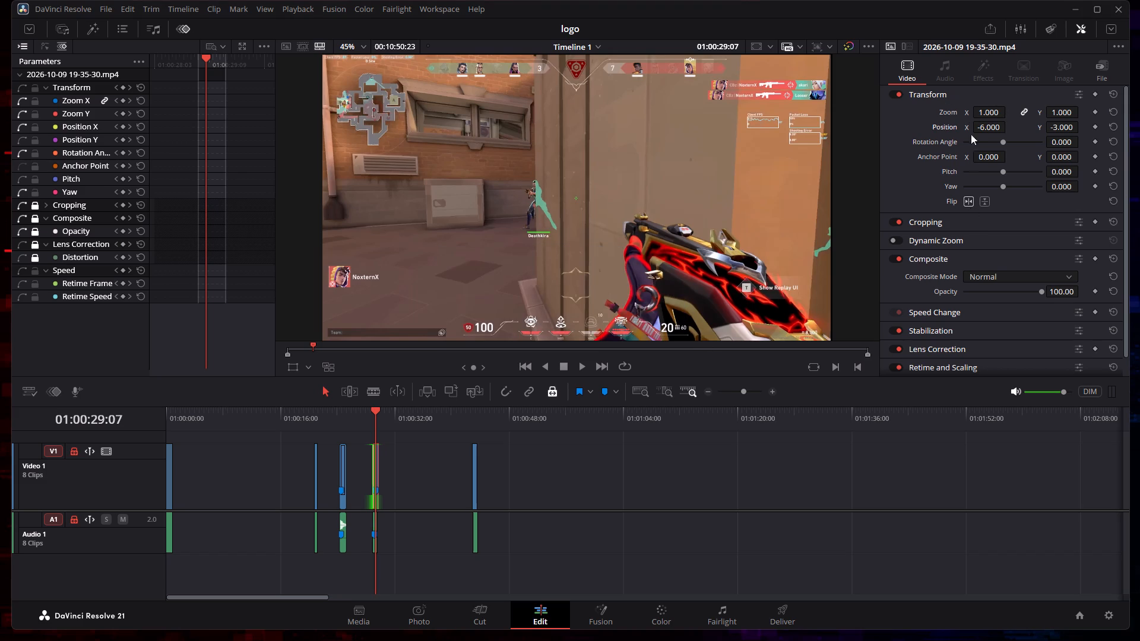
pyautogui.moveTo(989, 112); pyautogui.dragTo(985, 112)
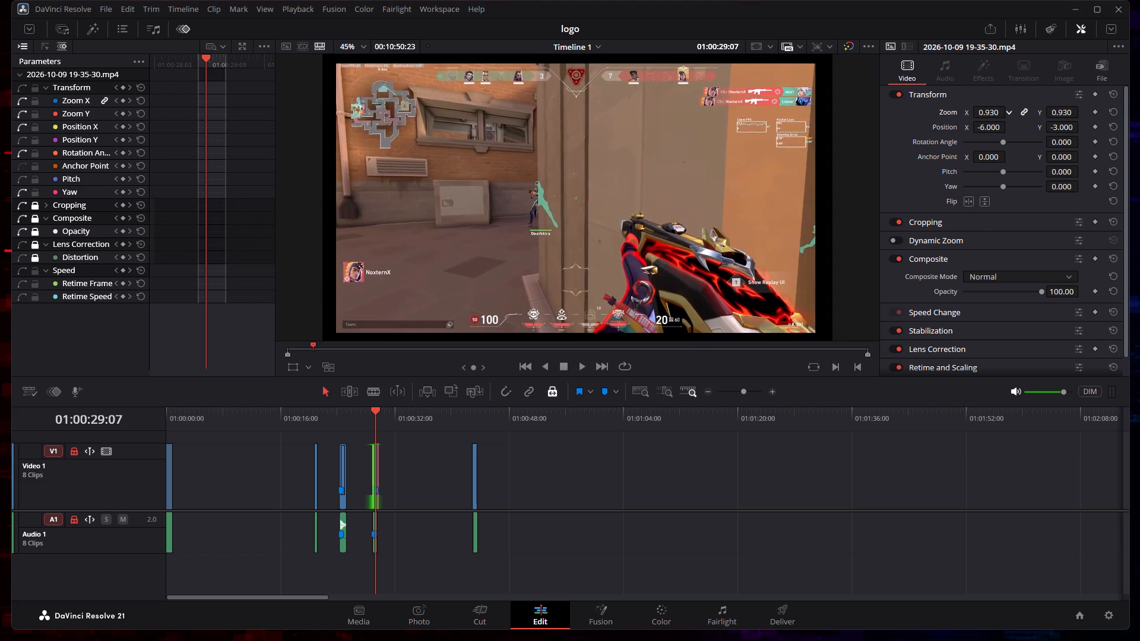
pyautogui.moveTo(985, 112); pyautogui.dragTo(983, 112)
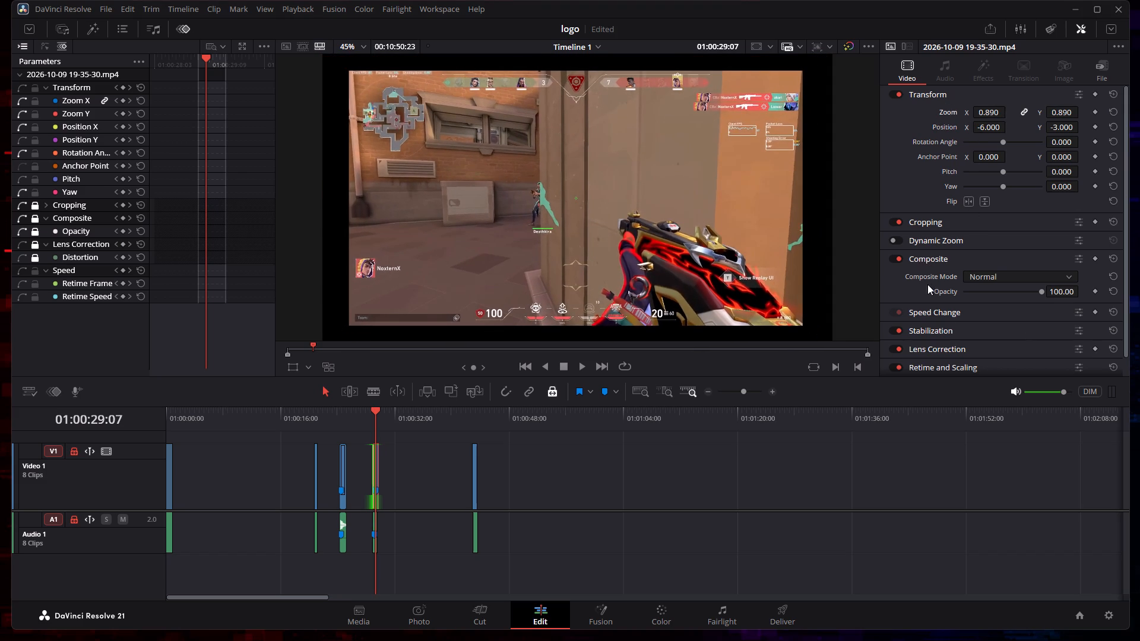
pyautogui.scroll(-5, 957, 343)
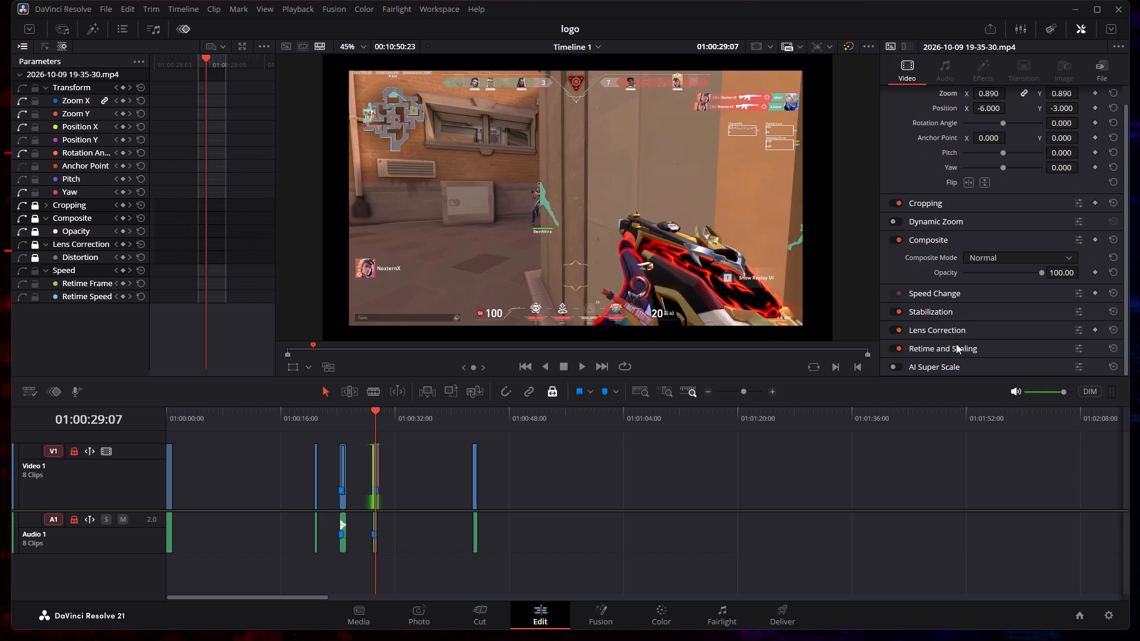
pyautogui.scroll(3, 107, 121)
pyautogui.click(180, 7)
pyautogui.click(194, 26)
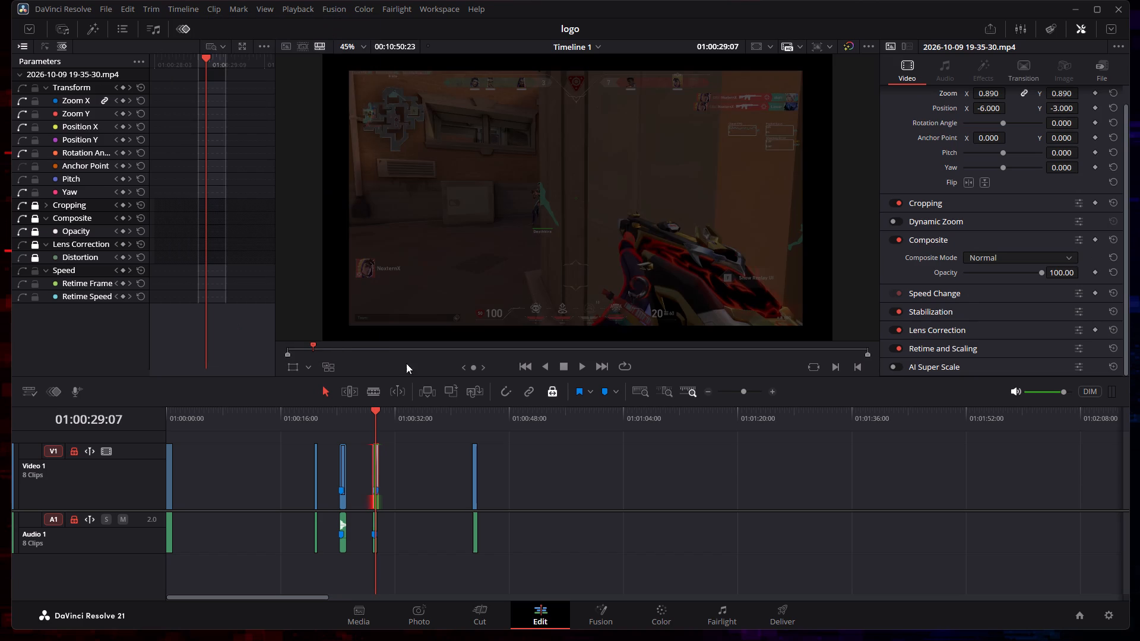
# Apply the default transition again to the same clip with the playhead at 01:00:29:12.
pyautogui.moveTo(372, 414); pyautogui.dragTo(377, 415)
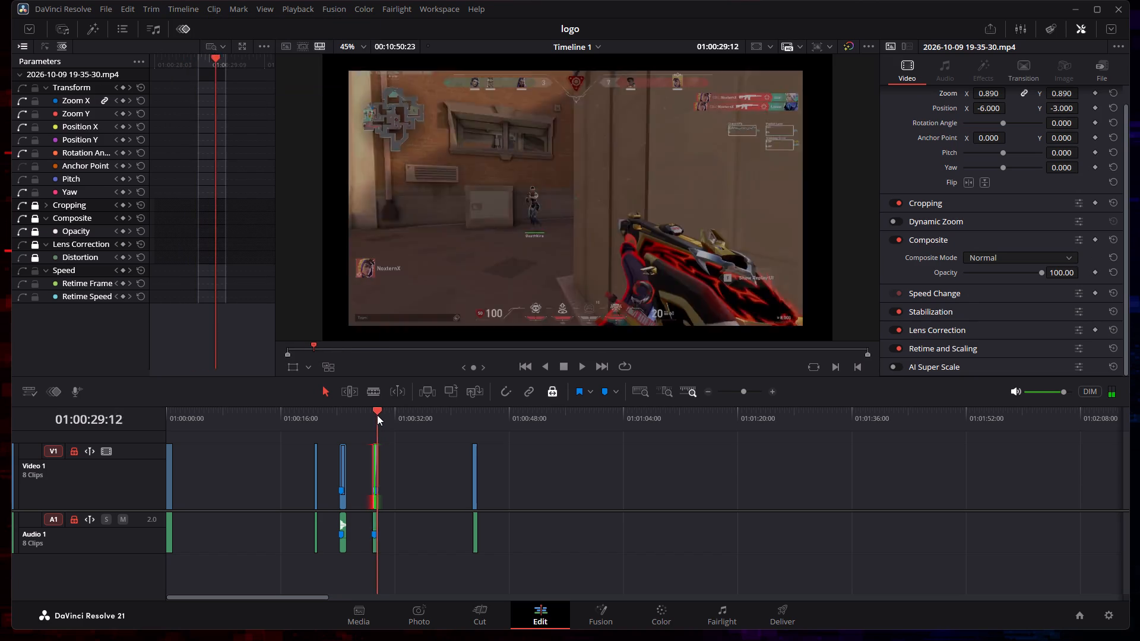
pyautogui.moveTo(377, 415); pyautogui.dragTo(378, 415)
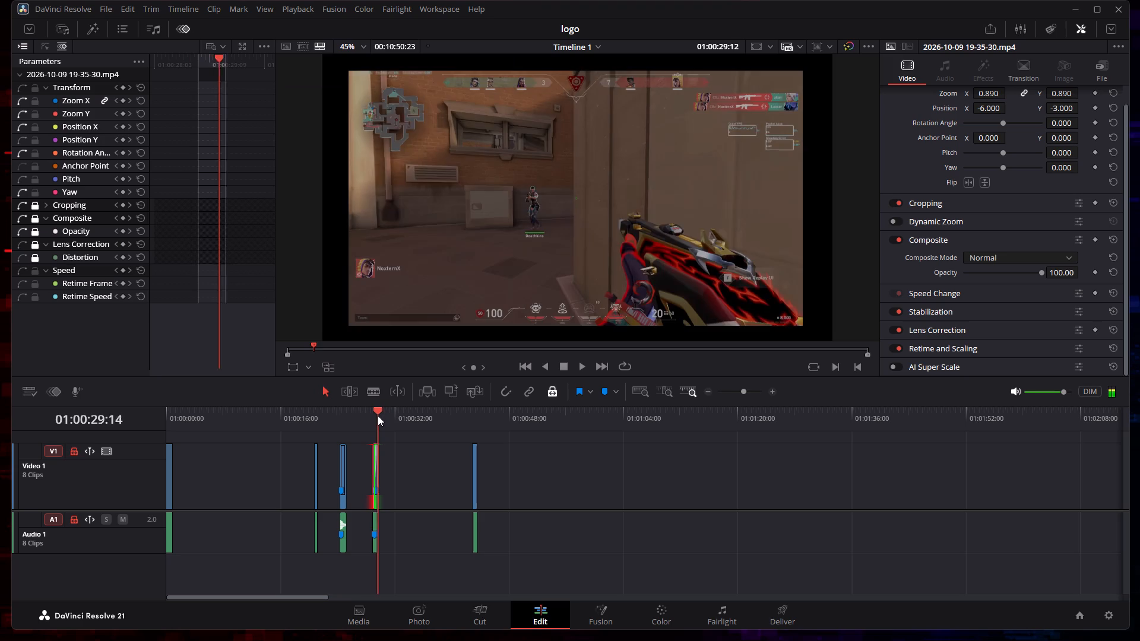
pyautogui.moveTo(378, 415); pyautogui.dragTo(380, 417)
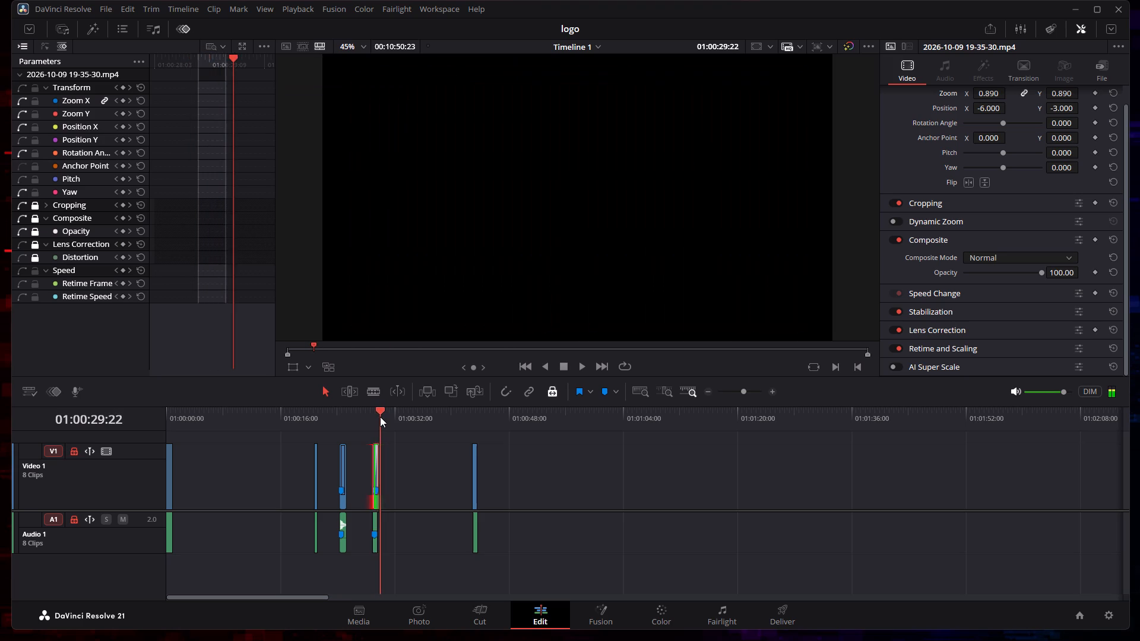
pyautogui.moveTo(380, 417); pyautogui.dragTo(372, 414)
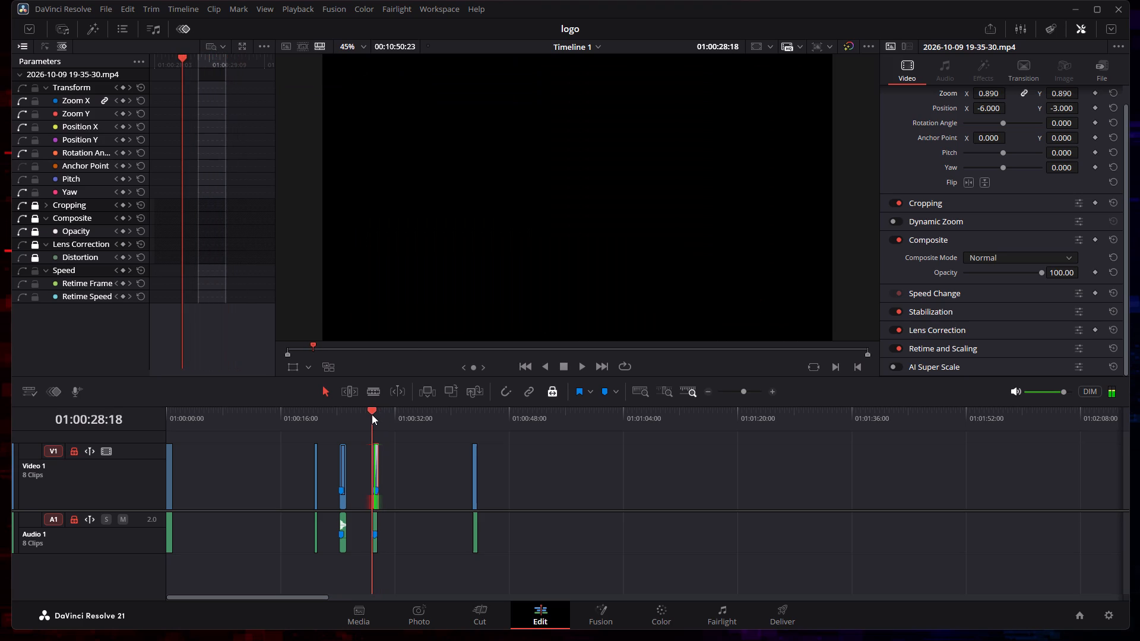
pyautogui.moveTo(372, 414); pyautogui.dragTo(377, 411)
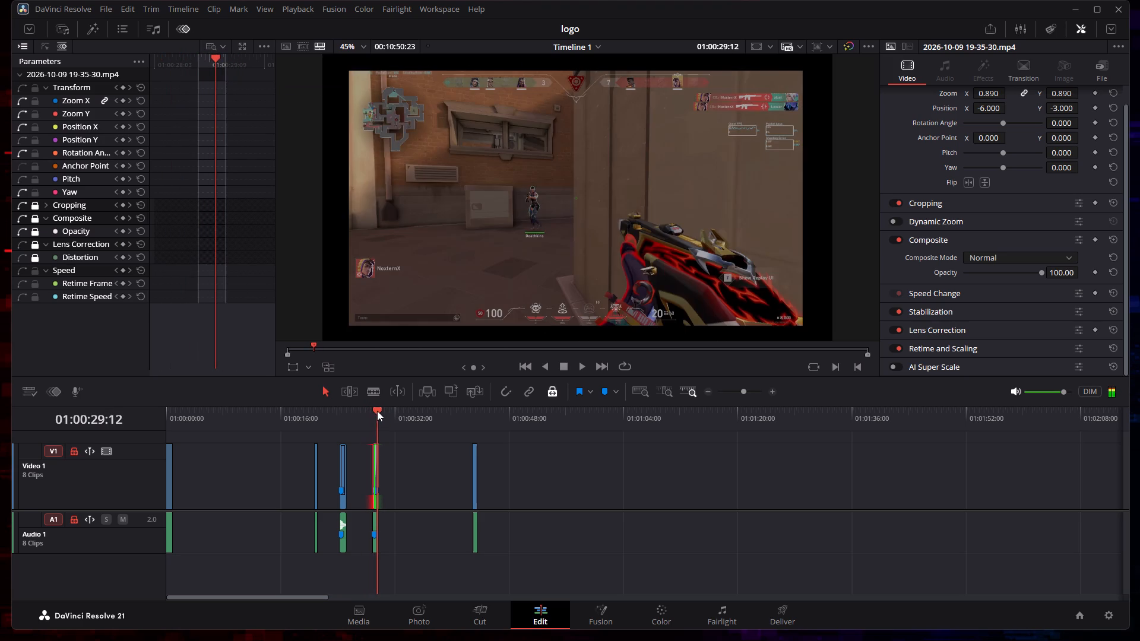
pyautogui.moveTo(377, 411); pyautogui.dragTo(377, 414)
pyautogui.click(191, 13)
pyautogui.click(216, 27)
# Examine the clip's Cross Dissolve by stepping through its Transition Curve keyframes and playing it back.
pyautogui.click(378, 460)
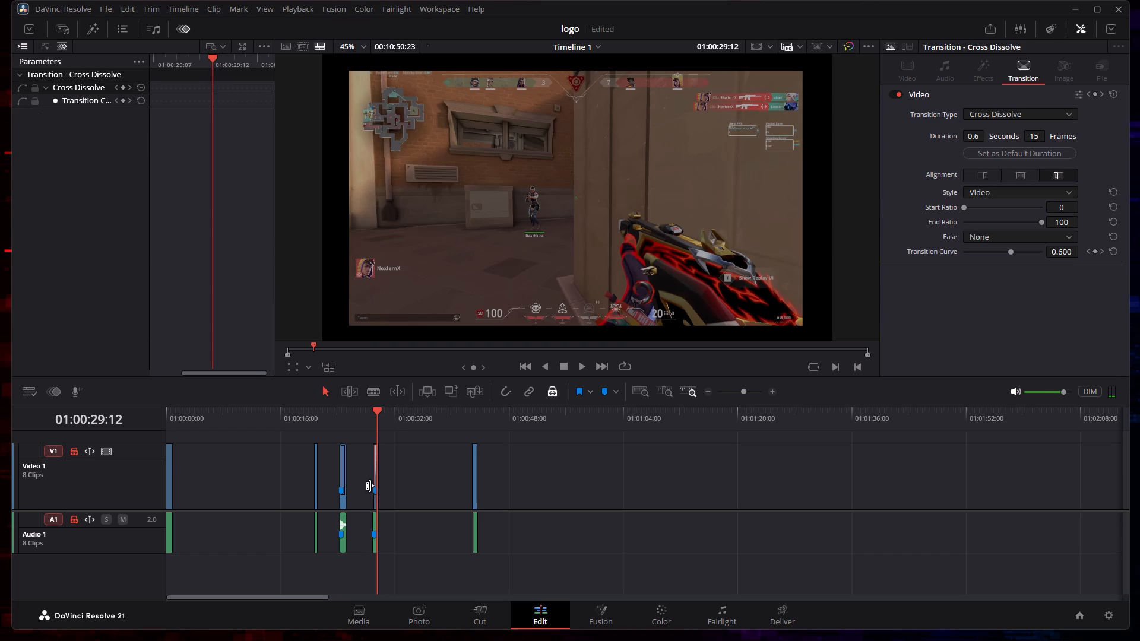
pyautogui.click(375, 411)
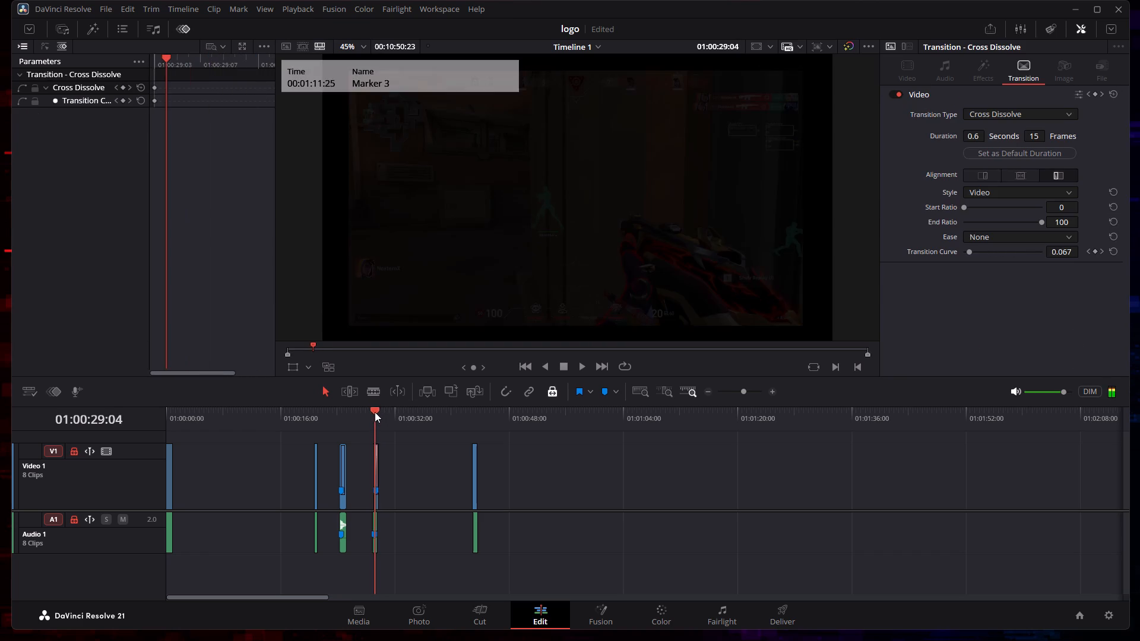
pyautogui.click(80, 103)
pyautogui.tripleClick(68, 104)
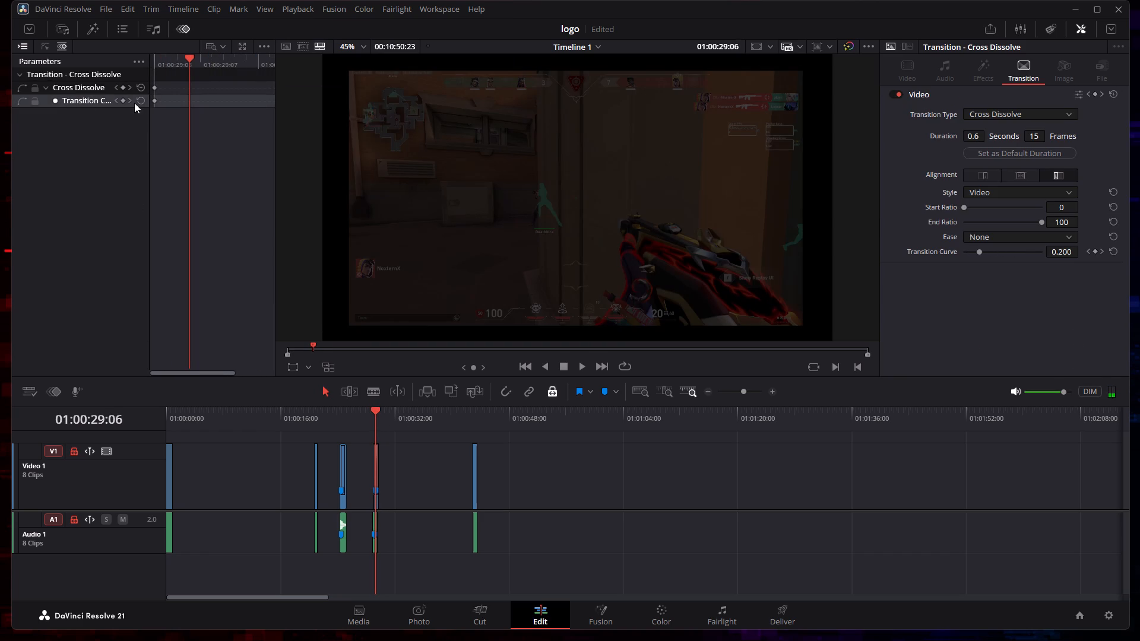
pyautogui.tripleClick(129, 100)
pyautogui.click(129, 100)
pyautogui.tripleClick(117, 101)
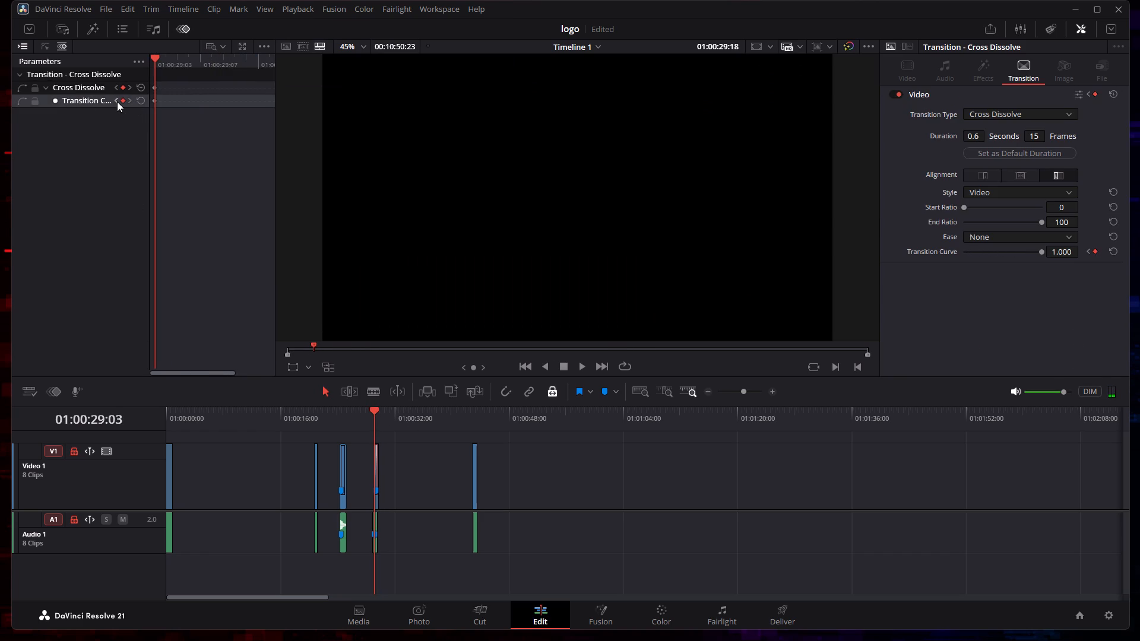
pyautogui.click(584, 366)
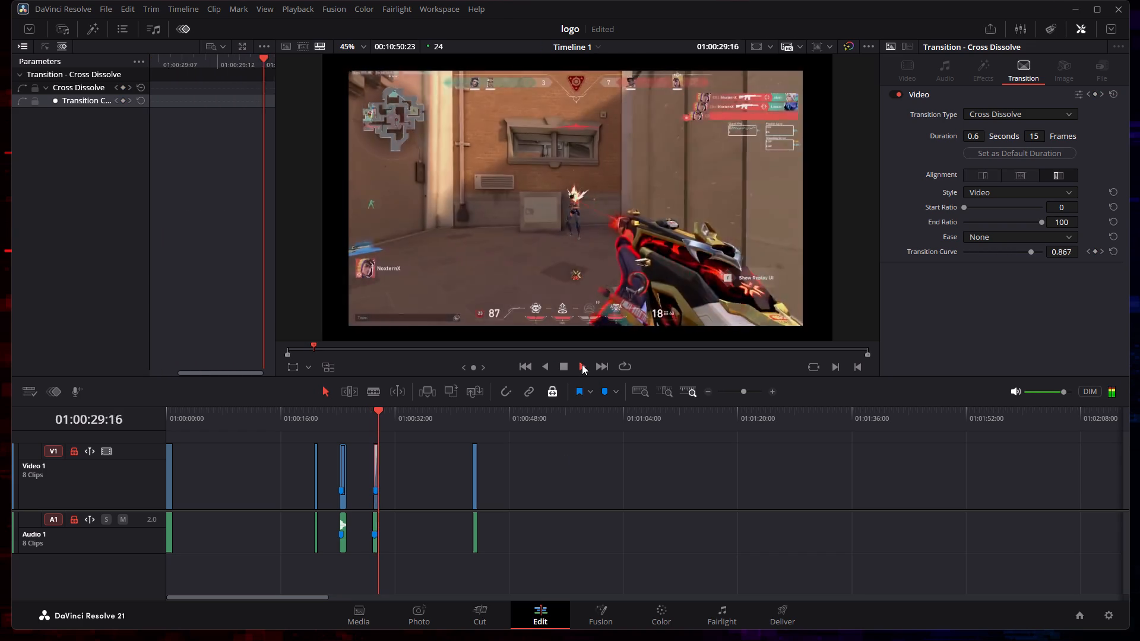
pyautogui.click(582, 364)
pyautogui.moveTo(391, 410); pyautogui.dragTo(345, 412)
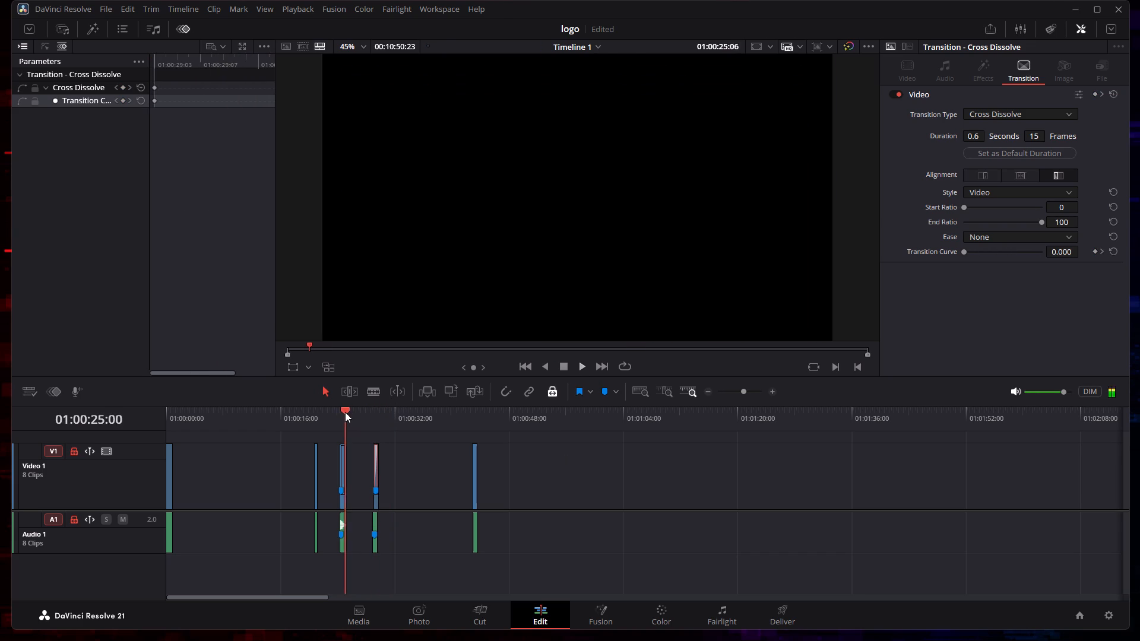
pyautogui.moveTo(345, 412); pyautogui.dragTo(339, 411)
pyautogui.click(563, 365)
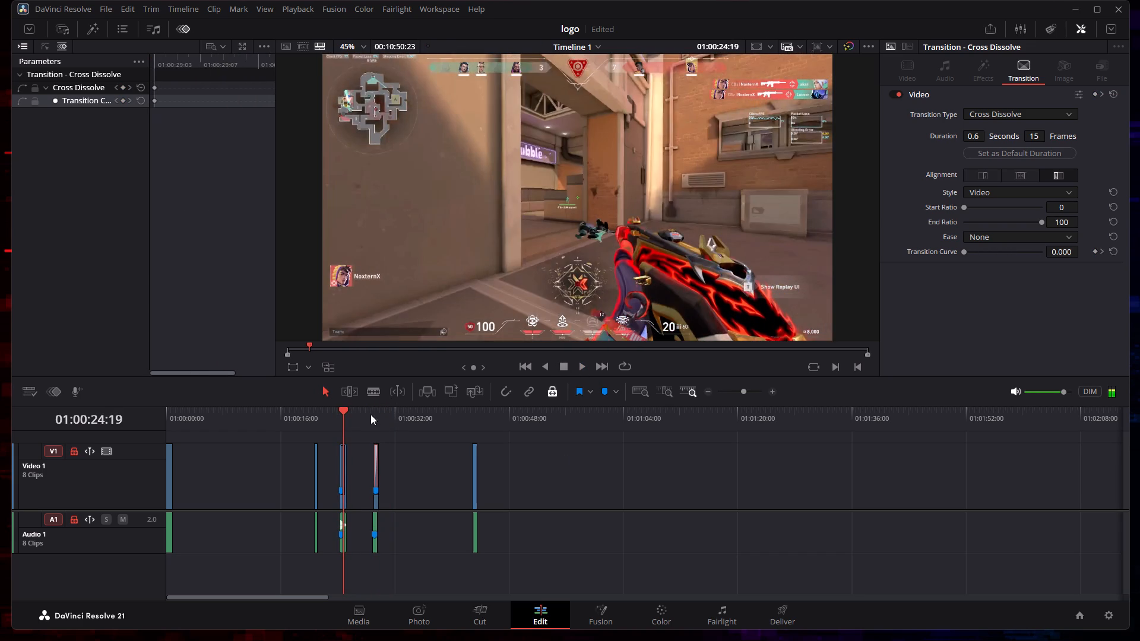
pyautogui.click(342, 457)
pyautogui.click(192, 11)
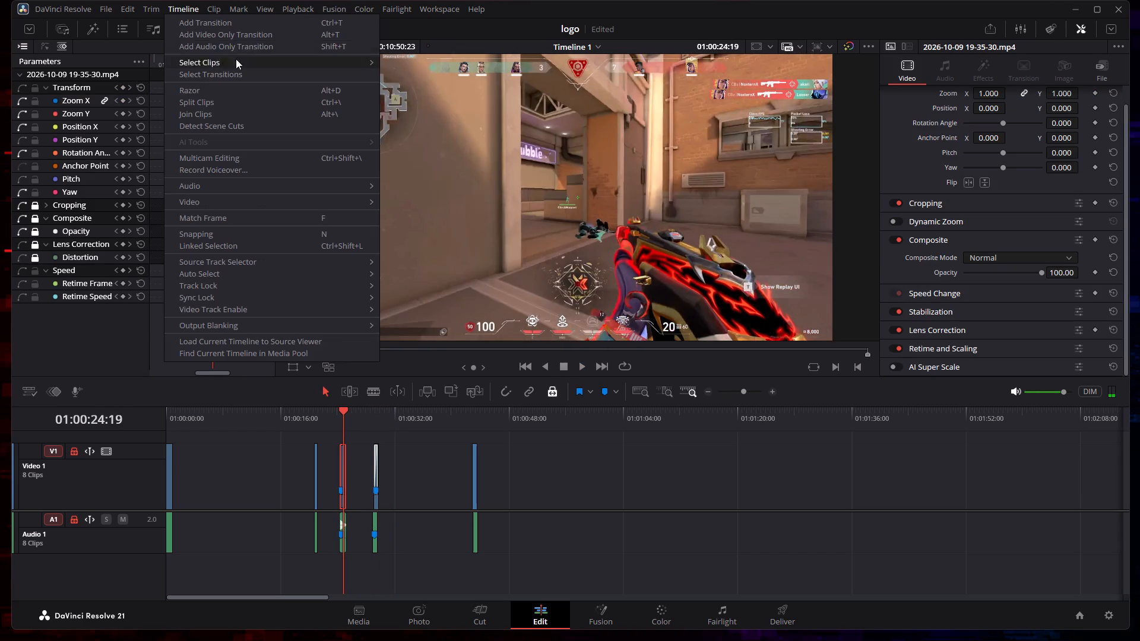
pyautogui.click(208, 23)
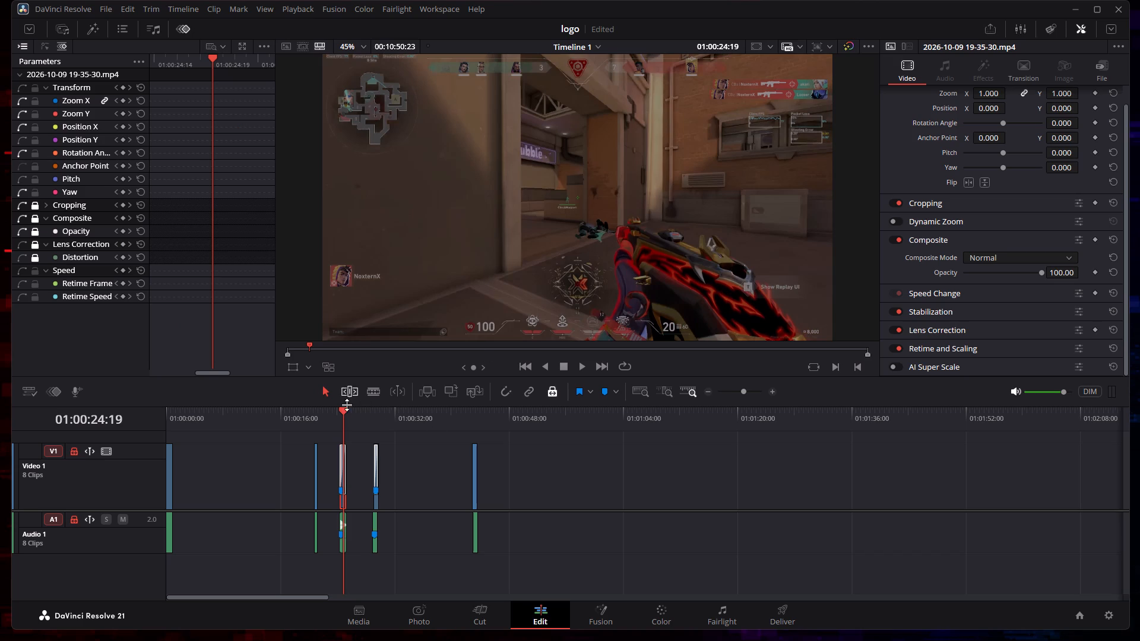
# Play back the timeline from just before the clip at 01:00:24 to review its new transition.
pyautogui.moveTo(341, 410); pyautogui.dragTo(313, 410)
pyautogui.click(576, 362)
pyautogui.click(582, 364)
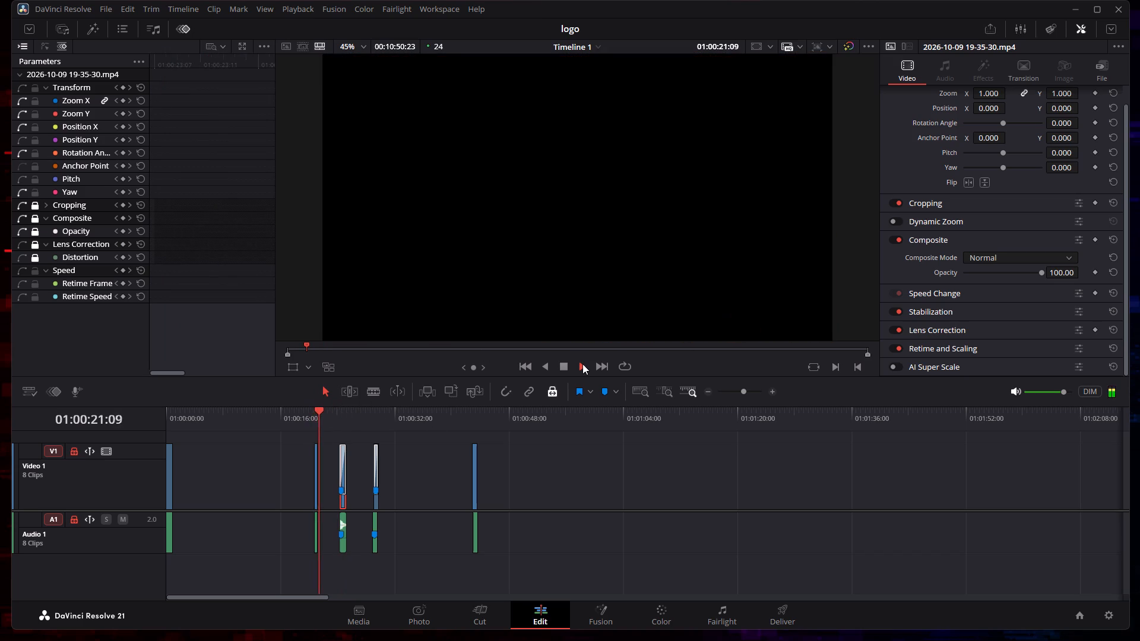
pyautogui.click(582, 364)
pyautogui.click(583, 366)
pyautogui.click(571, 366)
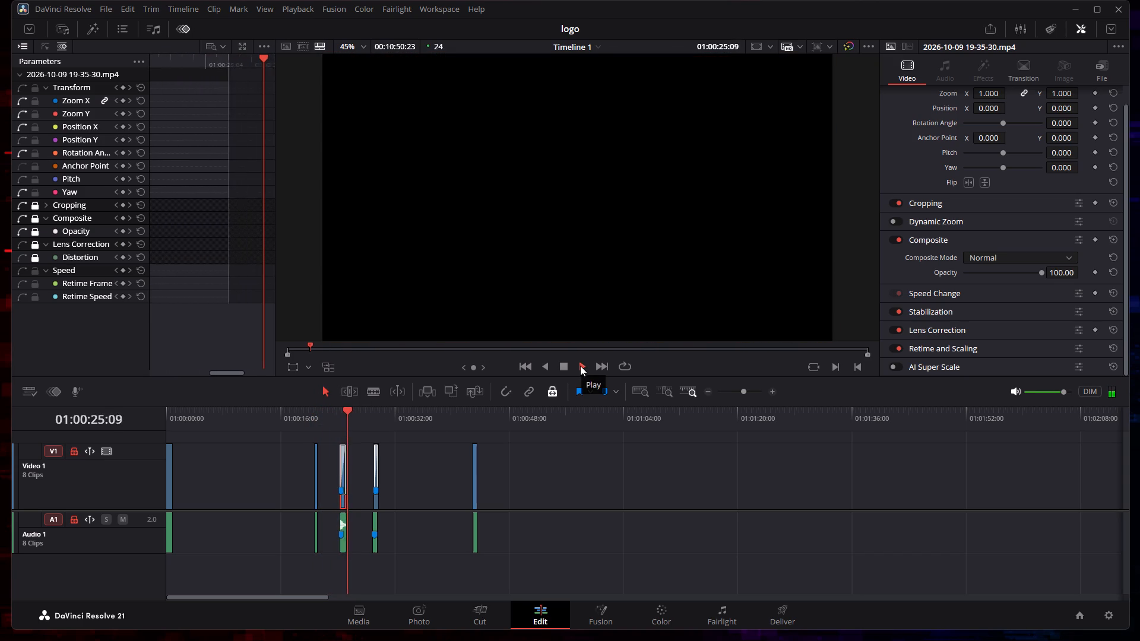
pyautogui.click(568, 366)
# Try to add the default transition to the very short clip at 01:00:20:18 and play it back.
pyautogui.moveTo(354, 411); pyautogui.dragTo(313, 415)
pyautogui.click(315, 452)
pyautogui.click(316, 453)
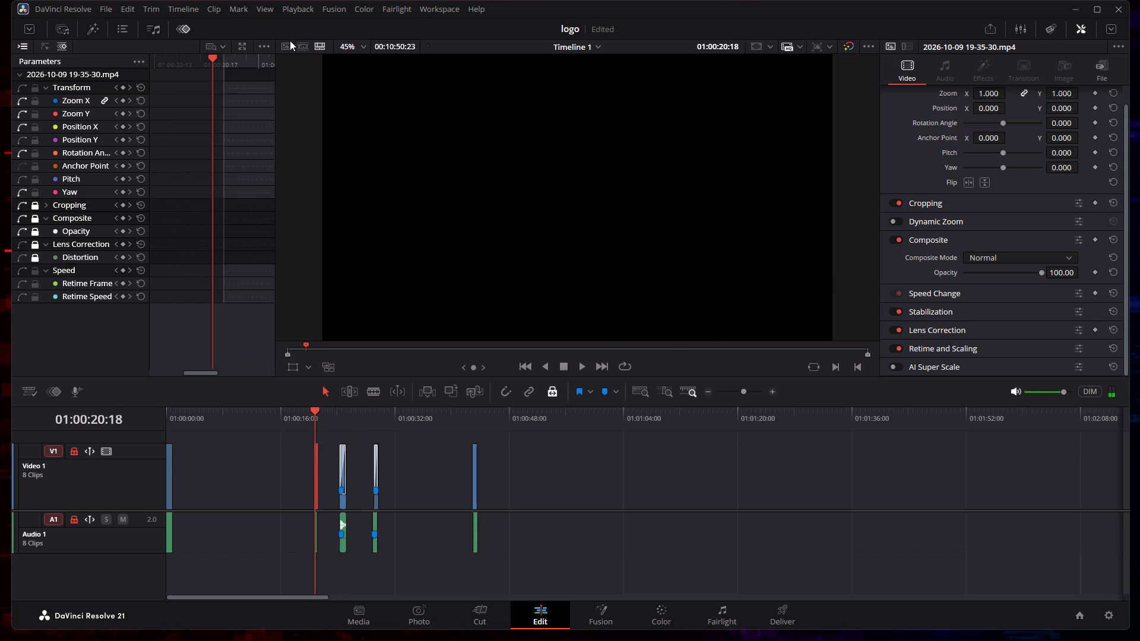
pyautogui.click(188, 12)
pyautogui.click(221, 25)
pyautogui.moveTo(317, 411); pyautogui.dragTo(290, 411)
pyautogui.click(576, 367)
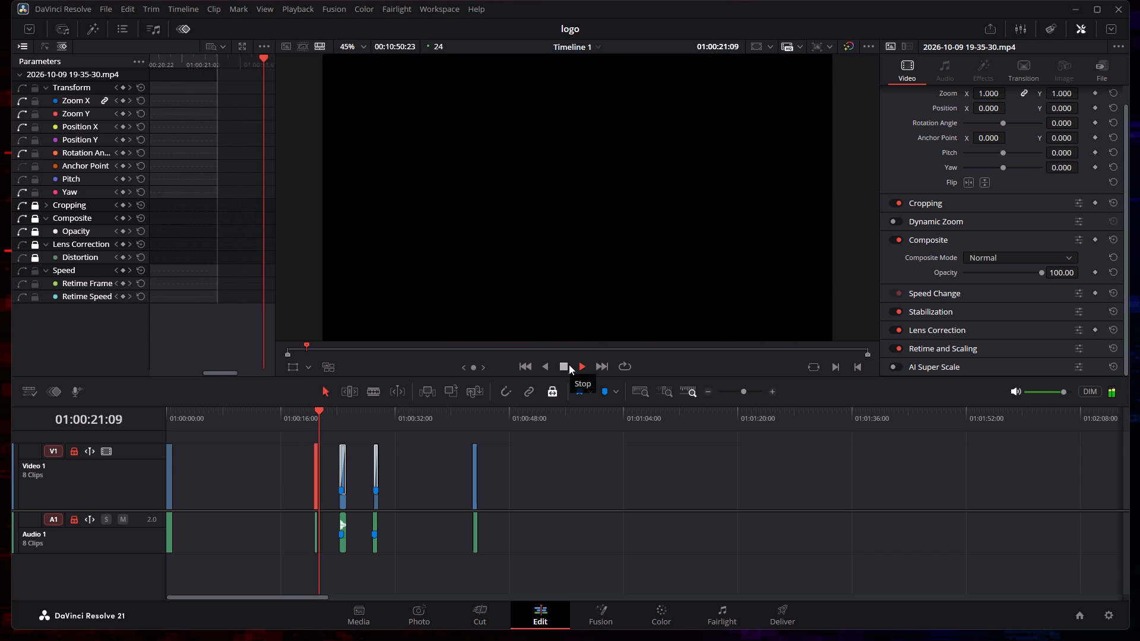
pyautogui.moveTo(328, 411); pyautogui.dragTo(153, 427)
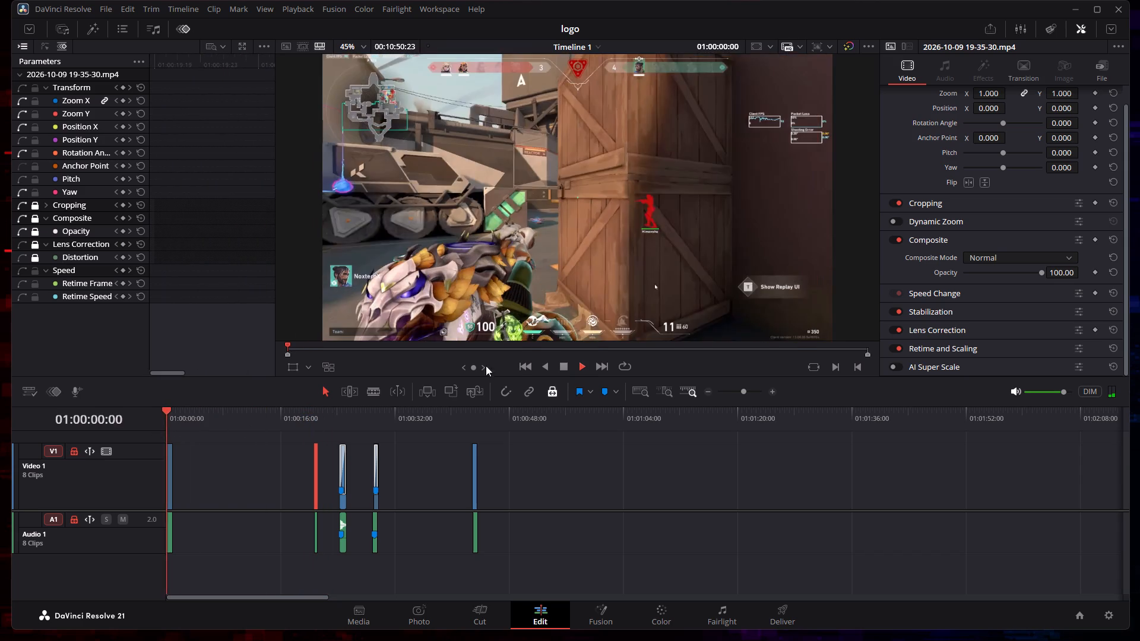
pyautogui.click(169, 458)
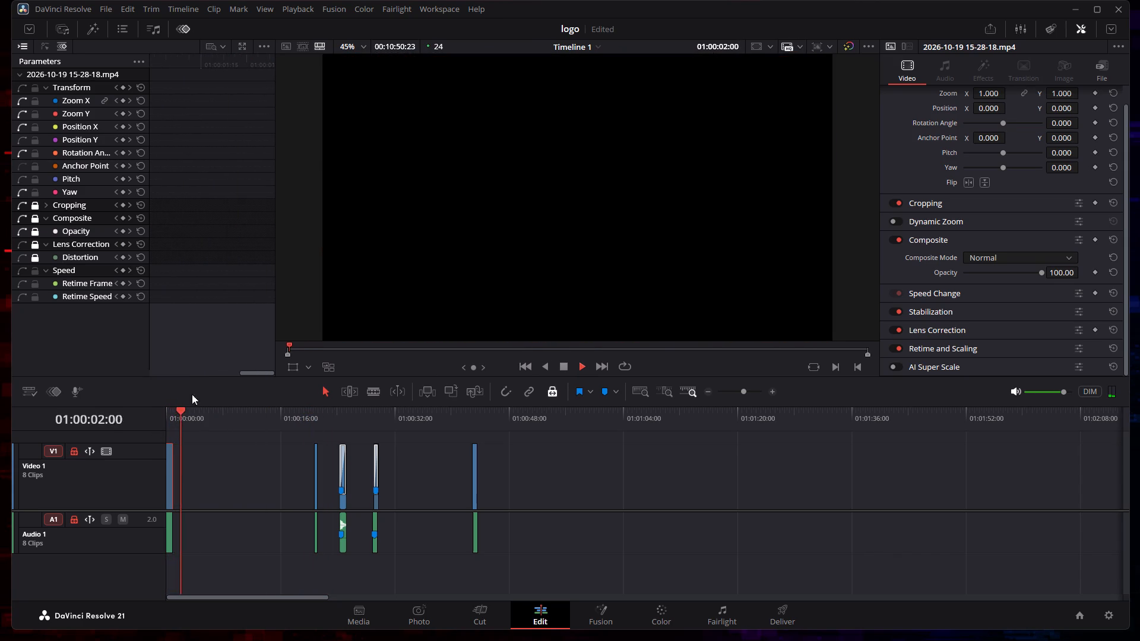
pyautogui.doubleClick(194, 16)
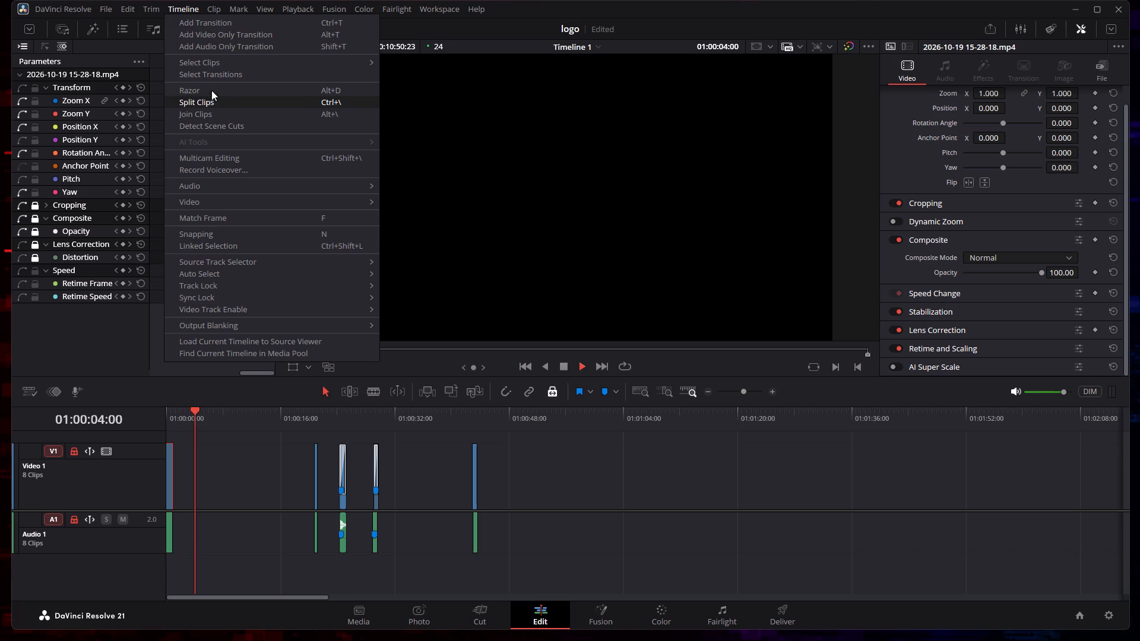
pyautogui.click(218, 22)
pyautogui.moveTo(208, 414); pyautogui.dragTo(109, 418)
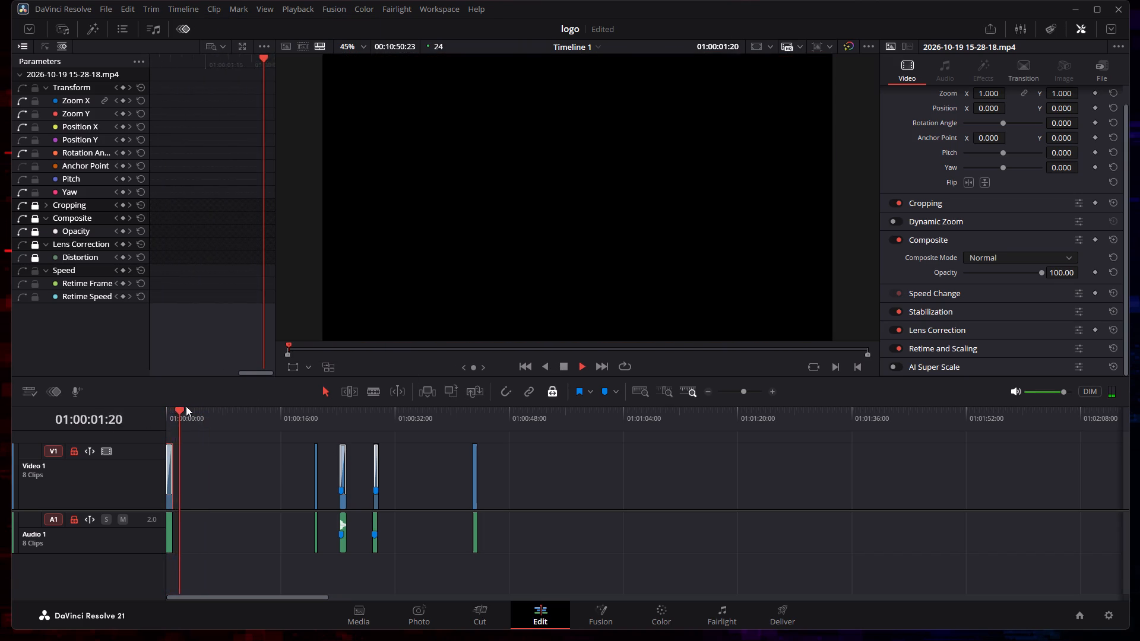
pyautogui.moveTo(183, 410); pyautogui.dragTo(144, 411)
# Extend the end of the first clip's video on Video 1 to a length of 01:06.
pyautogui.click(173, 455)
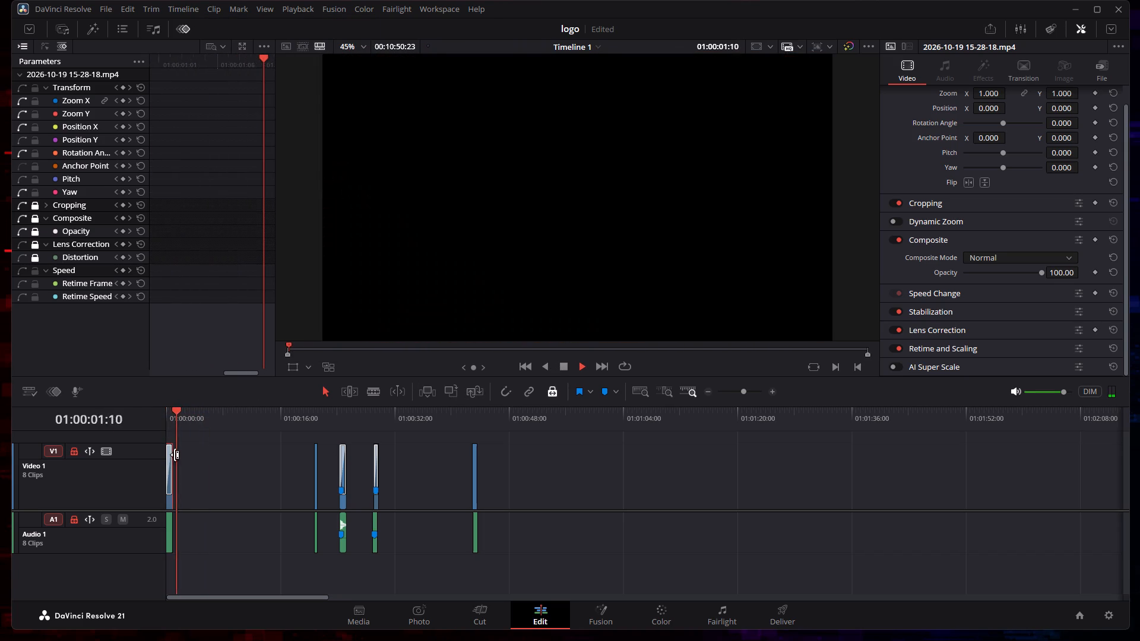
pyautogui.moveTo(172, 454); pyautogui.dragTo(180, 454)
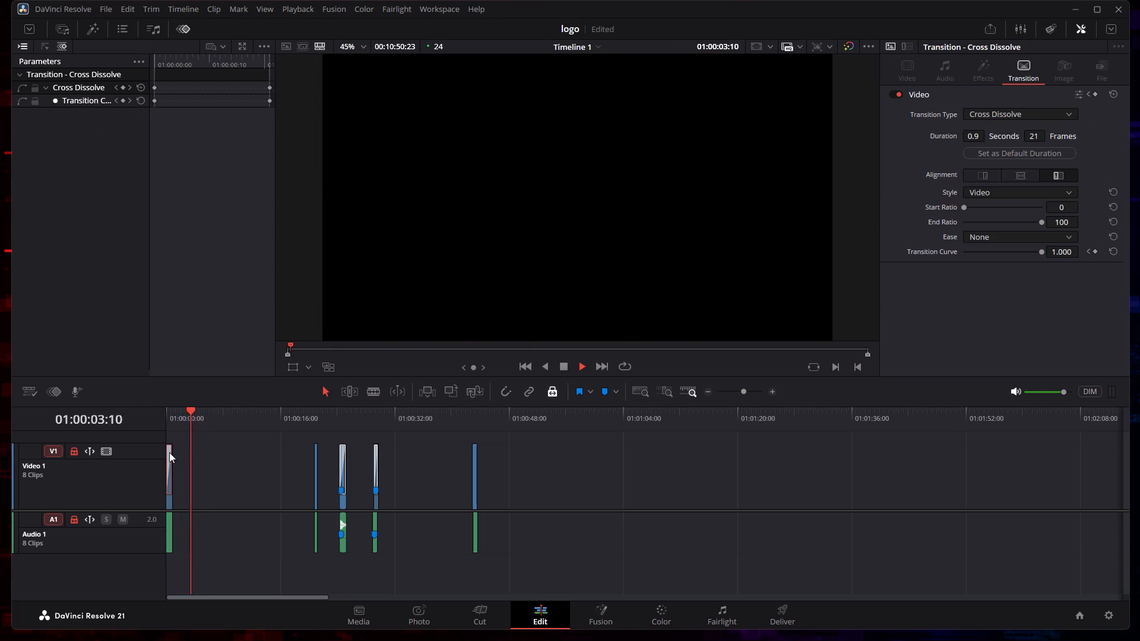
pyautogui.click(170, 452)
pyautogui.moveTo(172, 452); pyautogui.dragTo(179, 453)
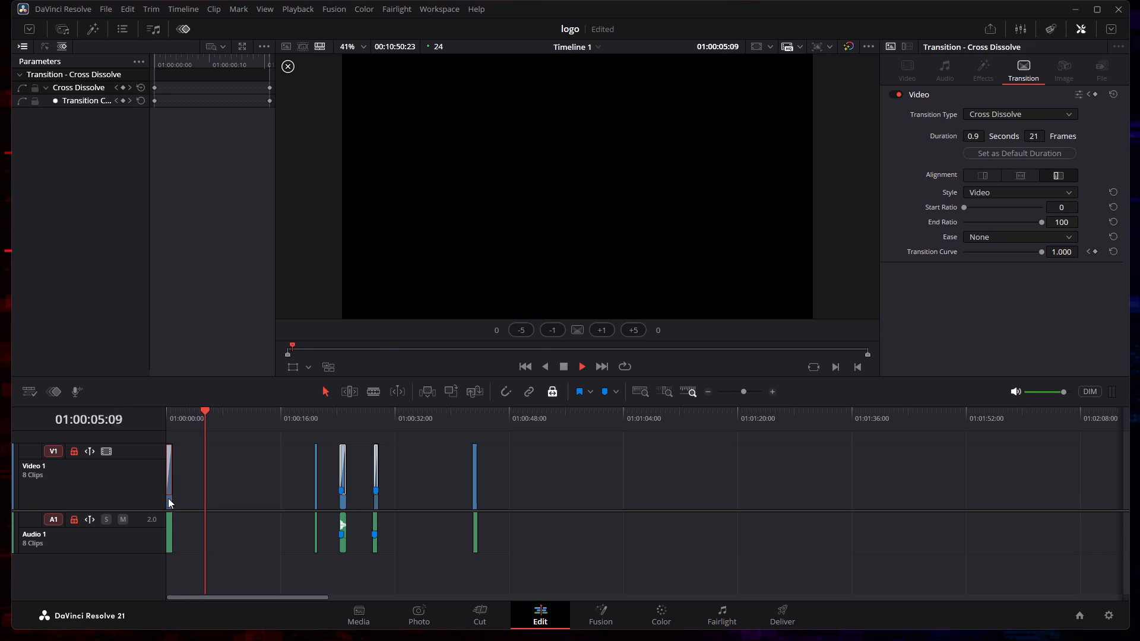
pyautogui.click(170, 502)
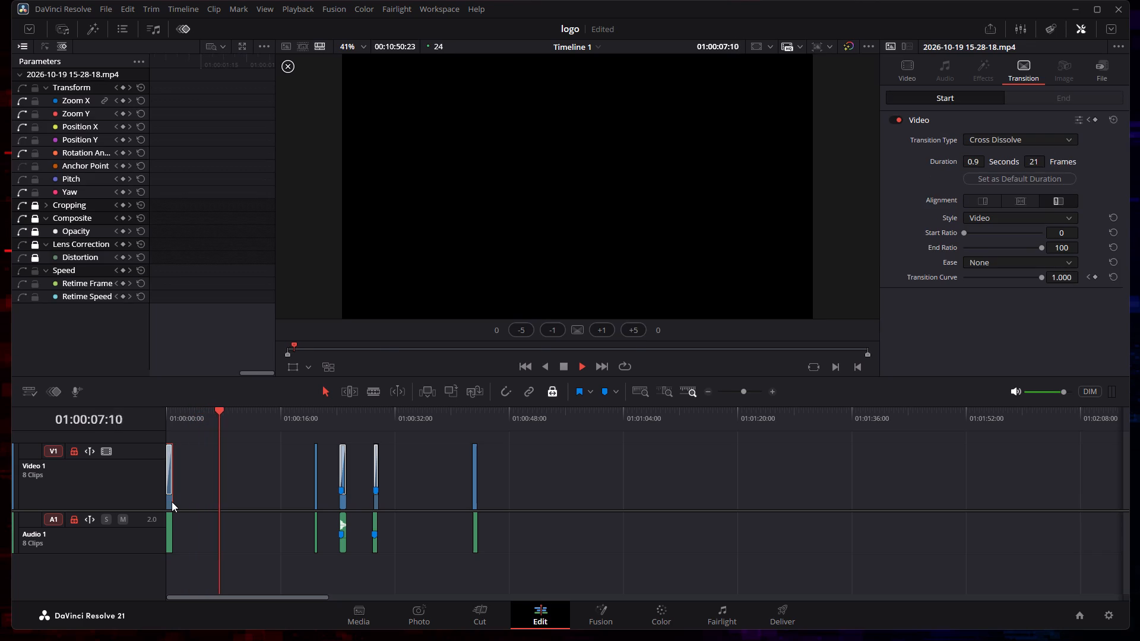
pyautogui.click(173, 502)
pyautogui.moveTo(230, 408); pyautogui.dragTo(127, 414)
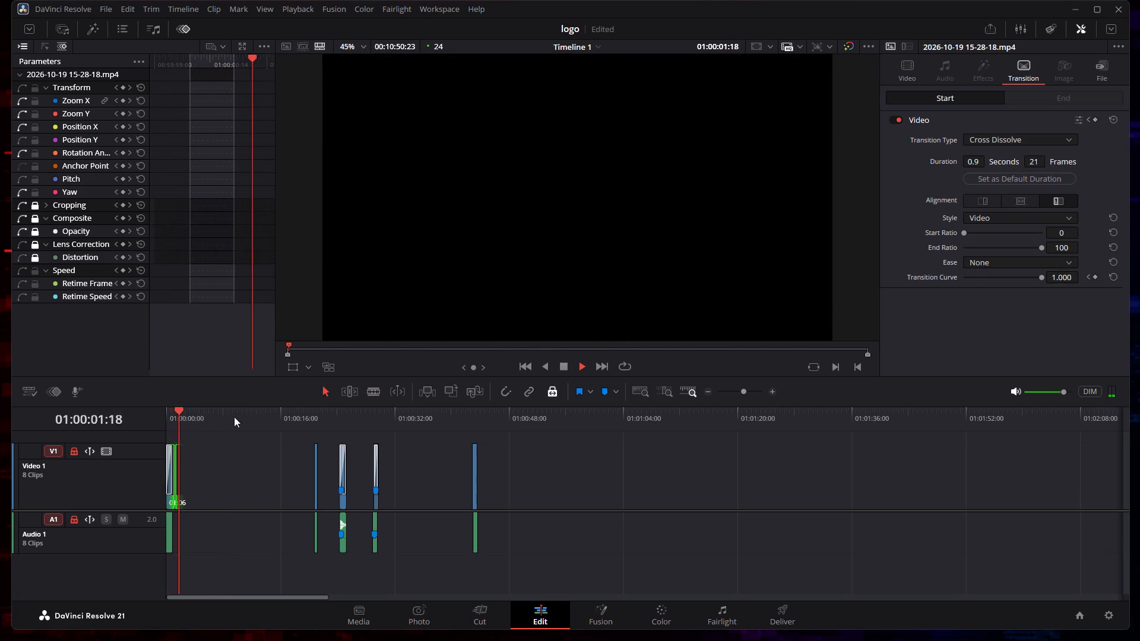
pyautogui.moveTo(181, 411); pyautogui.dragTo(116, 416)
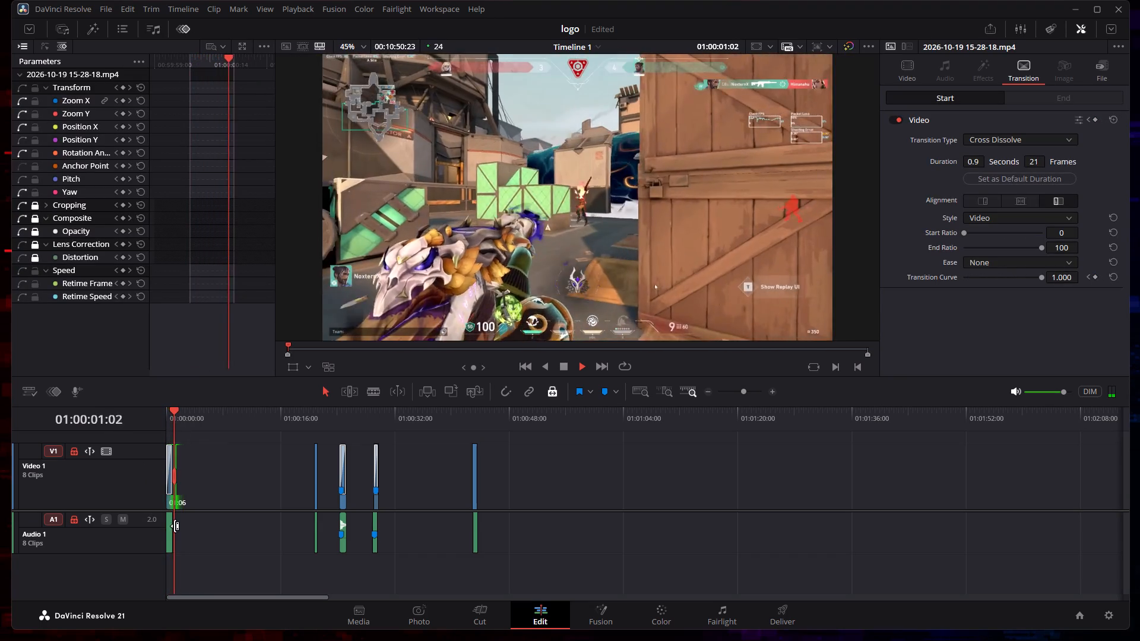
# Extend the end of the first clip's audio on Audio 1 to go with the lengthened video.
pyautogui.moveTo(174, 526); pyautogui.dragTo(186, 526)
pyautogui.click(169, 532)
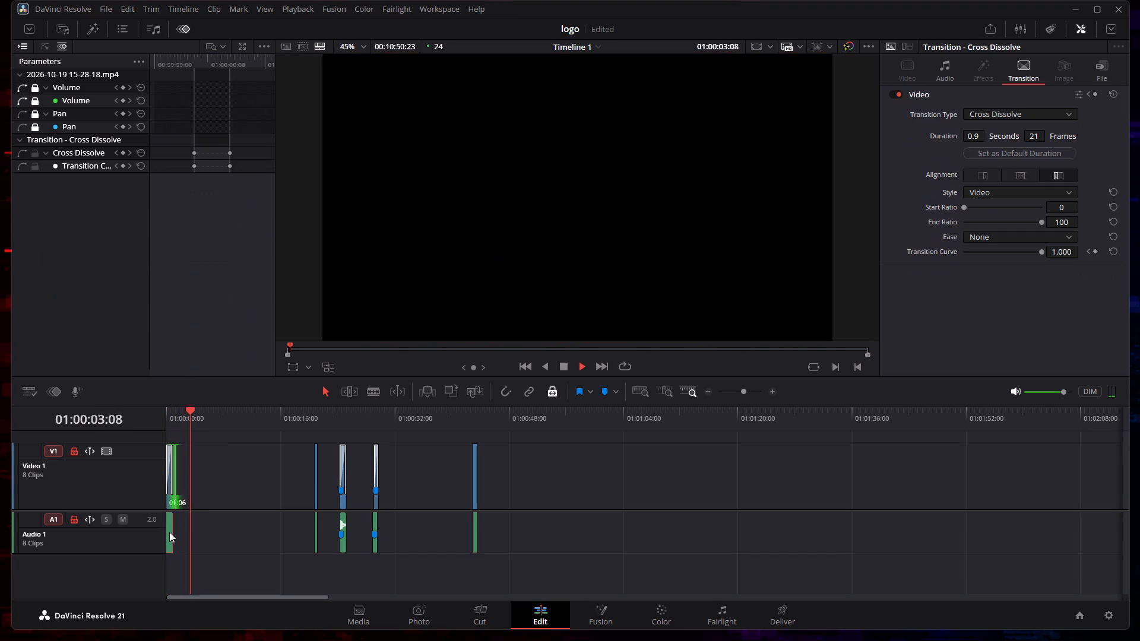
pyautogui.click(173, 531)
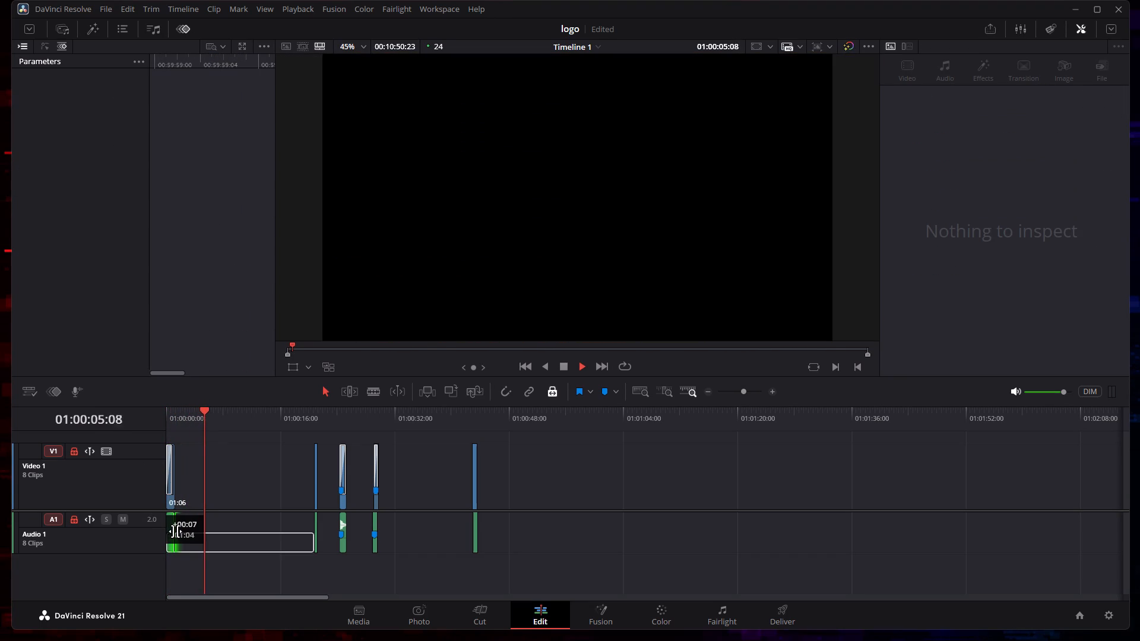
pyautogui.moveTo(214, 407); pyautogui.dragTo(112, 411)
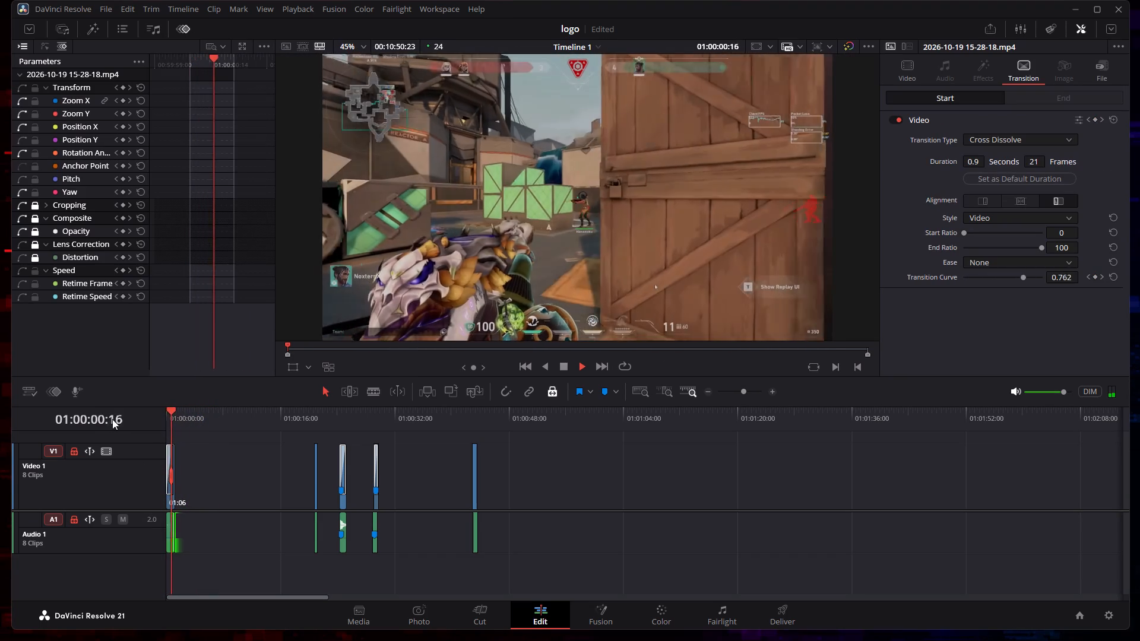
# Play Timeline 1 from its start to review the lengthened first clip.
pyautogui.moveTo(186, 413); pyautogui.dragTo(77, 426)
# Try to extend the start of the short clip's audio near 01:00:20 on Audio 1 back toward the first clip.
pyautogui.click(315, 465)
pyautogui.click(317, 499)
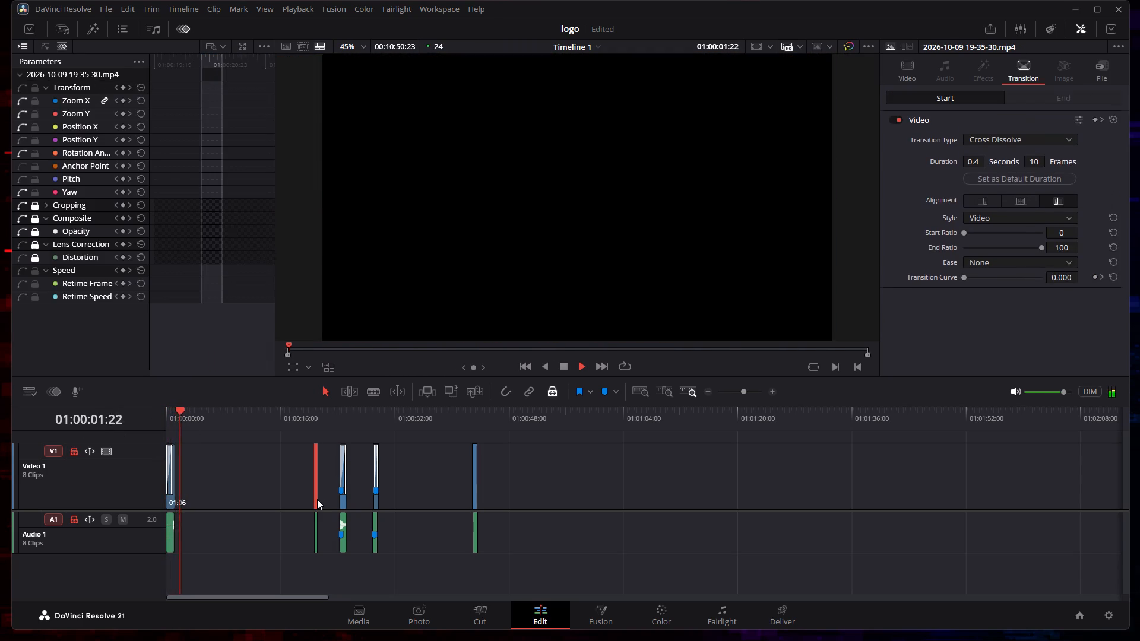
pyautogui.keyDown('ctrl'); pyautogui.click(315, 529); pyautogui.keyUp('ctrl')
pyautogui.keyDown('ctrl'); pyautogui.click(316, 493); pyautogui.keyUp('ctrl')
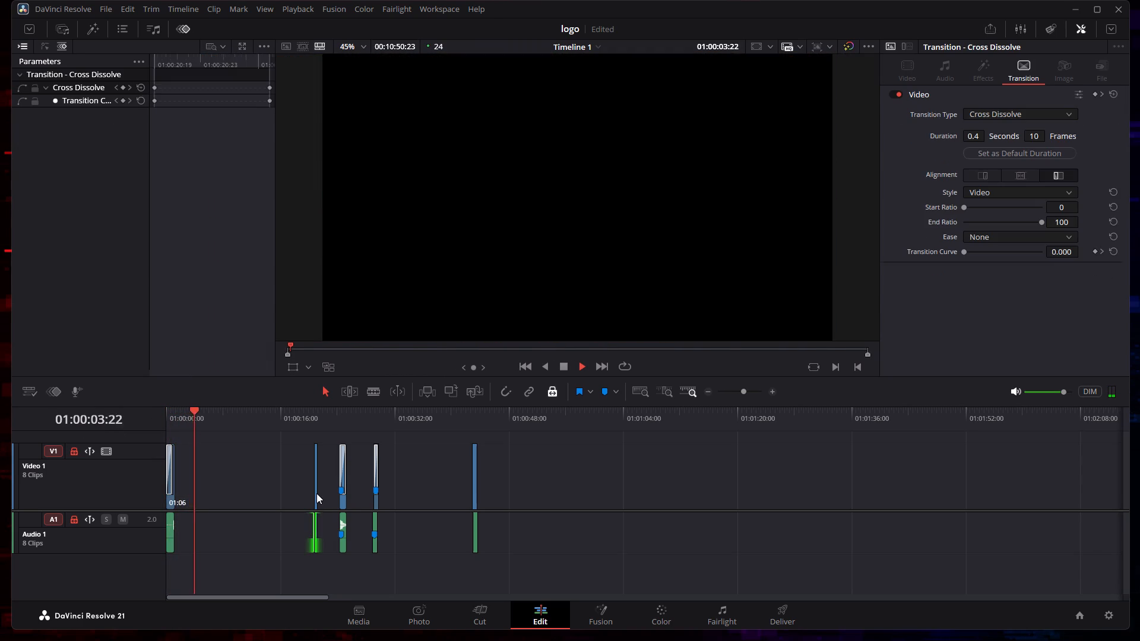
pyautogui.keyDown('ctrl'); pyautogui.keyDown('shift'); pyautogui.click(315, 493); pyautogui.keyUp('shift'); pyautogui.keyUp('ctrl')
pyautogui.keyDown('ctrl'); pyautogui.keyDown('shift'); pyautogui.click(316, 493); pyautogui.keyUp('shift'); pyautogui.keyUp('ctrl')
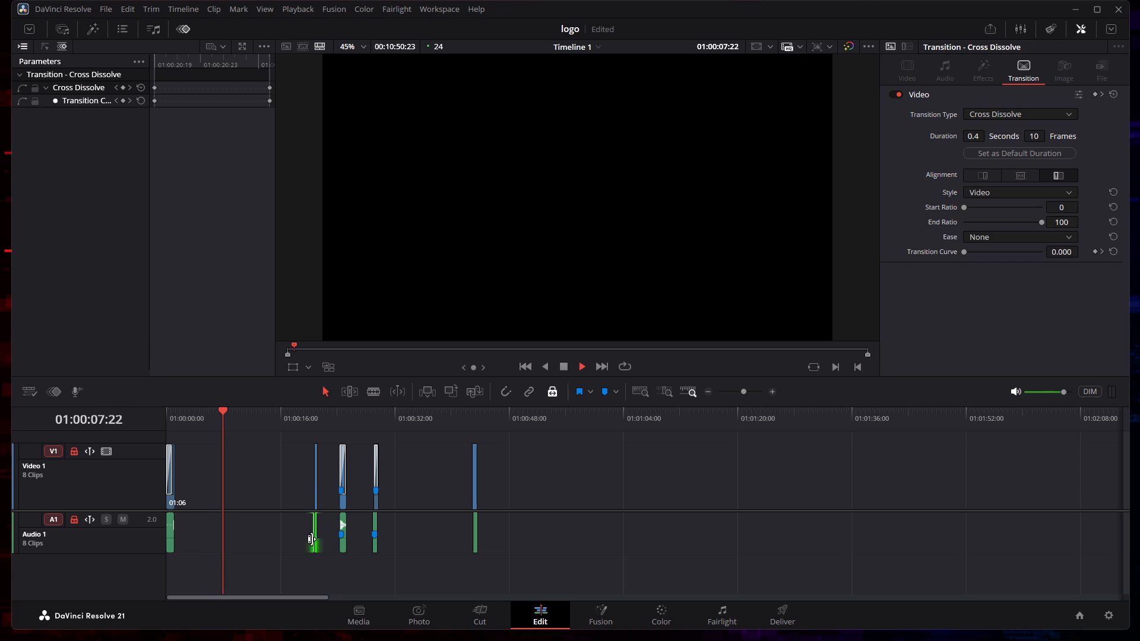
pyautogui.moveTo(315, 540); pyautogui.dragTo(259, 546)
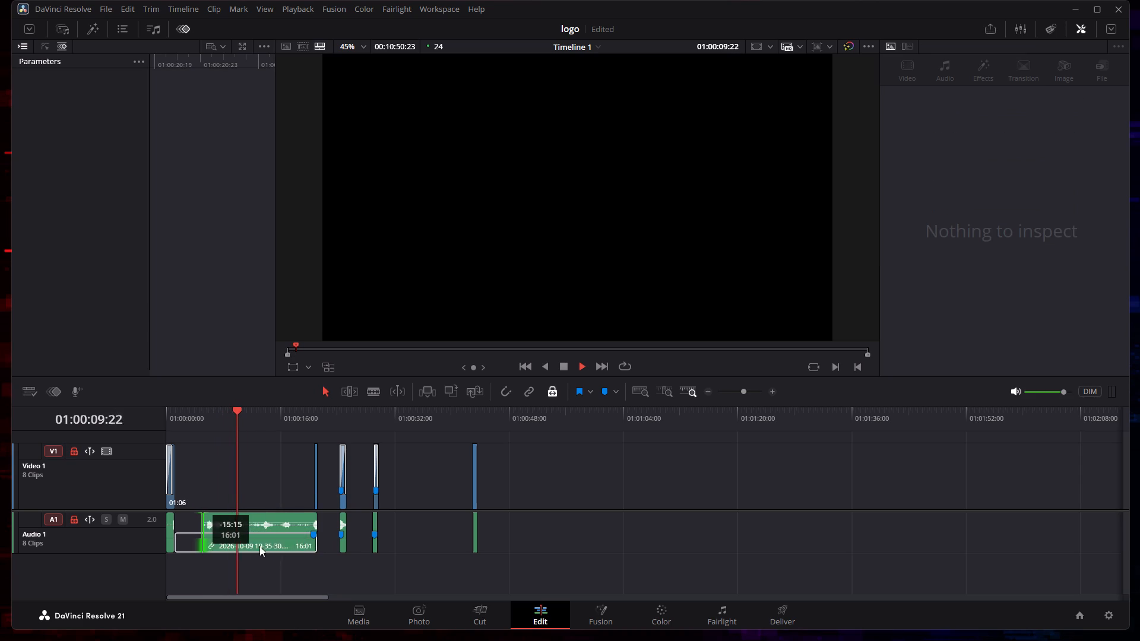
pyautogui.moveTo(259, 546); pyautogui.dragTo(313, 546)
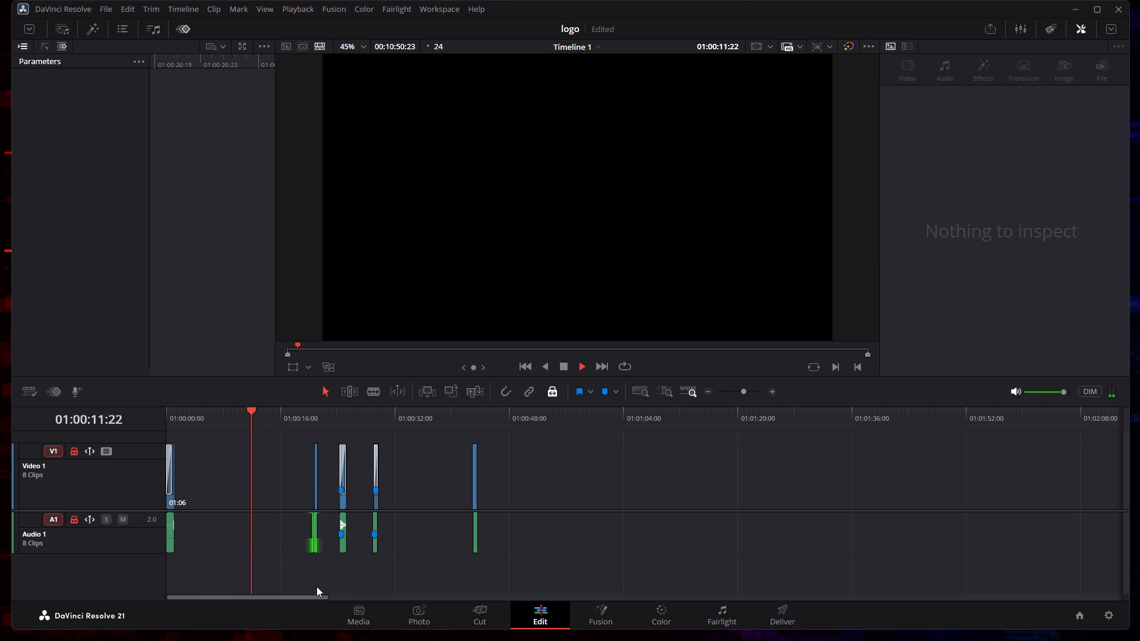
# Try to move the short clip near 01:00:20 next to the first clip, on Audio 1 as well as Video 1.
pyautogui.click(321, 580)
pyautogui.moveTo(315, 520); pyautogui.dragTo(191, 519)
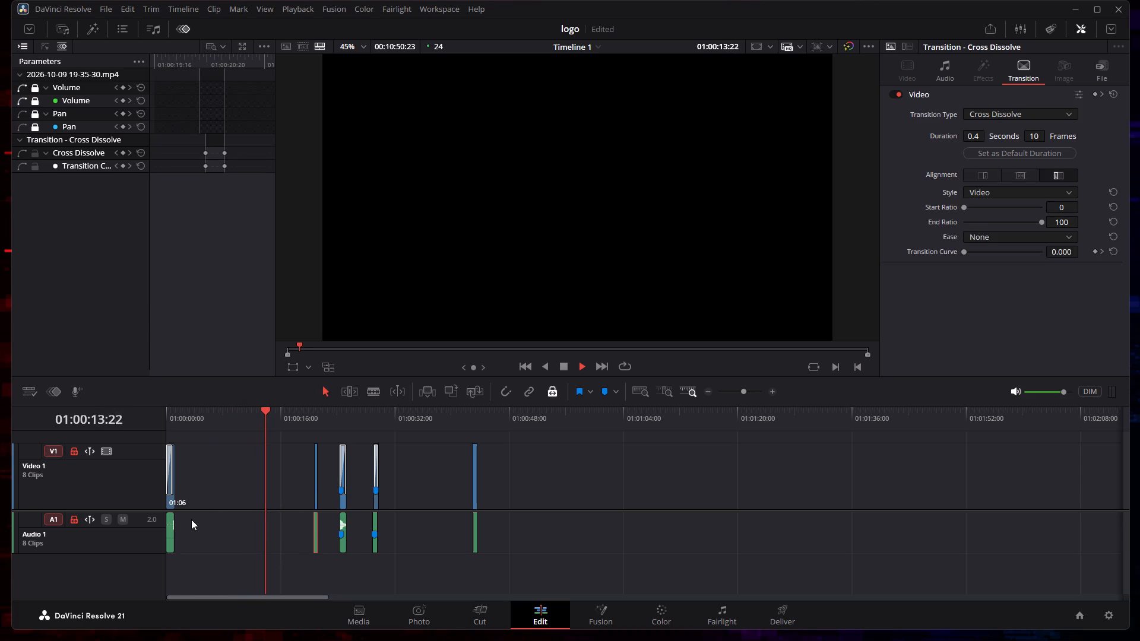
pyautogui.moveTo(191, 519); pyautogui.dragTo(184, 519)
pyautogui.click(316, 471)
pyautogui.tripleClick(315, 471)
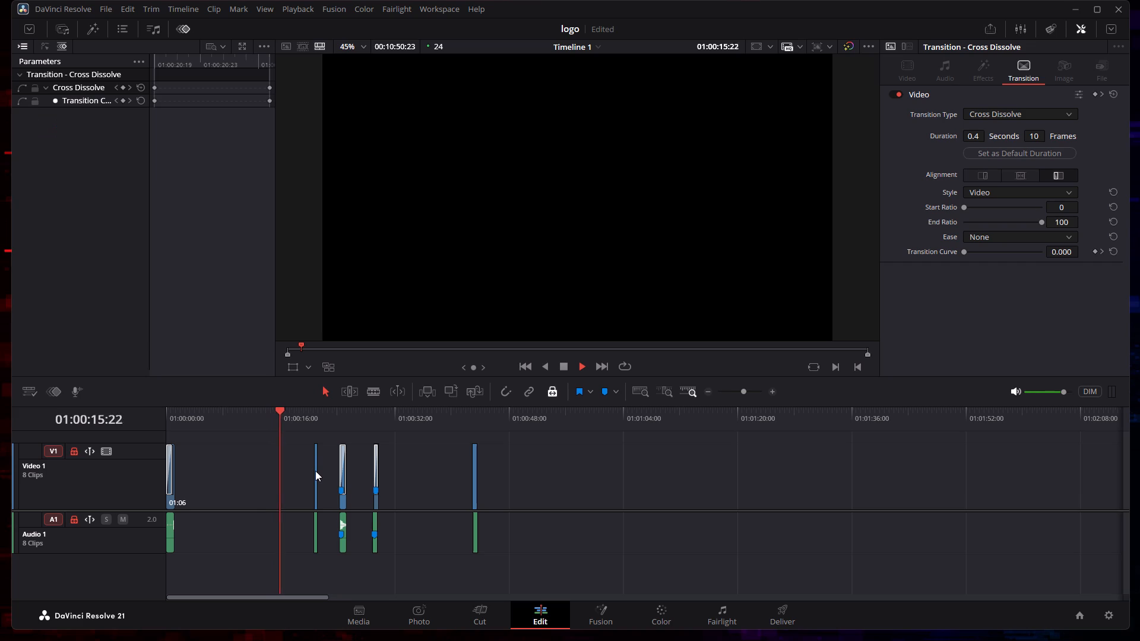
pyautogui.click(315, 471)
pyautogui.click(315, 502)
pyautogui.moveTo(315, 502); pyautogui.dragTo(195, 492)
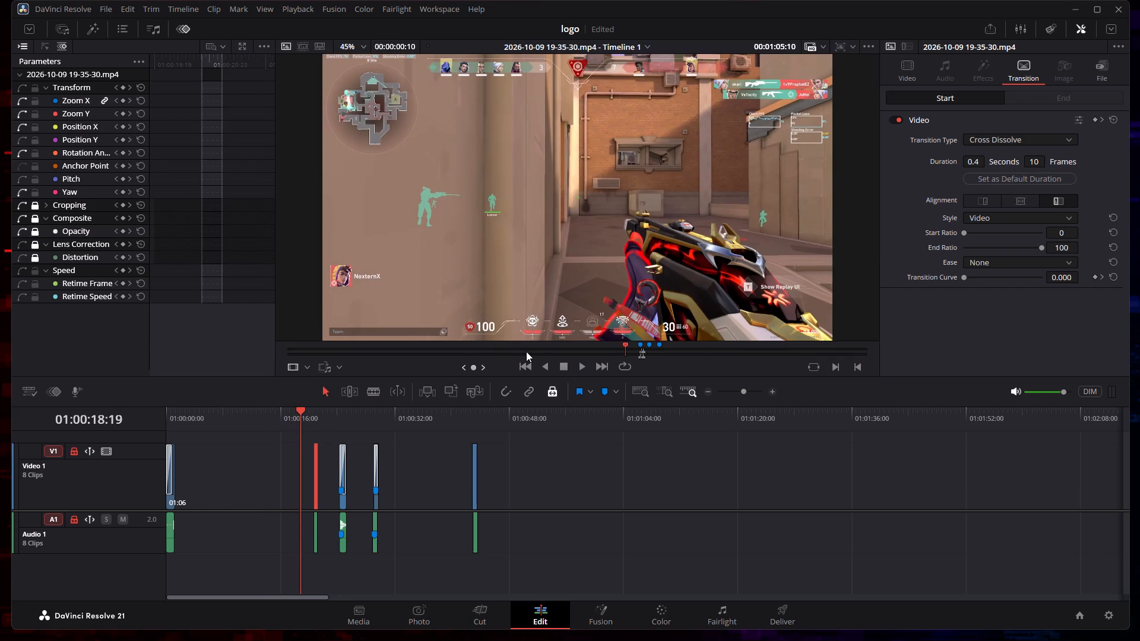
pyautogui.click(580, 365)
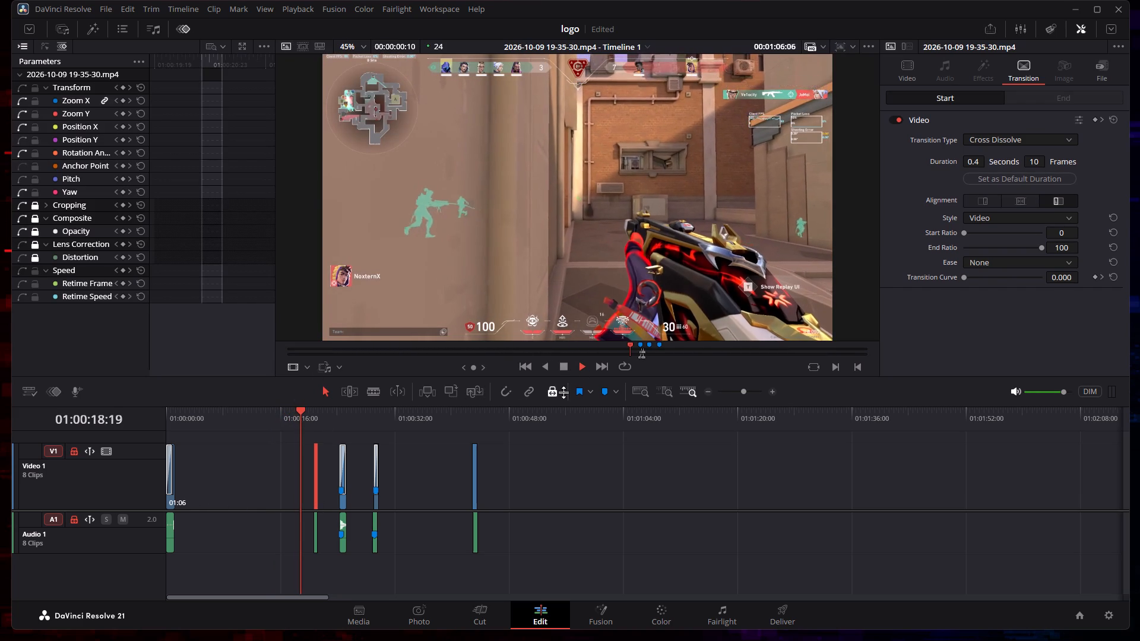
# Turn off position lock for the timeline tracks and retry moving the short clip near 01:00:20 earlier.
pyautogui.click(559, 391)
pyautogui.click(316, 487)
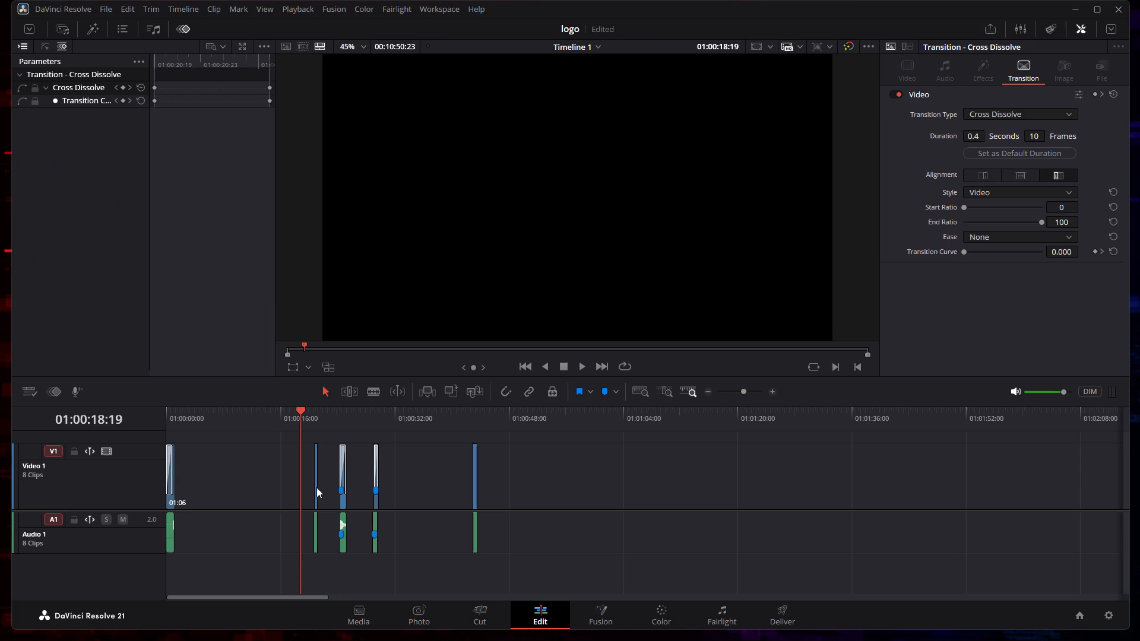
pyautogui.click(316, 487)
pyautogui.click(316, 488)
pyautogui.click(317, 521)
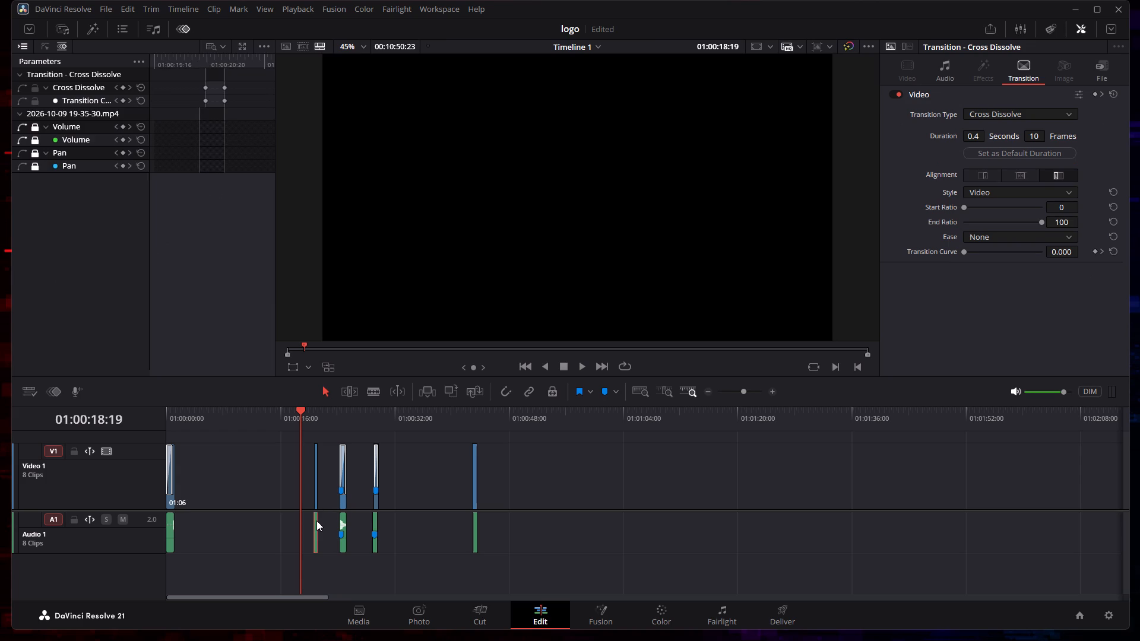
pyautogui.moveTo(316, 479); pyautogui.dragTo(283, 480)
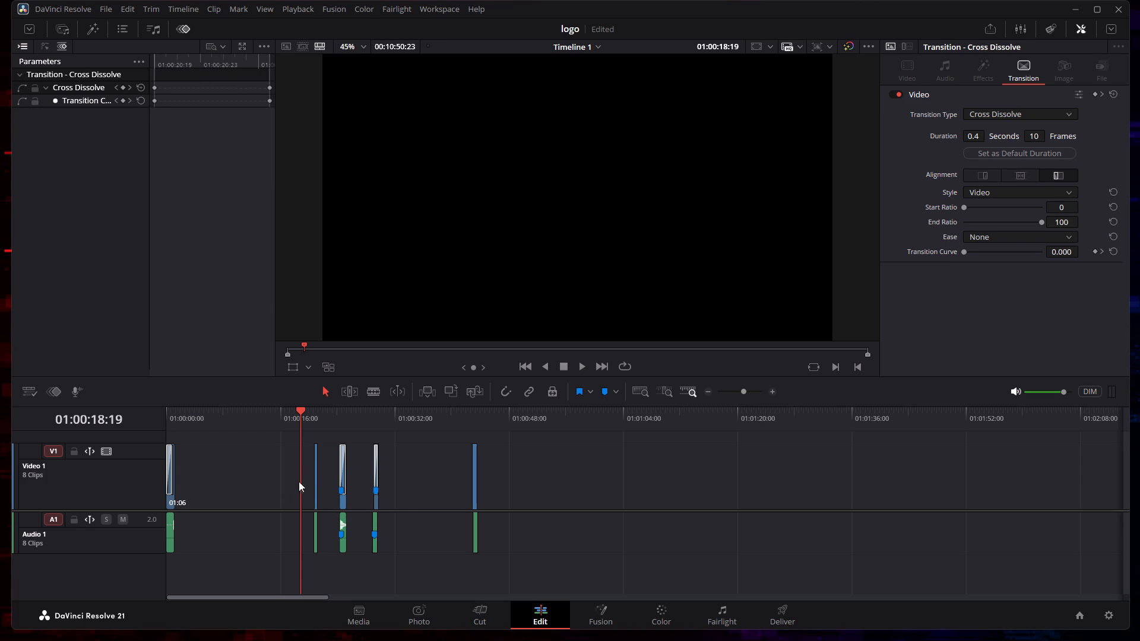
pyautogui.click(552, 394)
pyautogui.click(316, 536)
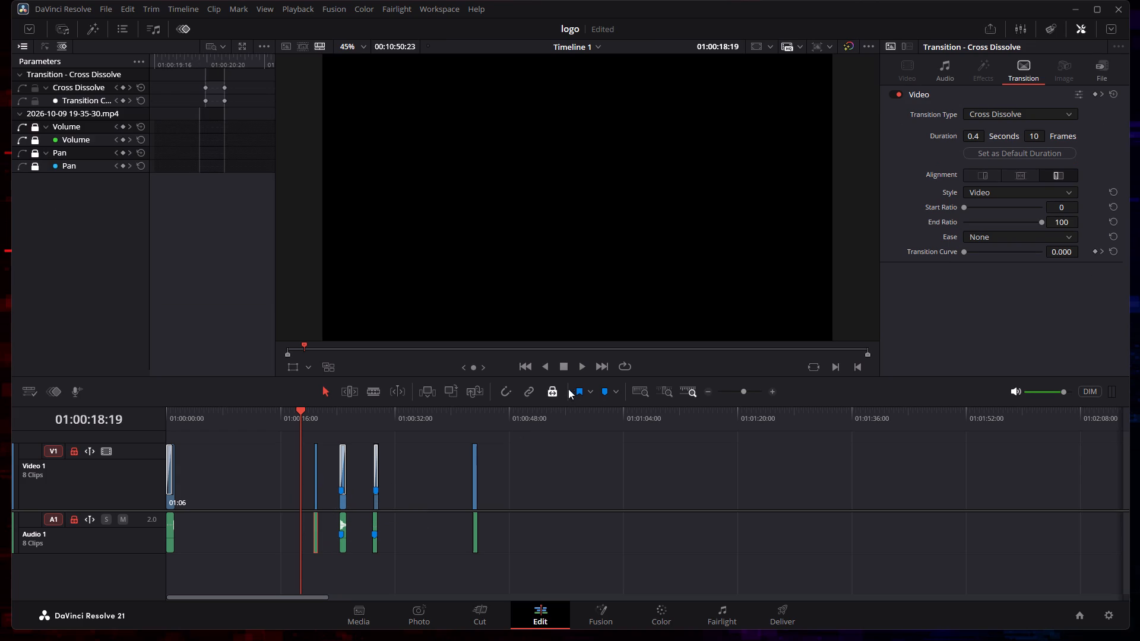
pyautogui.click(550, 390)
pyautogui.click(316, 484)
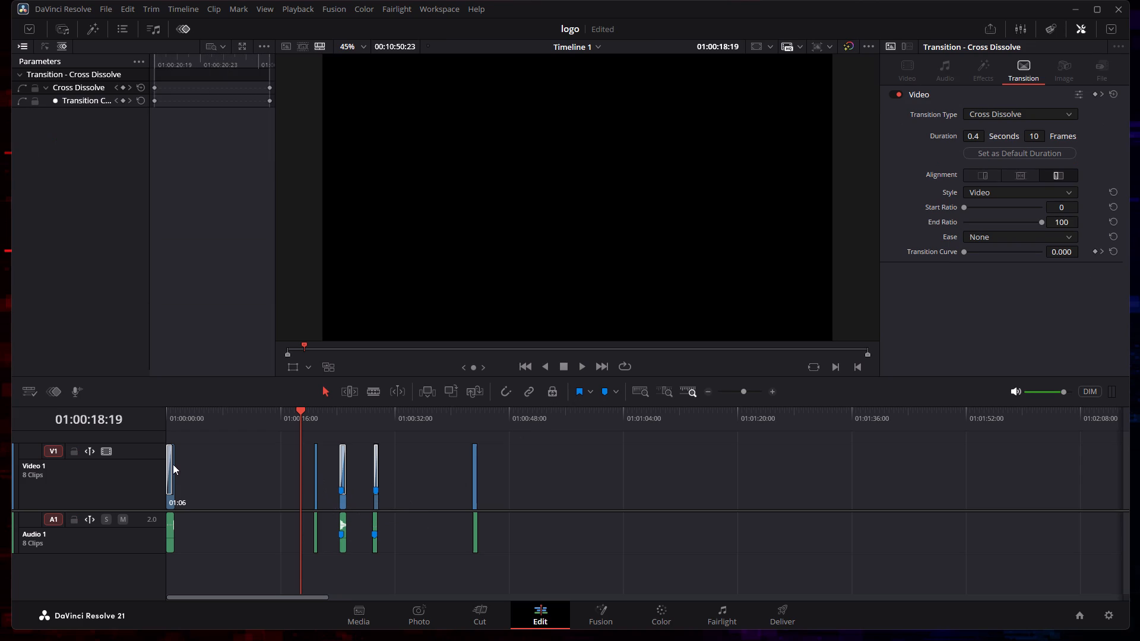
# Play Timeline 1 from its start, and also from just before the short clip near 01:00:20, to review the kill clips.
pyautogui.click(172, 464)
pyautogui.moveTo(300, 407); pyautogui.dragTo(89, 434)
pyautogui.click(579, 368)
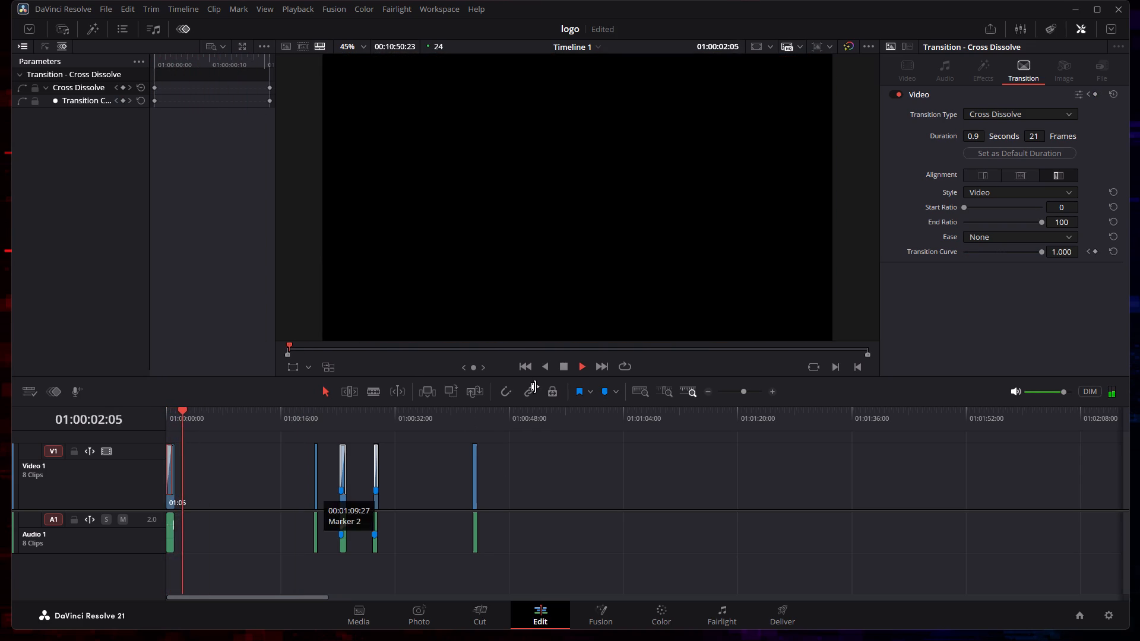
pyautogui.moveTo(184, 410); pyautogui.dragTo(308, 414)
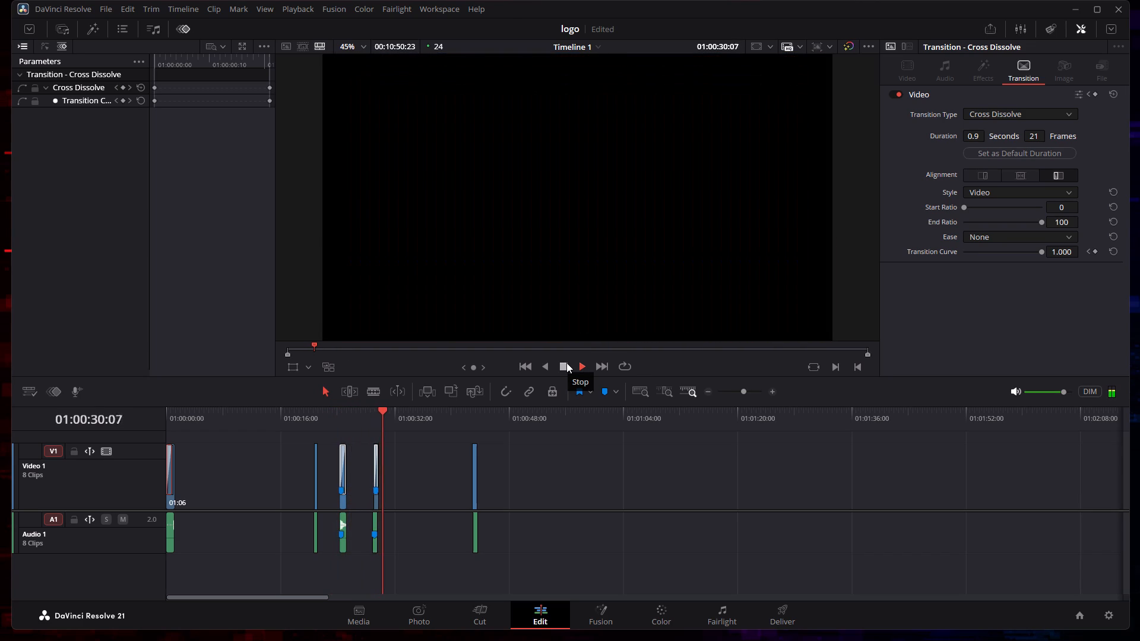
# With the Audio 1 clip's end near 01:00:29 and the Video 1 clip near 01:00:42 selected, add the default transition.
pyautogui.click(375, 525)
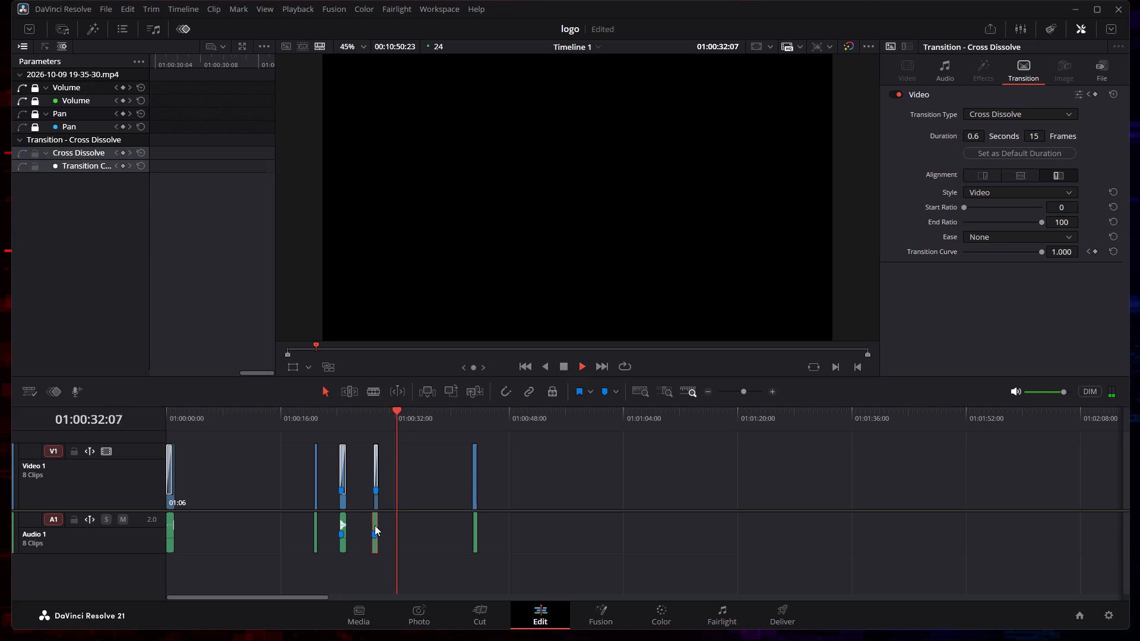
pyautogui.click(377, 529)
pyautogui.click(380, 528)
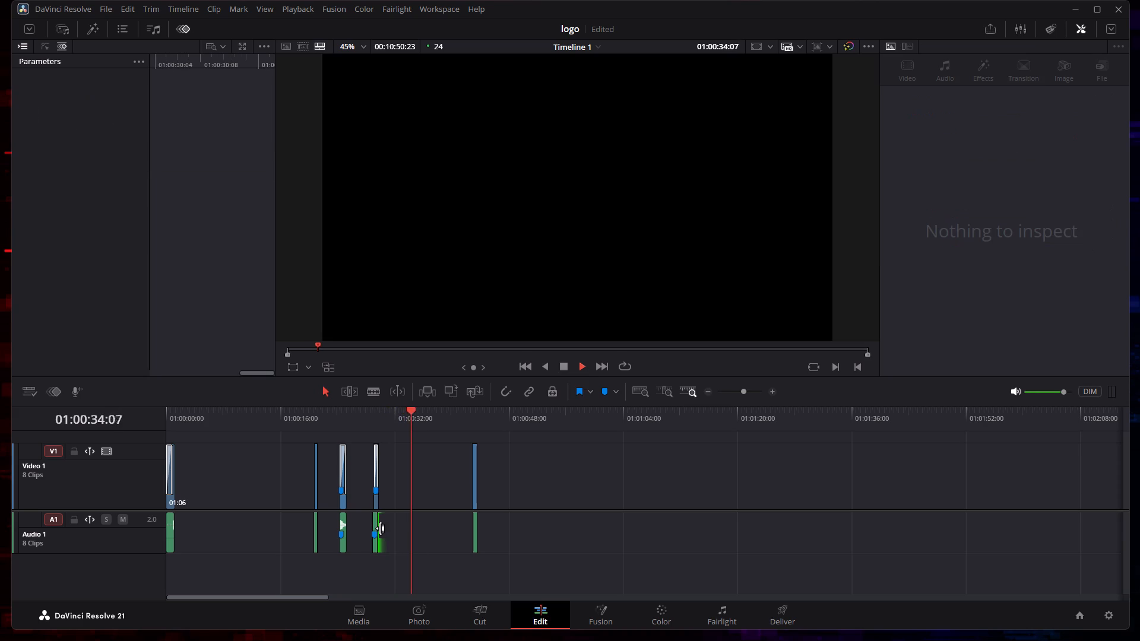
pyautogui.click(378, 528)
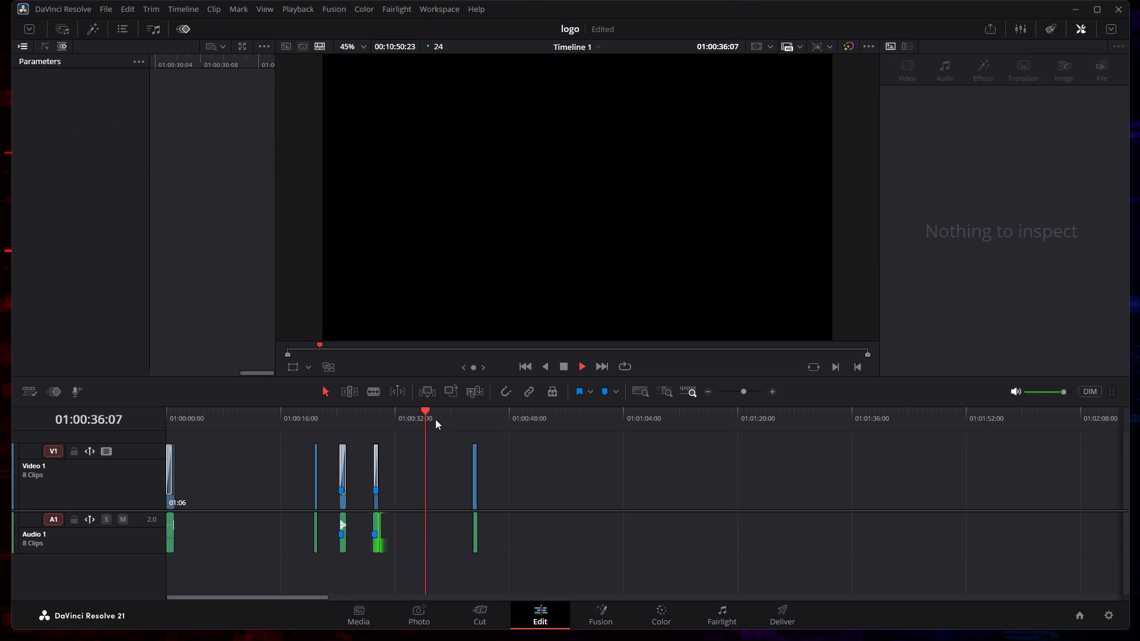
pyautogui.moveTo(429, 411); pyautogui.dragTo(328, 419)
pyautogui.moveTo(335, 408); pyautogui.dragTo(368, 414)
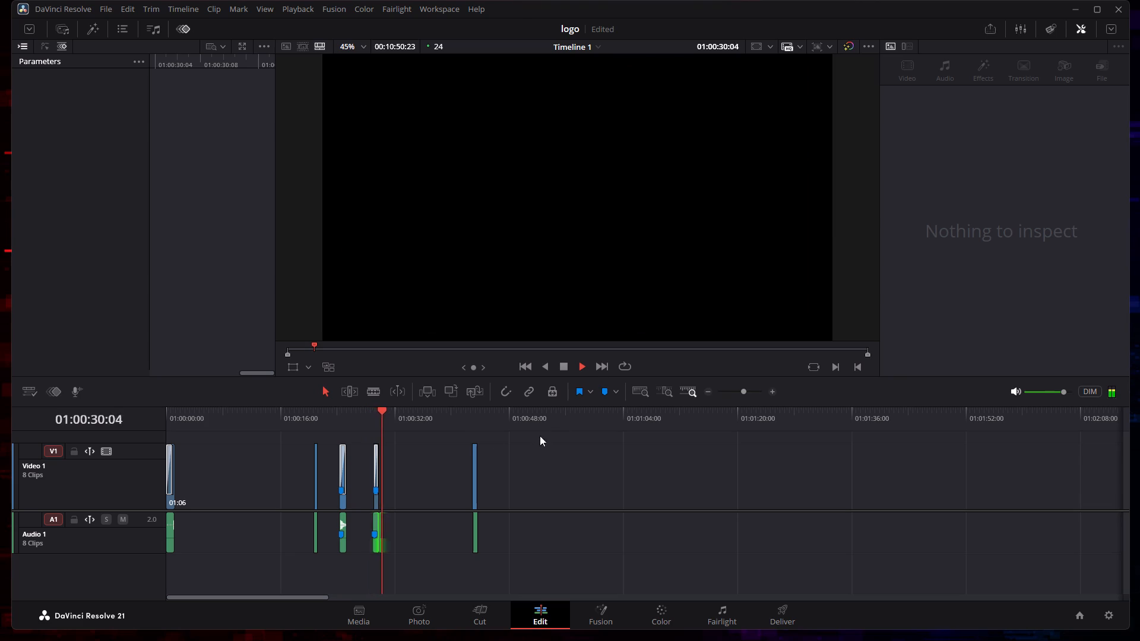
pyautogui.moveTo(384, 410); pyautogui.dragTo(468, 414)
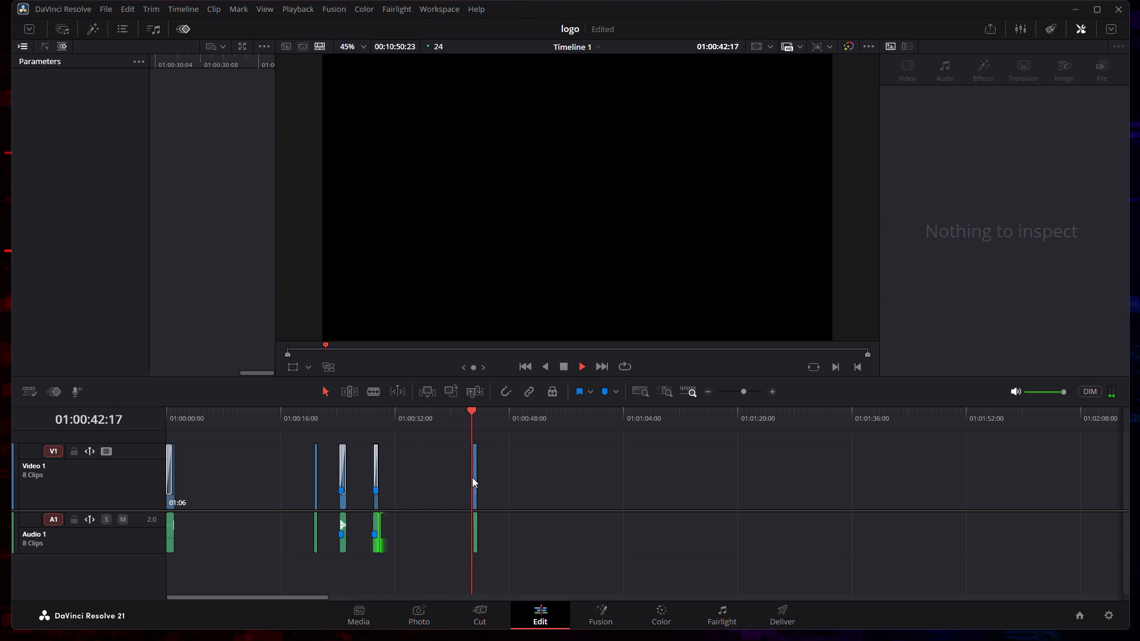
pyautogui.moveTo(479, 407); pyautogui.dragTo(357, 411)
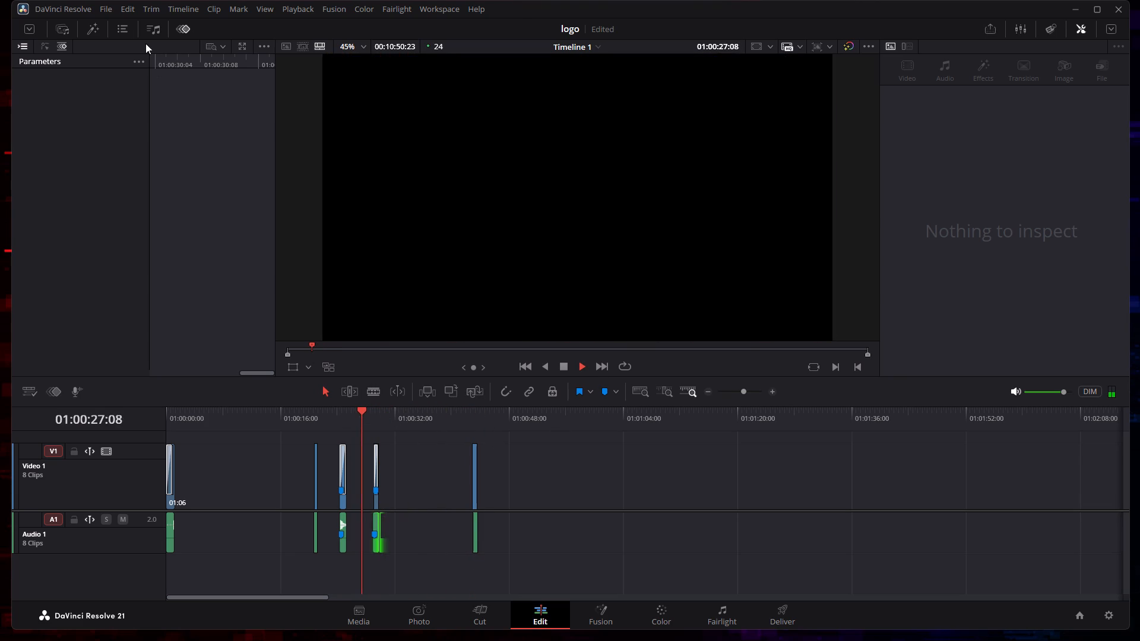
pyautogui.click(186, 5)
pyautogui.click(473, 459)
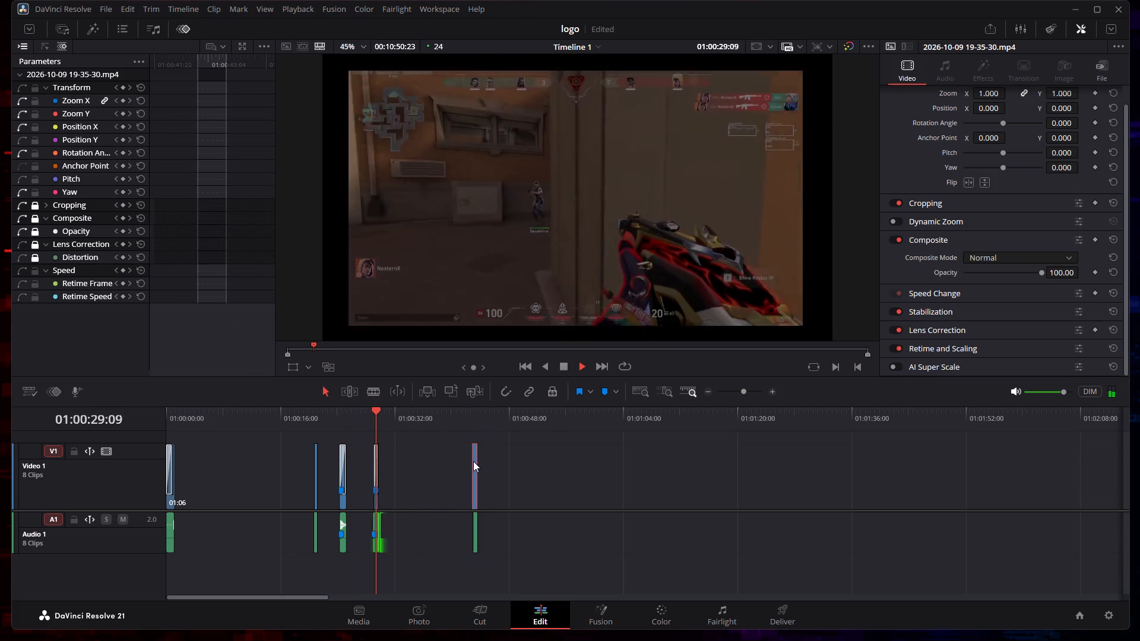
pyautogui.click(182, 8)
pyautogui.click(251, 23)
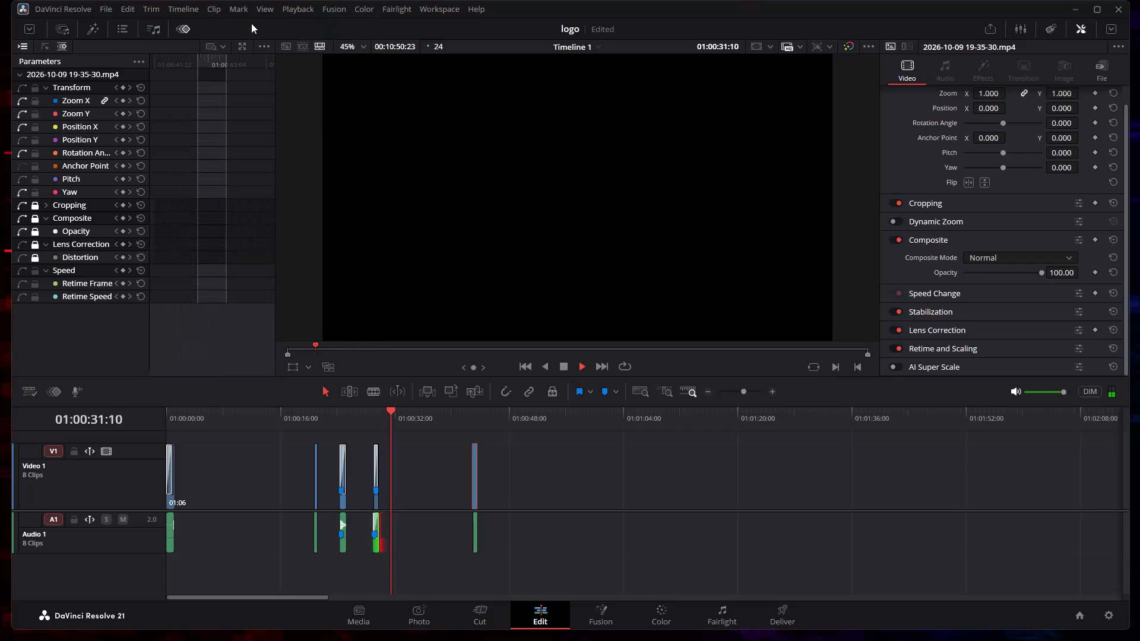
# Review the timeline around the clips near 01:00:42 and 01:00:29.
pyautogui.moveTo(401, 410); pyautogui.dragTo(468, 418)
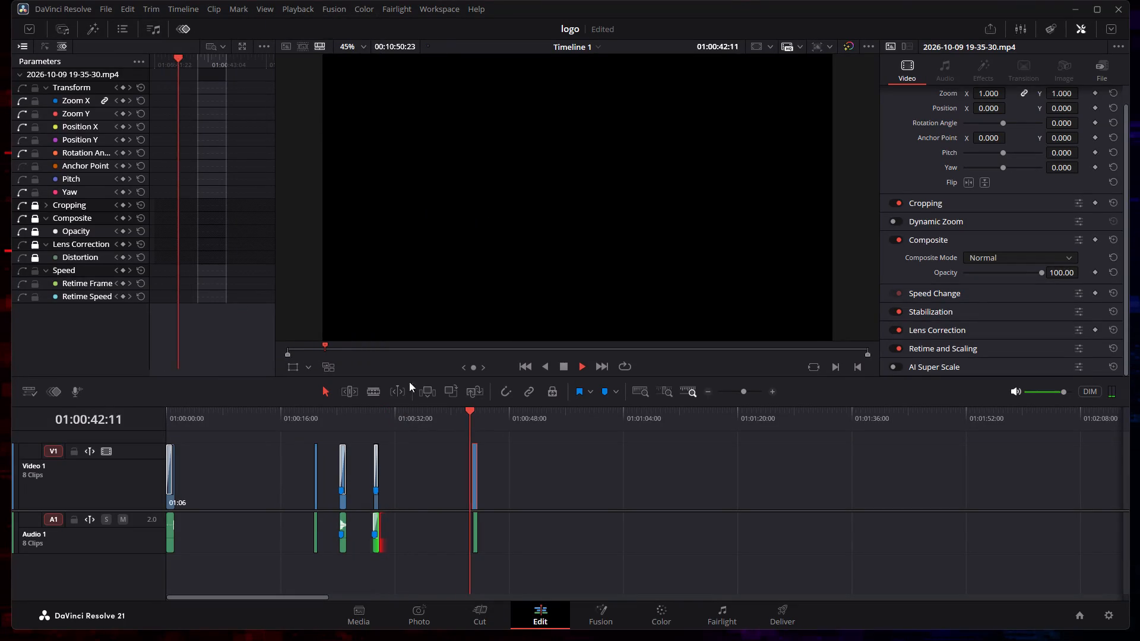
pyautogui.moveTo(482, 413); pyautogui.dragTo(376, 415)
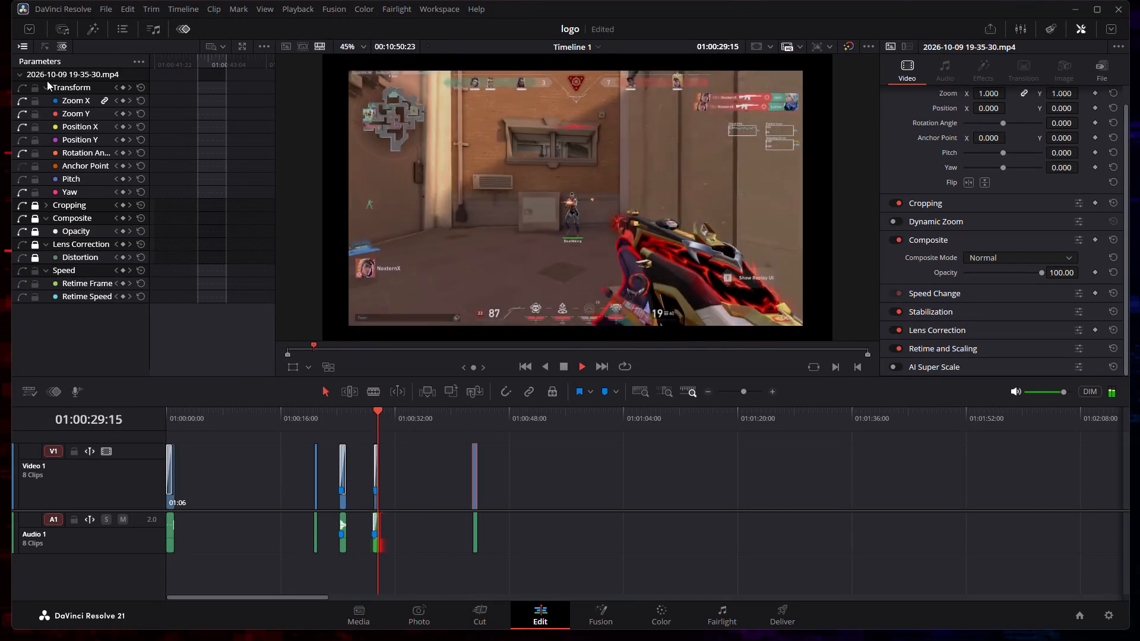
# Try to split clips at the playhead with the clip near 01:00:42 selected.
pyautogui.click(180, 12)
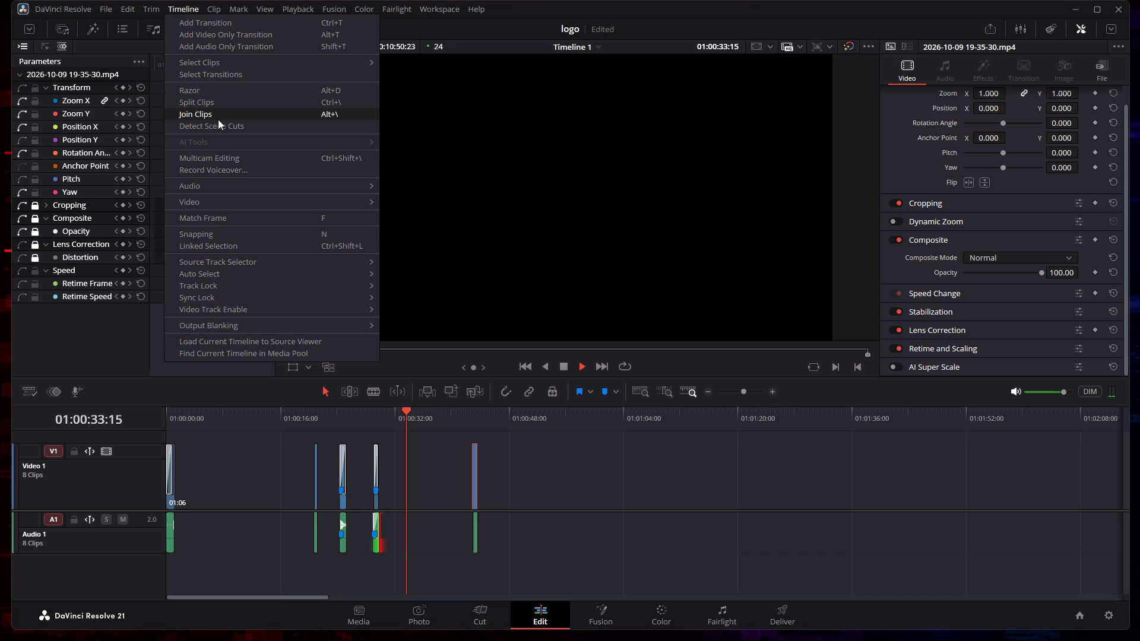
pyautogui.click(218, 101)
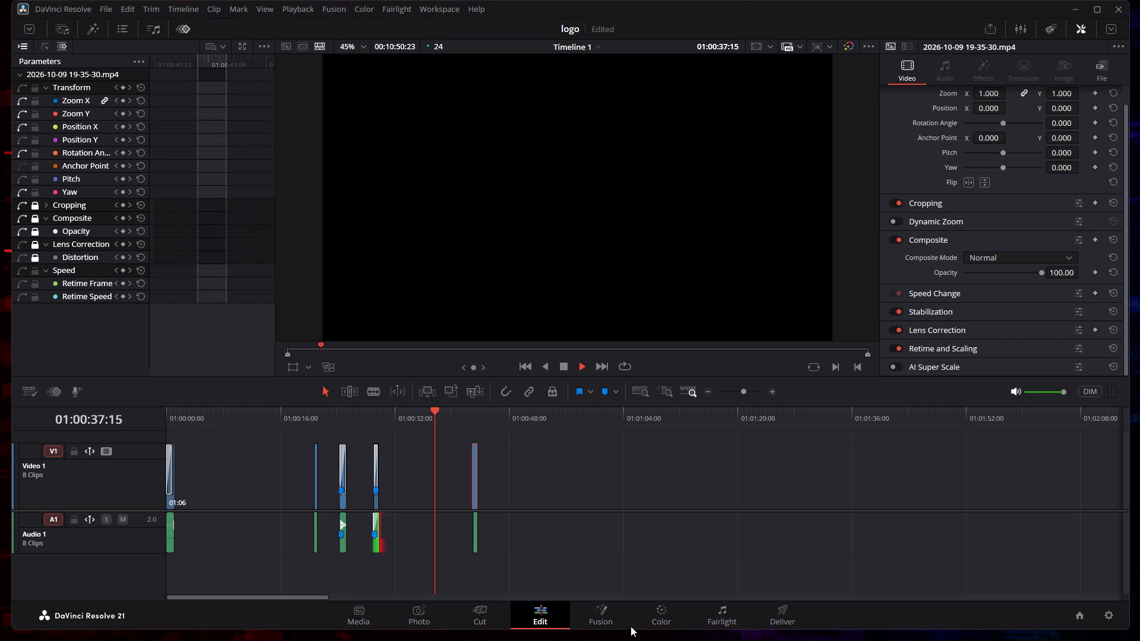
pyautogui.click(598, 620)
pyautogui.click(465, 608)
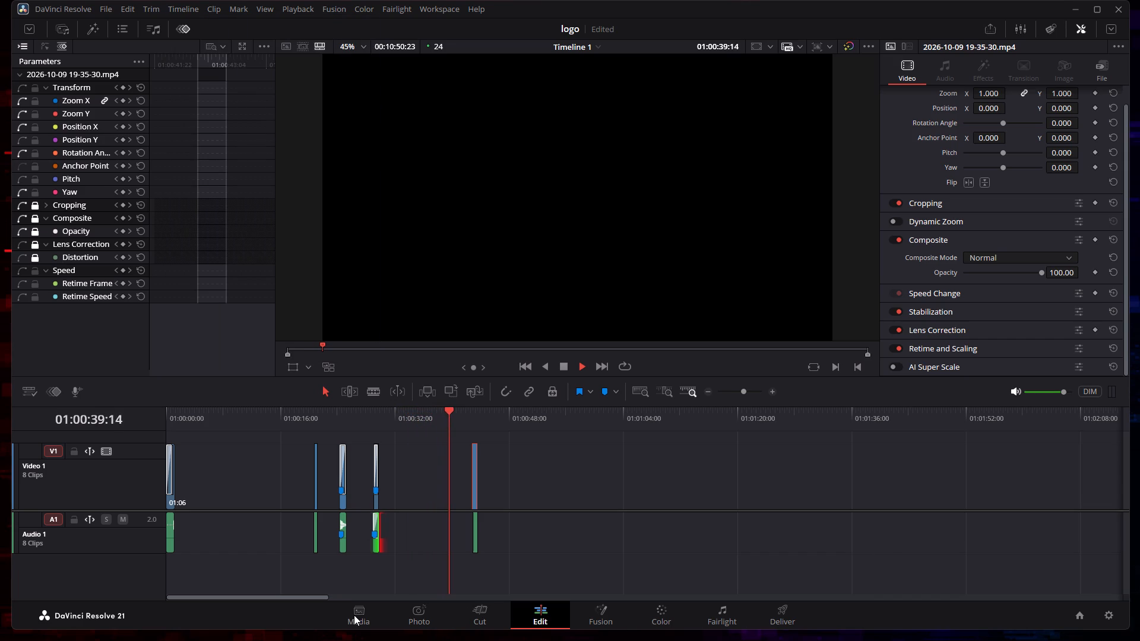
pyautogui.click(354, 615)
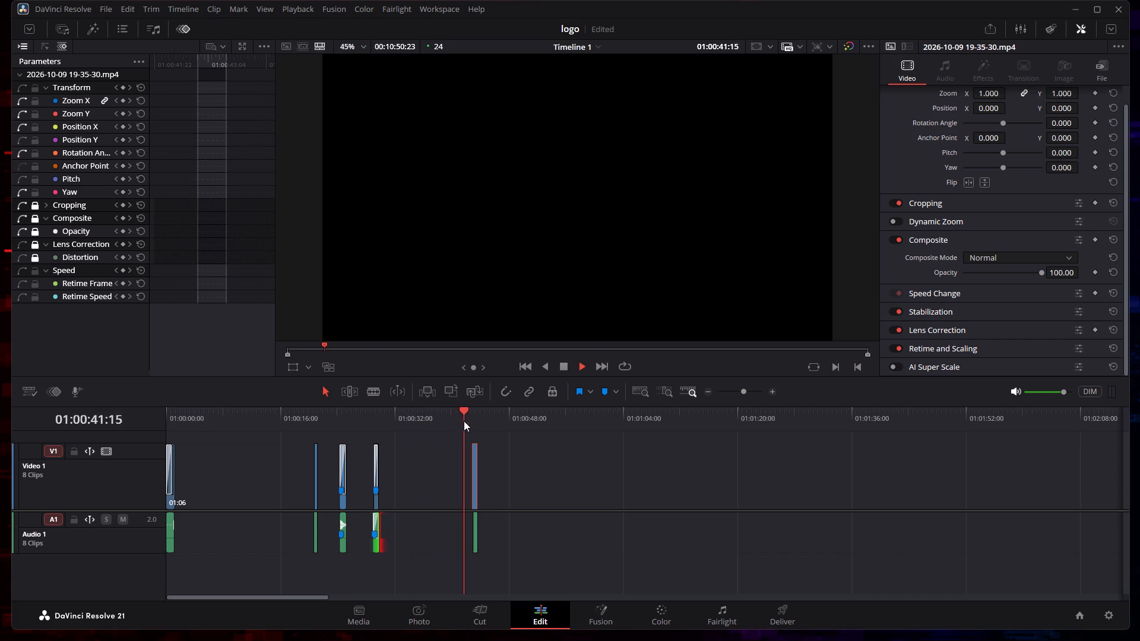
pyautogui.moveTo(460, 414); pyautogui.dragTo(1030, 442)
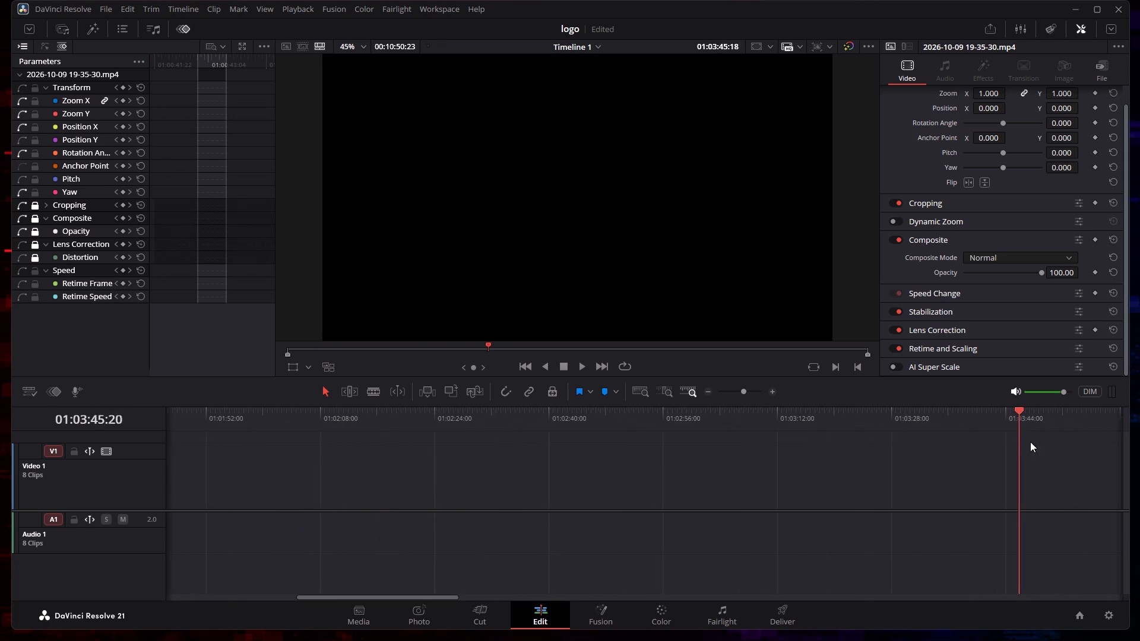
pyautogui.moveTo(1030, 442); pyautogui.dragTo(241, 440)
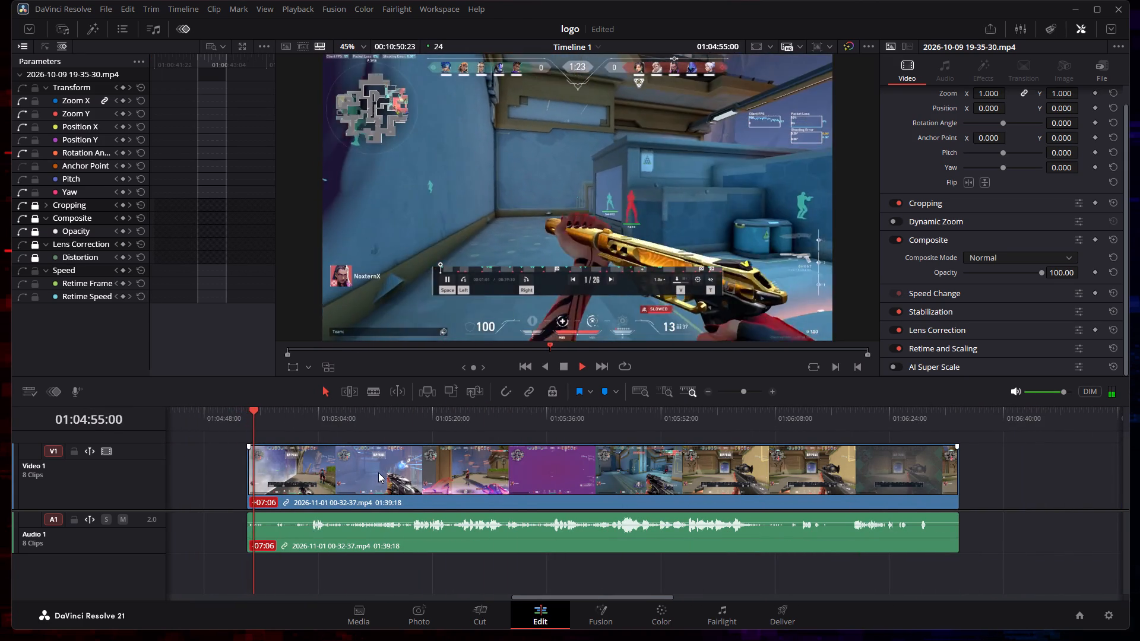
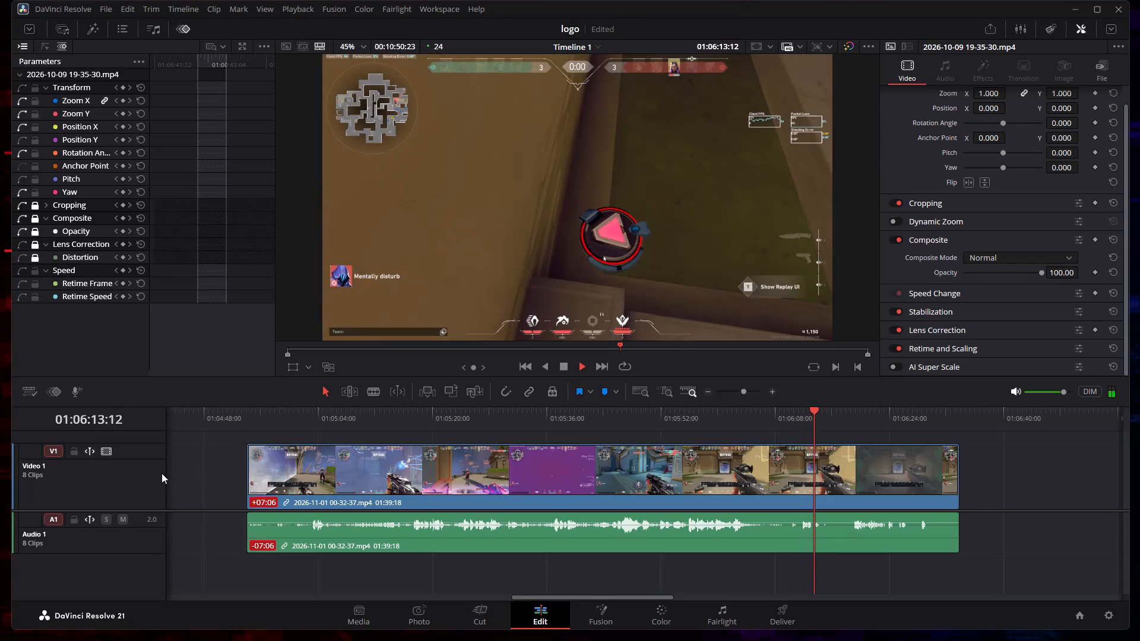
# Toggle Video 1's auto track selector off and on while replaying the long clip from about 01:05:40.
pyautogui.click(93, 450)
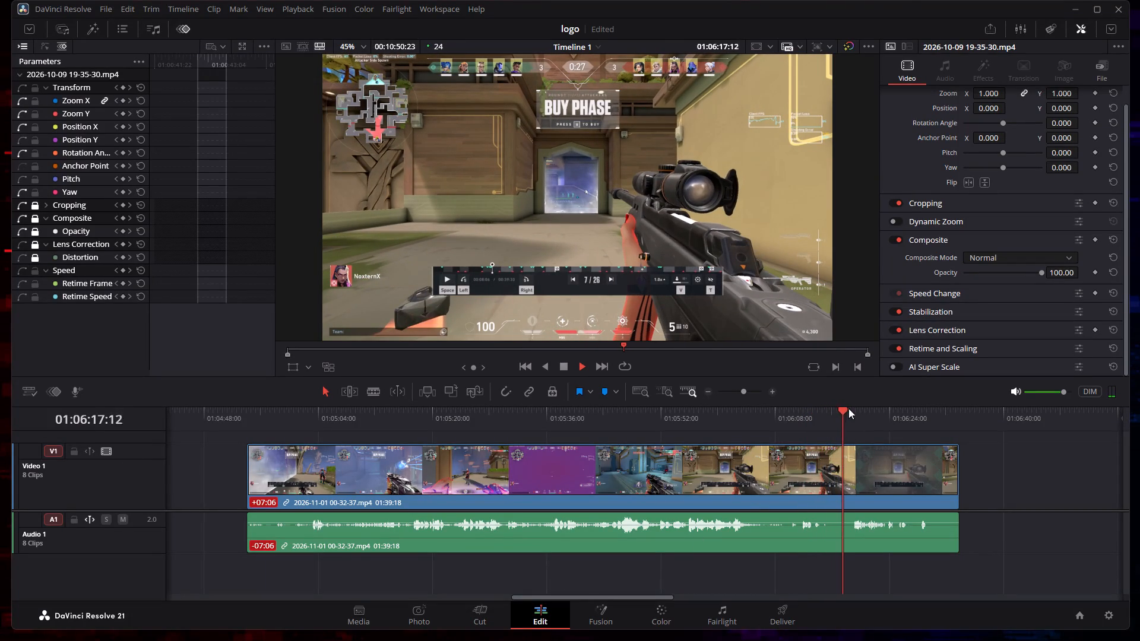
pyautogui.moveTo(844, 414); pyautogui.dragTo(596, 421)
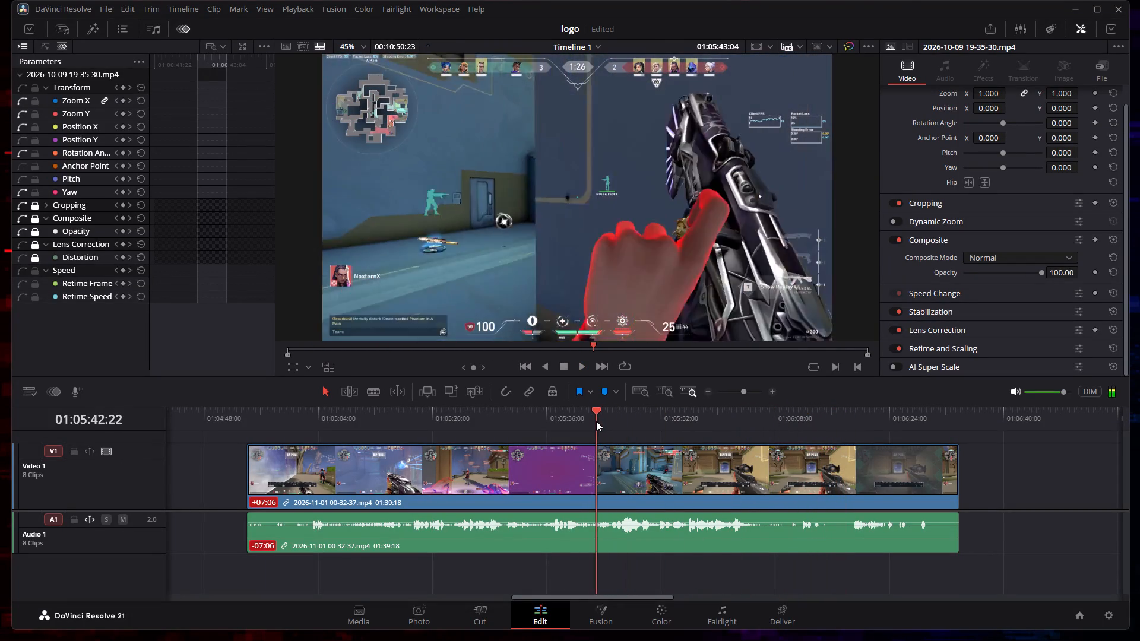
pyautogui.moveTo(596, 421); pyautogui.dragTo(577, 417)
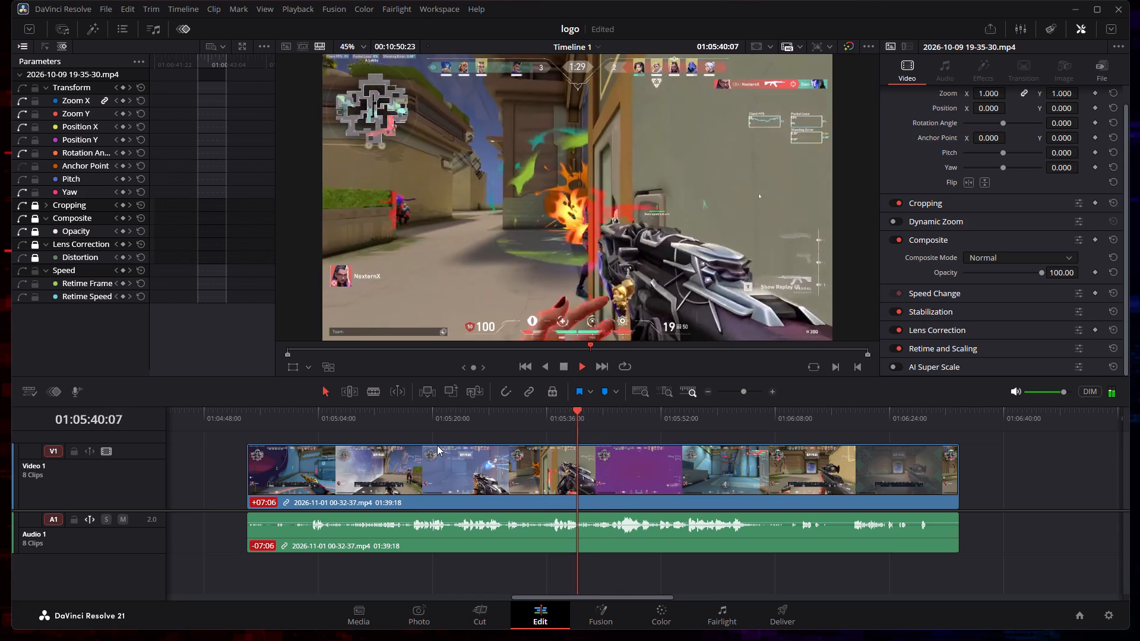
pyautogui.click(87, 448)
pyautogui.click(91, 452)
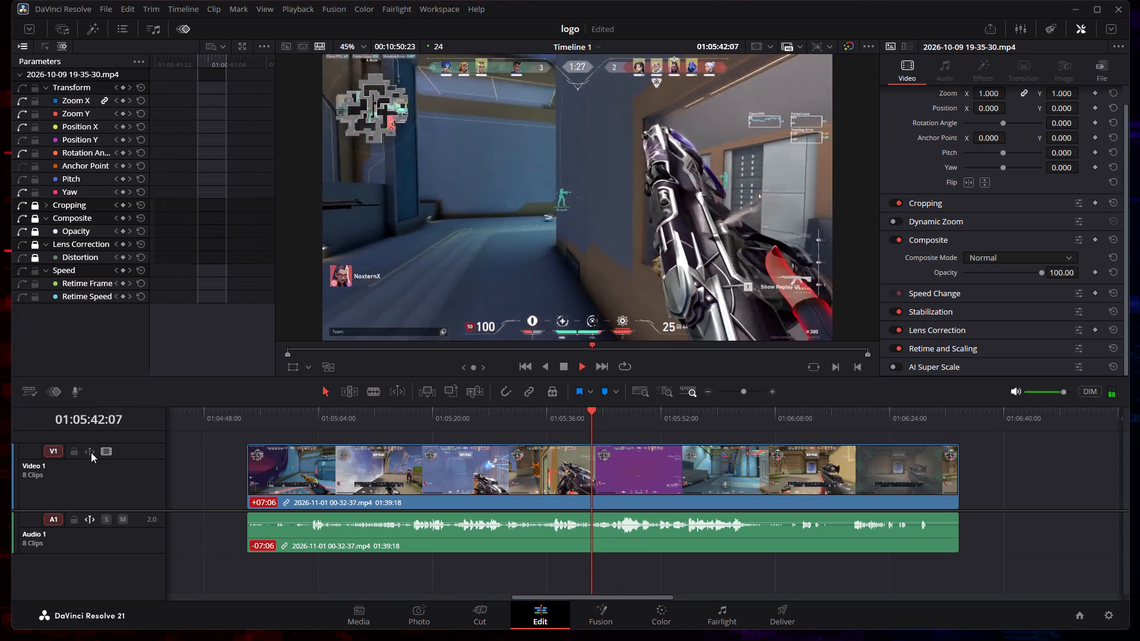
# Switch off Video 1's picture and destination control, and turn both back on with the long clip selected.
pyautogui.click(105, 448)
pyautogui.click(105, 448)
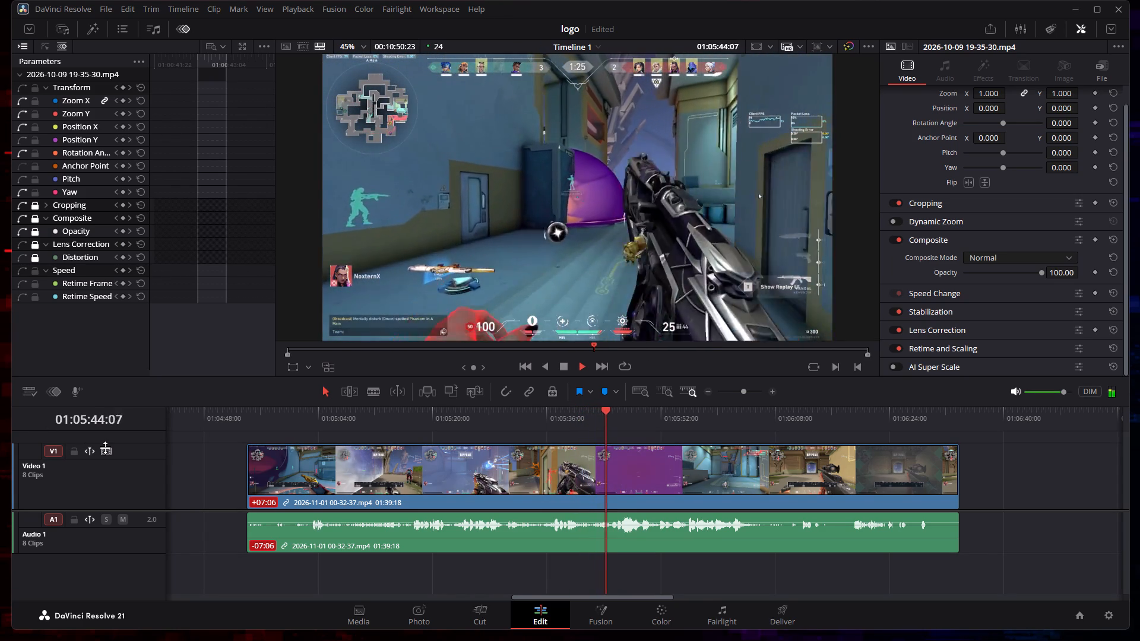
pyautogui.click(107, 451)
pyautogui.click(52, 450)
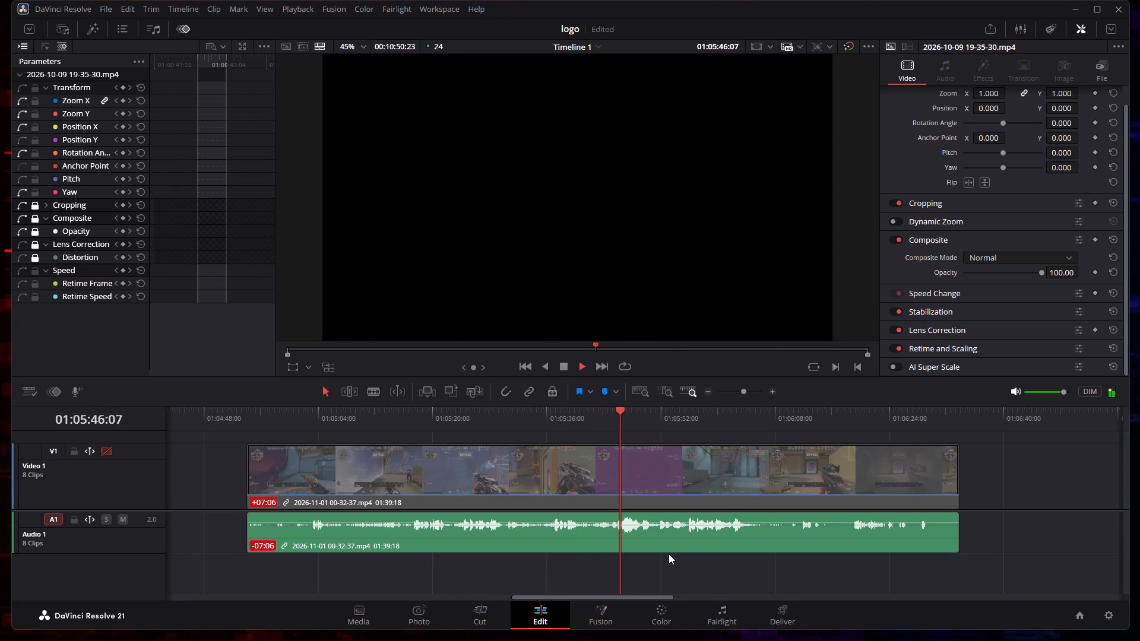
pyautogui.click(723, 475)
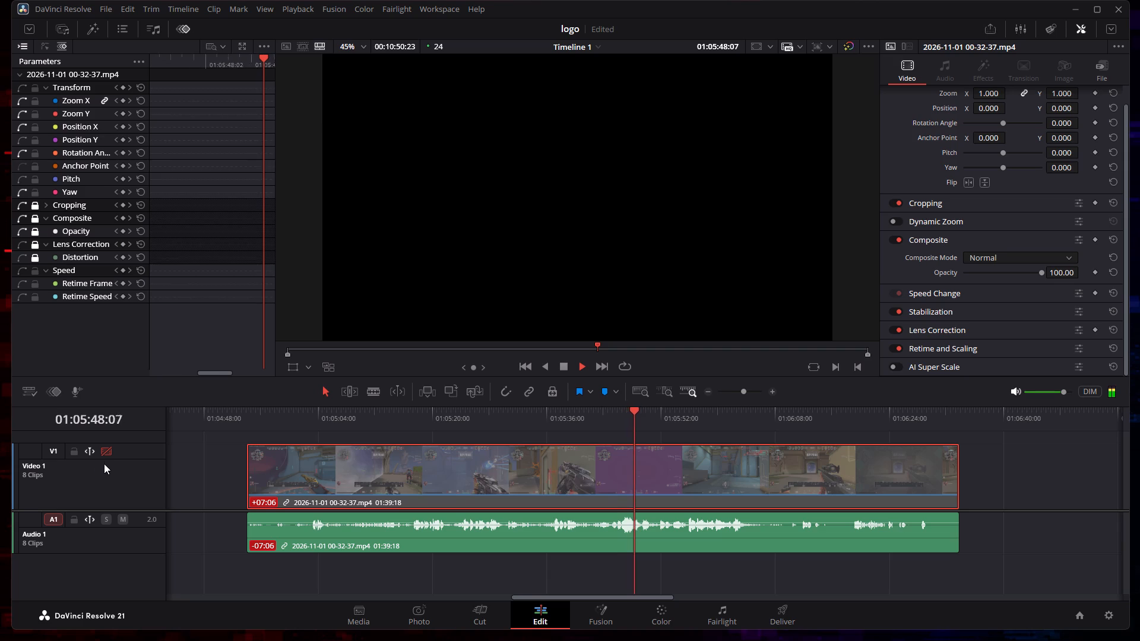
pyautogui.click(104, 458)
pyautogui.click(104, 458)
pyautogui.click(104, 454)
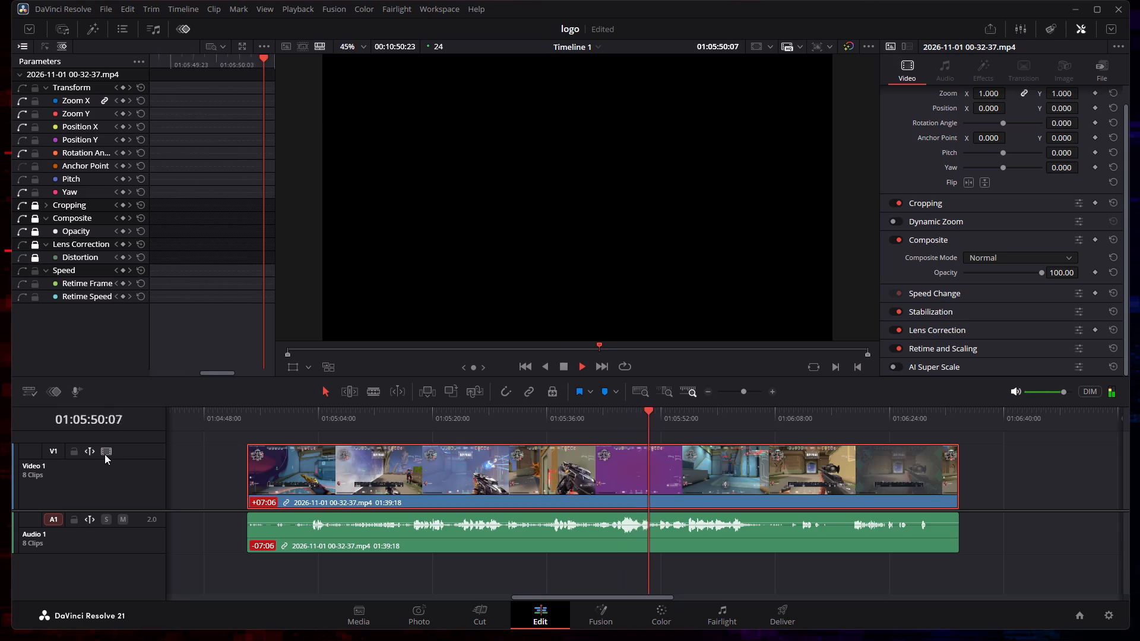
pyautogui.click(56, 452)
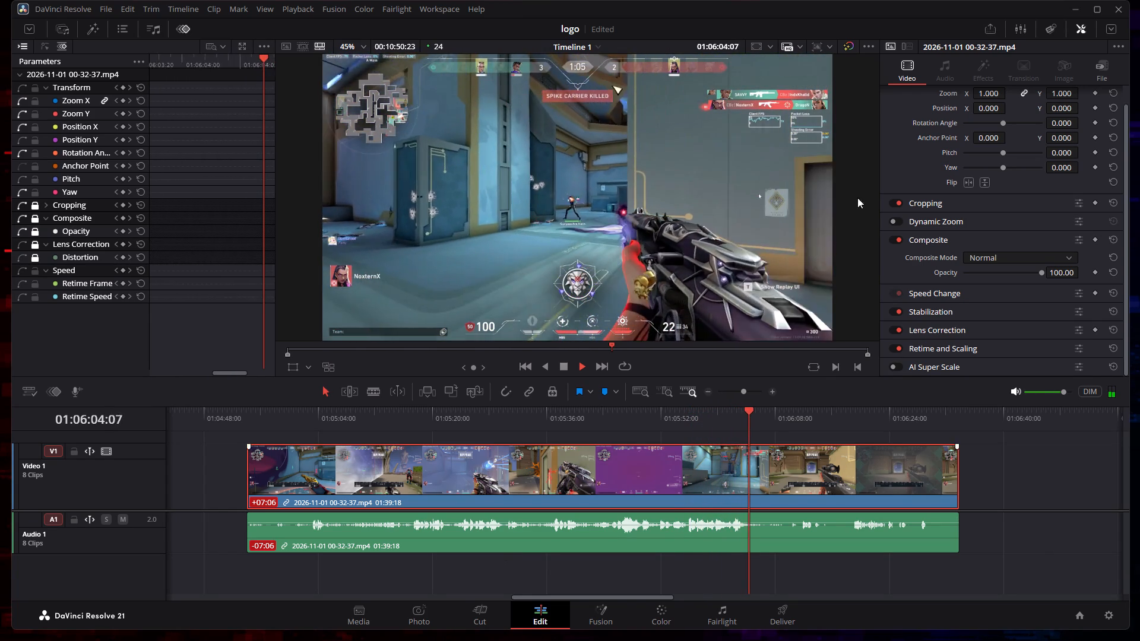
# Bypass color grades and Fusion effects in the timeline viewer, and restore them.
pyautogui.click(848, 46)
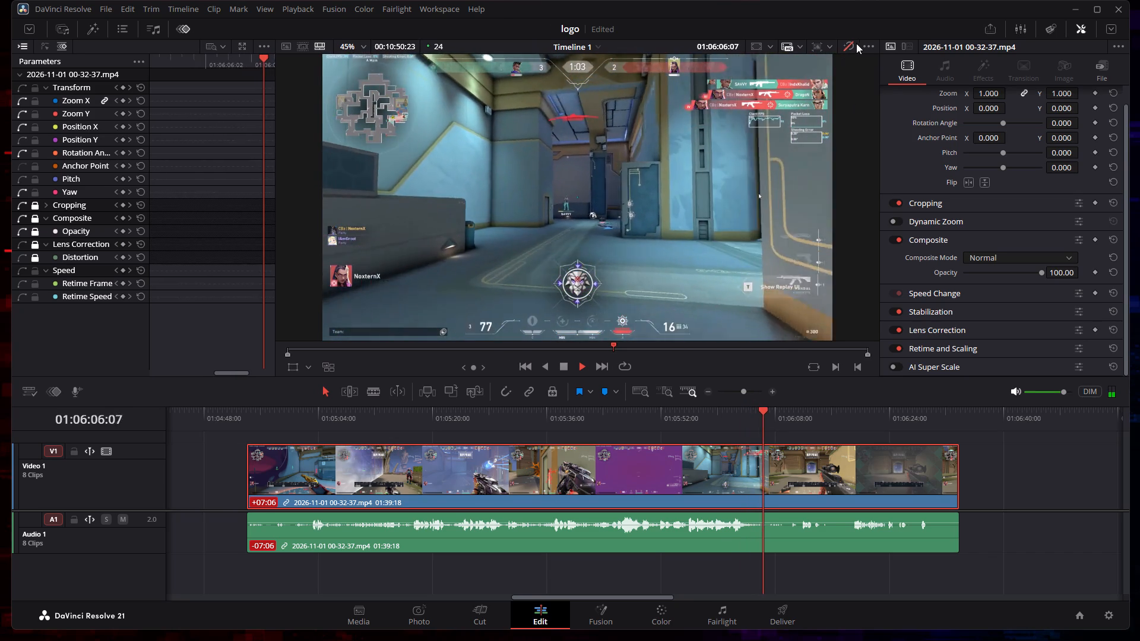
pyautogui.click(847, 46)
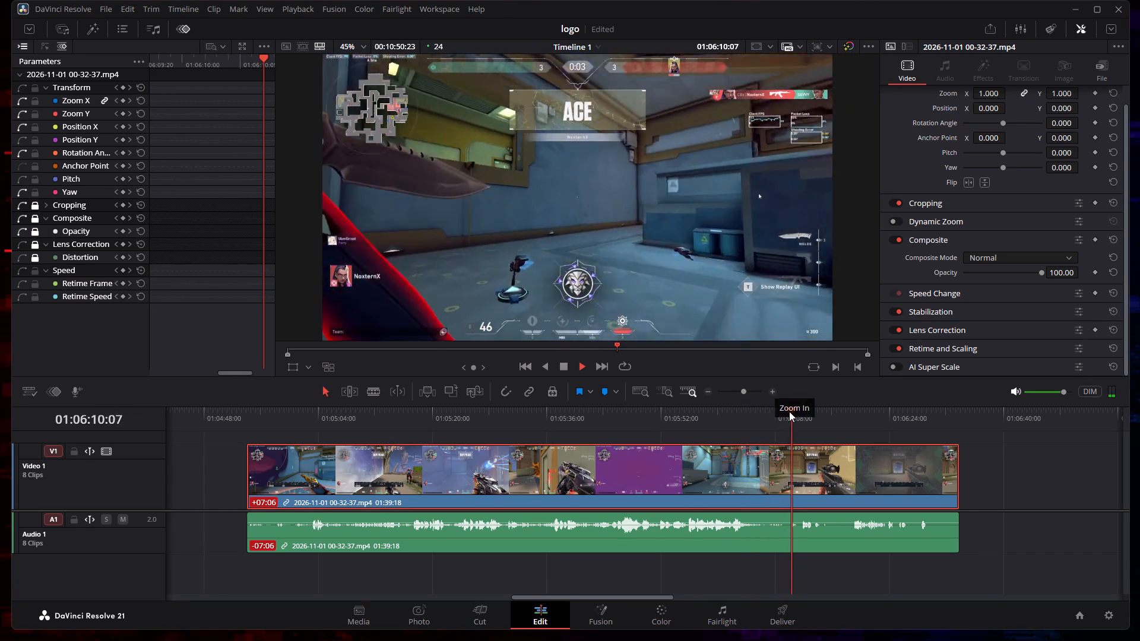
pyautogui.moveTo(789, 411); pyautogui.dragTo(249, 423)
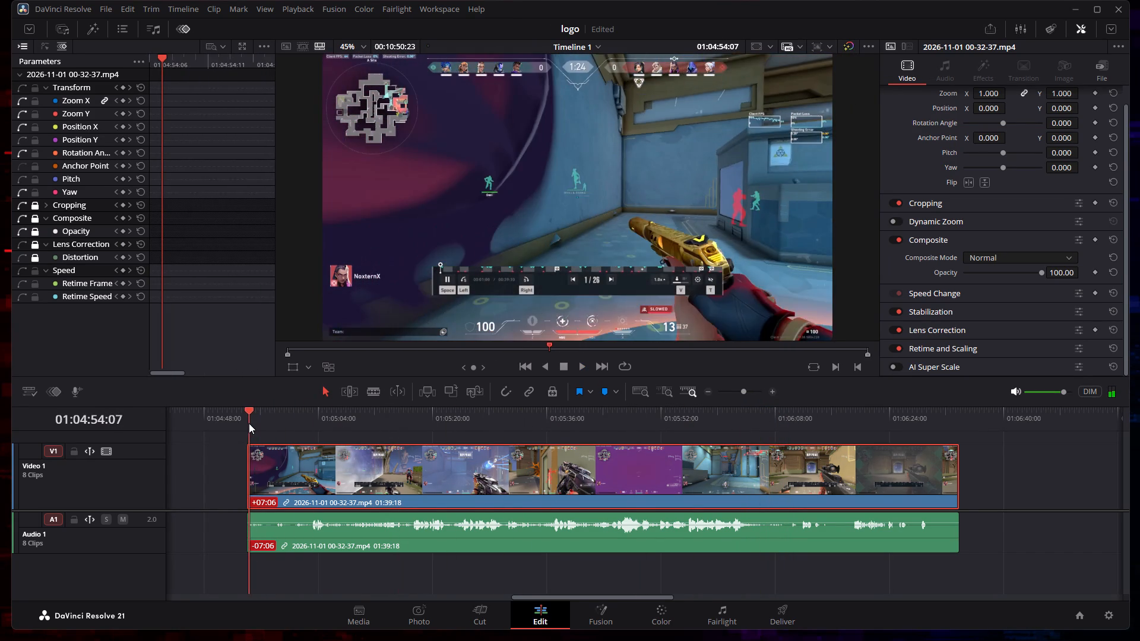
pyautogui.moveTo(249, 423); pyautogui.dragTo(248, 424)
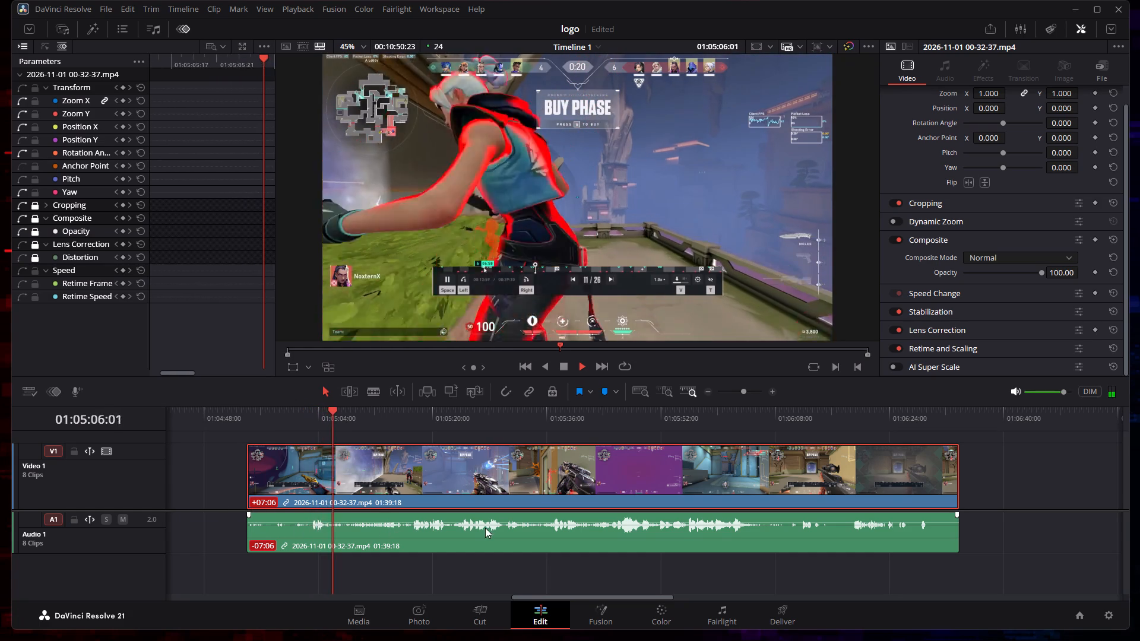
pyautogui.moveTo(451, 523); pyautogui.dragTo(451, 525)
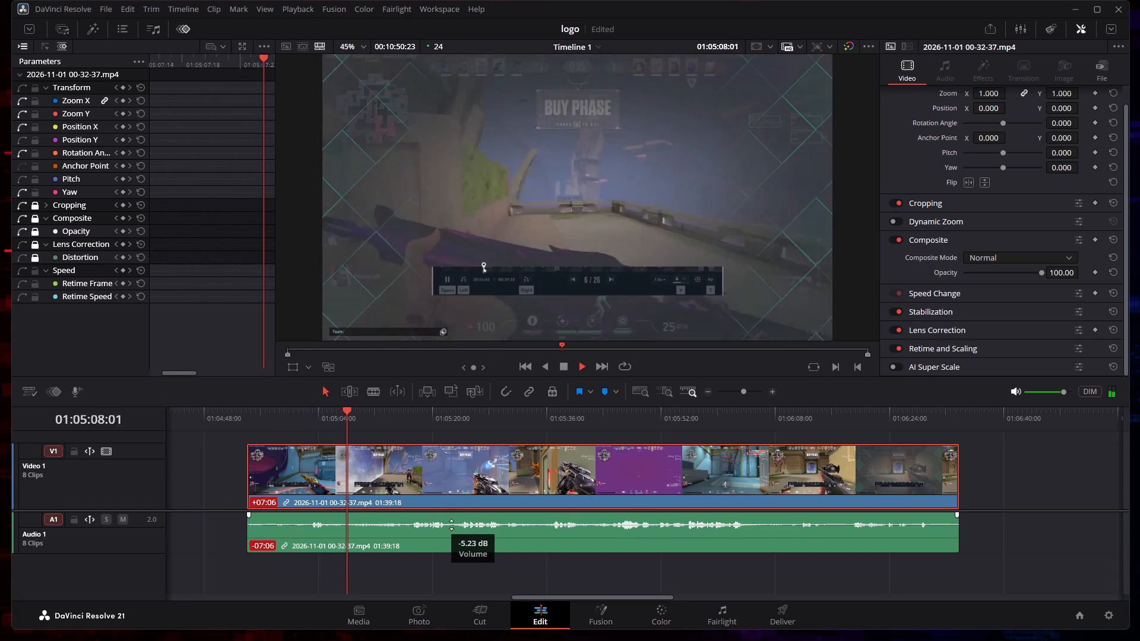
pyautogui.moveTo(451, 525); pyautogui.dragTo(453, 524)
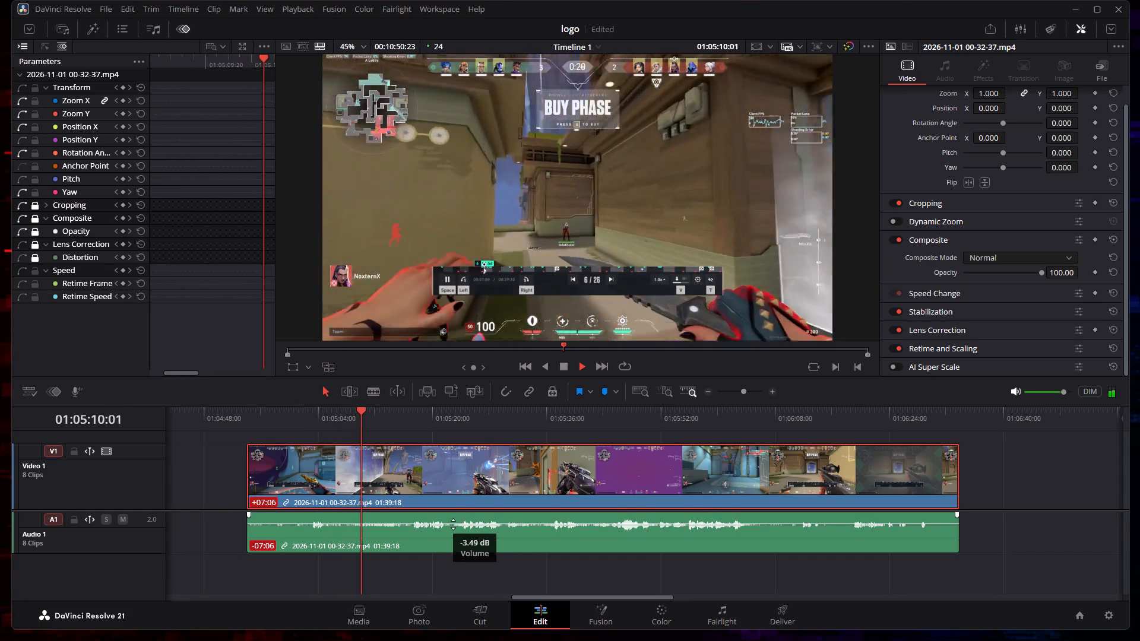
pyautogui.moveTo(453, 524); pyautogui.dragTo(455, 519)
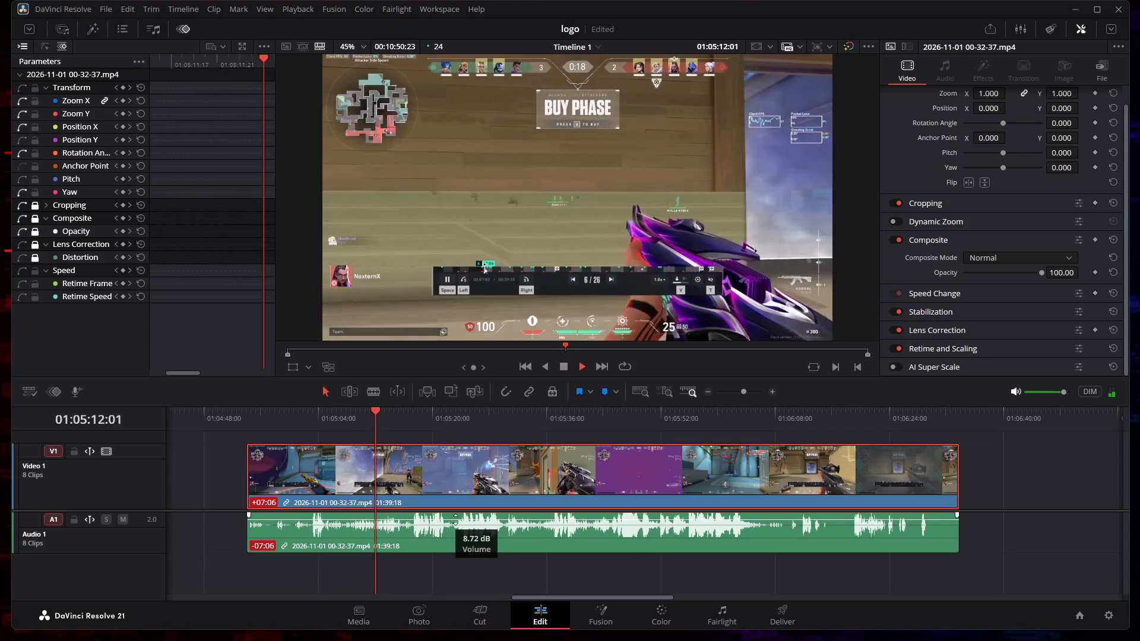
pyautogui.moveTo(455, 519); pyautogui.dragTo(457, 515)
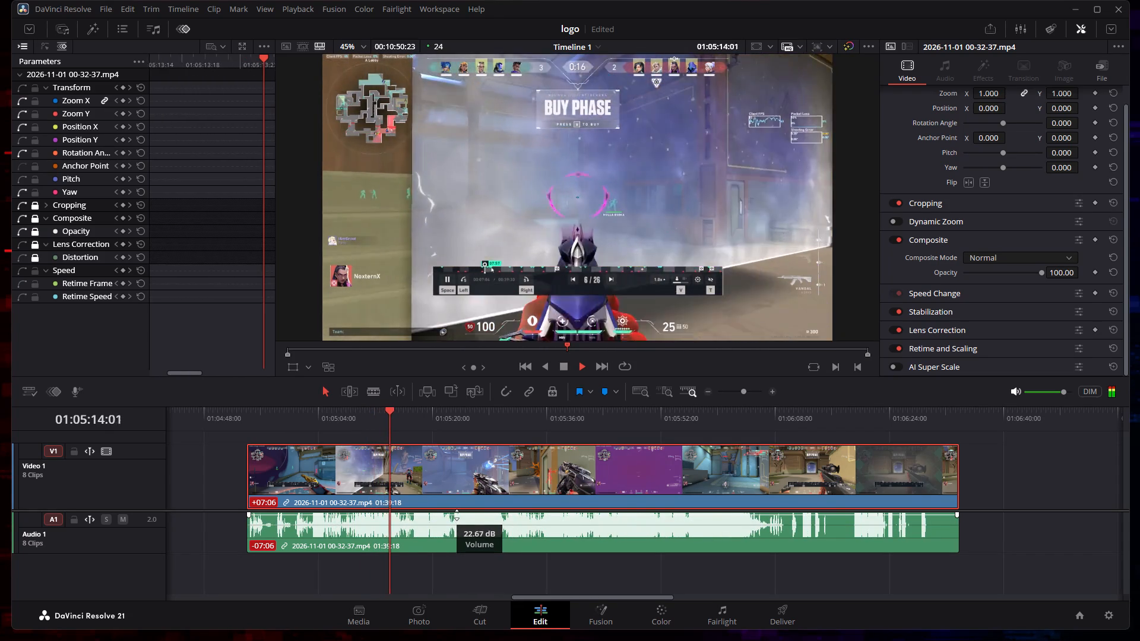
pyautogui.moveTo(457, 515); pyautogui.dragTo(458, 510)
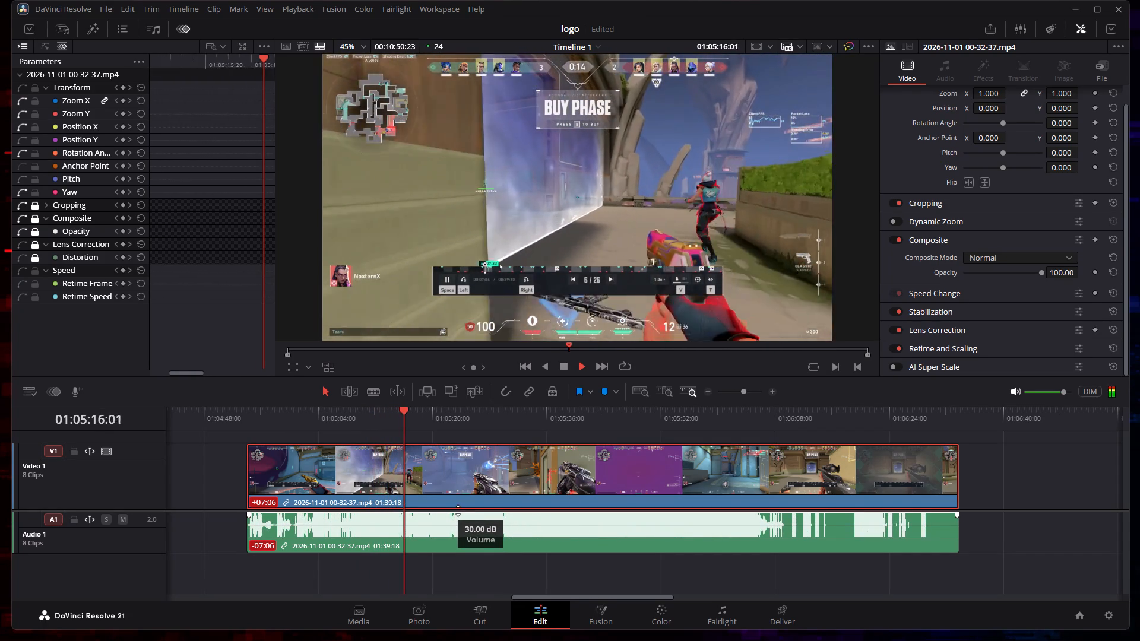
pyautogui.moveTo(458, 510); pyautogui.dragTo(458, 516)
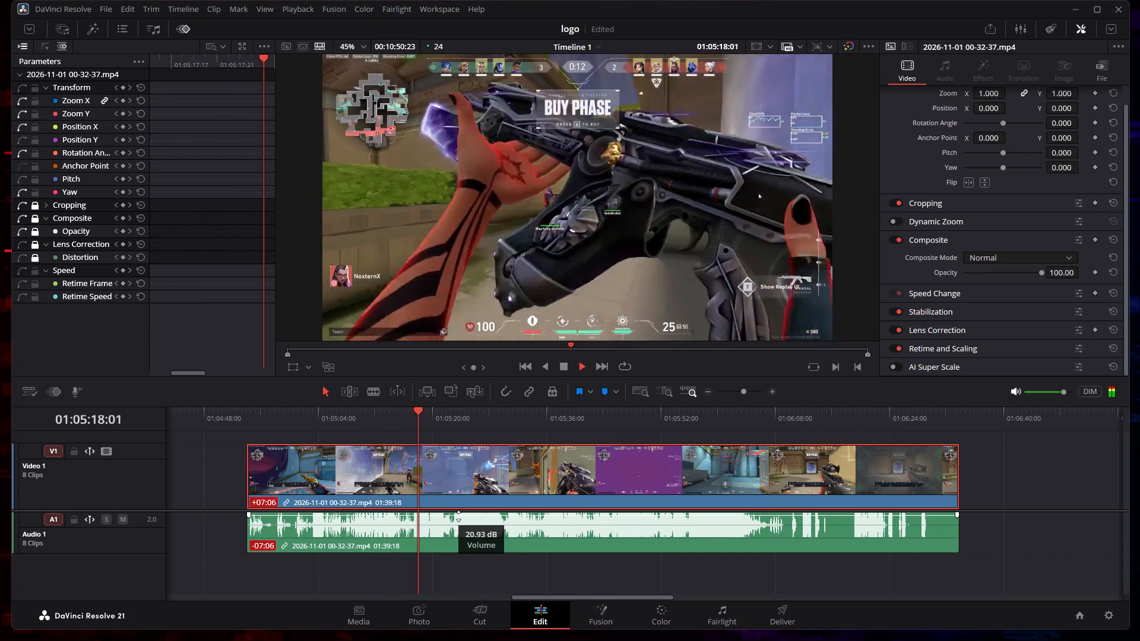
pyautogui.moveTo(458, 516); pyautogui.dragTo(458, 519)
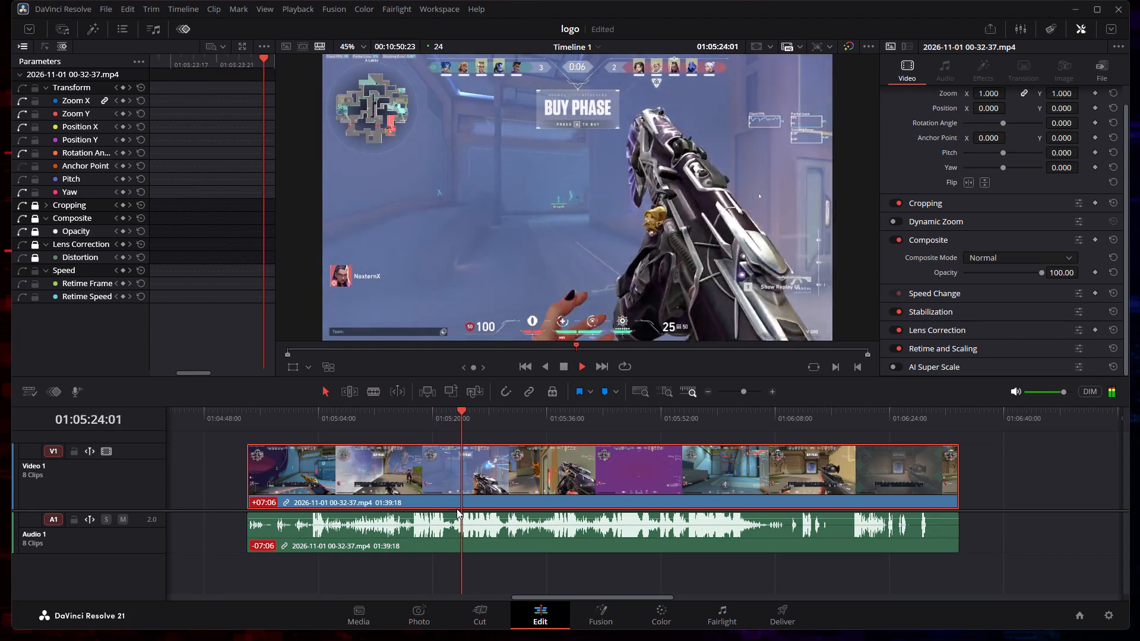
# Return to the start of Timeline 1 at 01:00:00 and play the first clip.
pyautogui.moveTo(470, 414); pyautogui.dragTo(280, 426)
pyautogui.moveTo(291, 412); pyautogui.dragTo(258, 417)
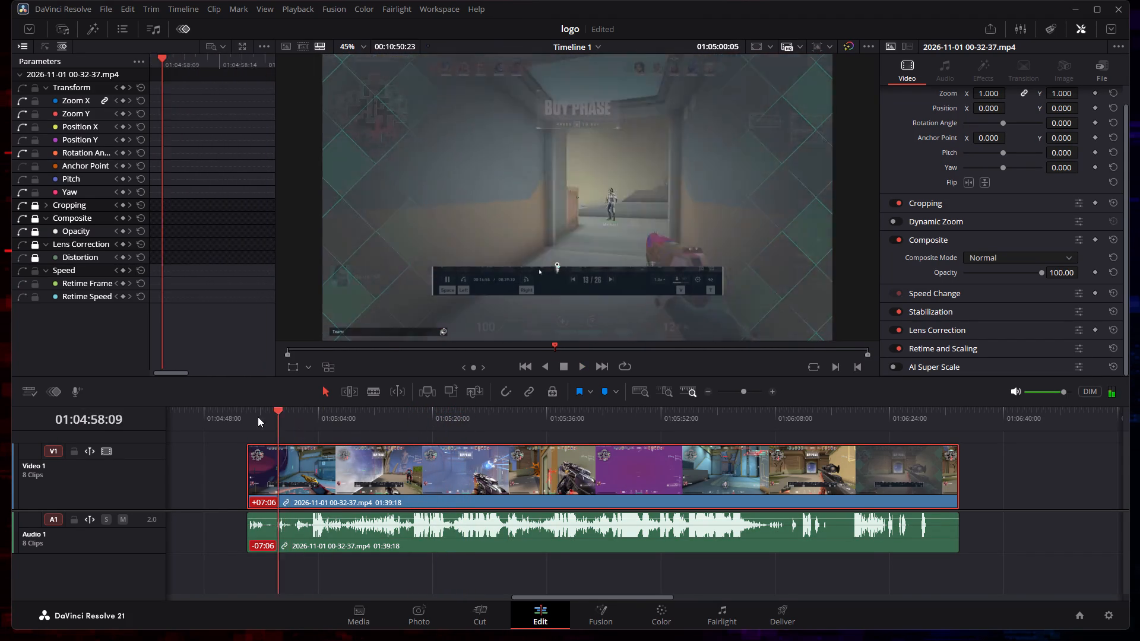
pyautogui.moveTo(258, 417); pyautogui.dragTo(140, 435)
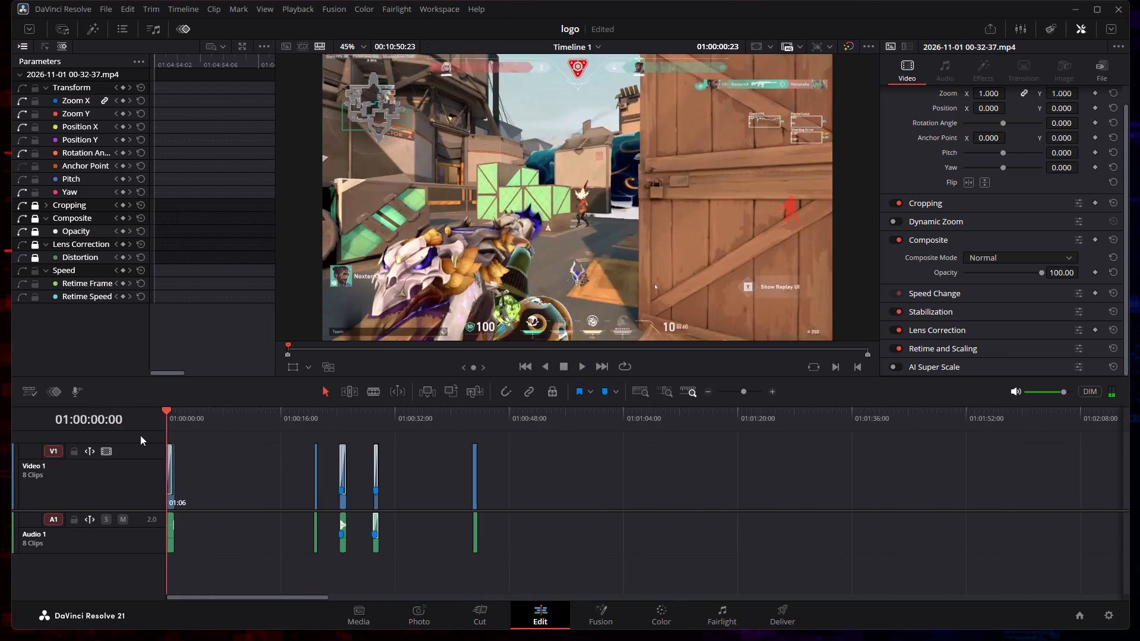
pyautogui.moveTo(140, 435); pyautogui.dragTo(130, 436)
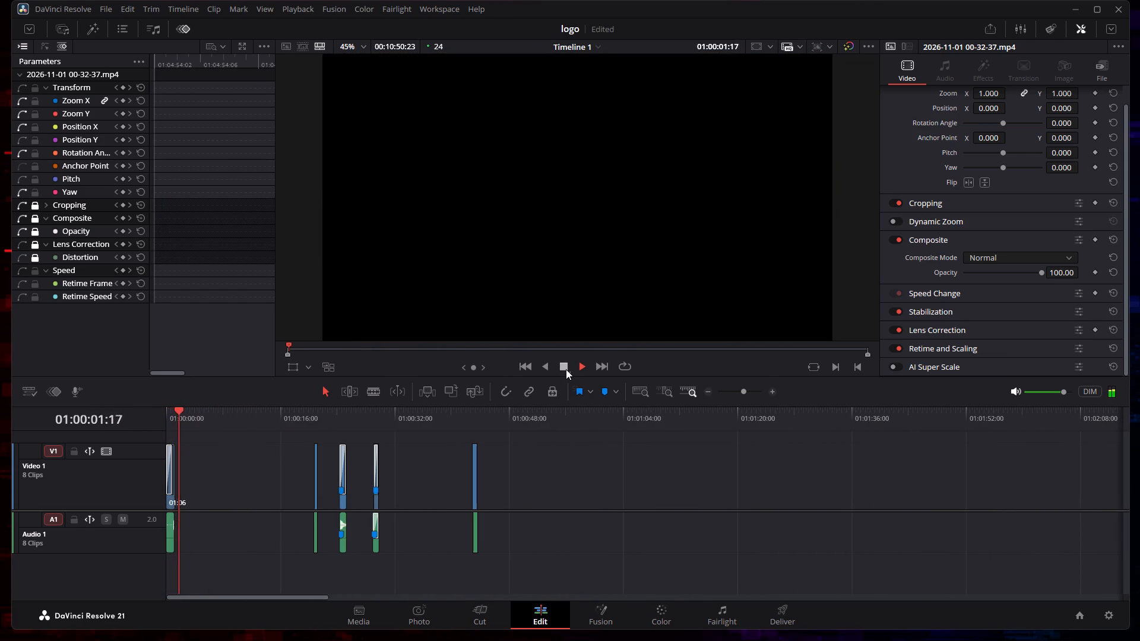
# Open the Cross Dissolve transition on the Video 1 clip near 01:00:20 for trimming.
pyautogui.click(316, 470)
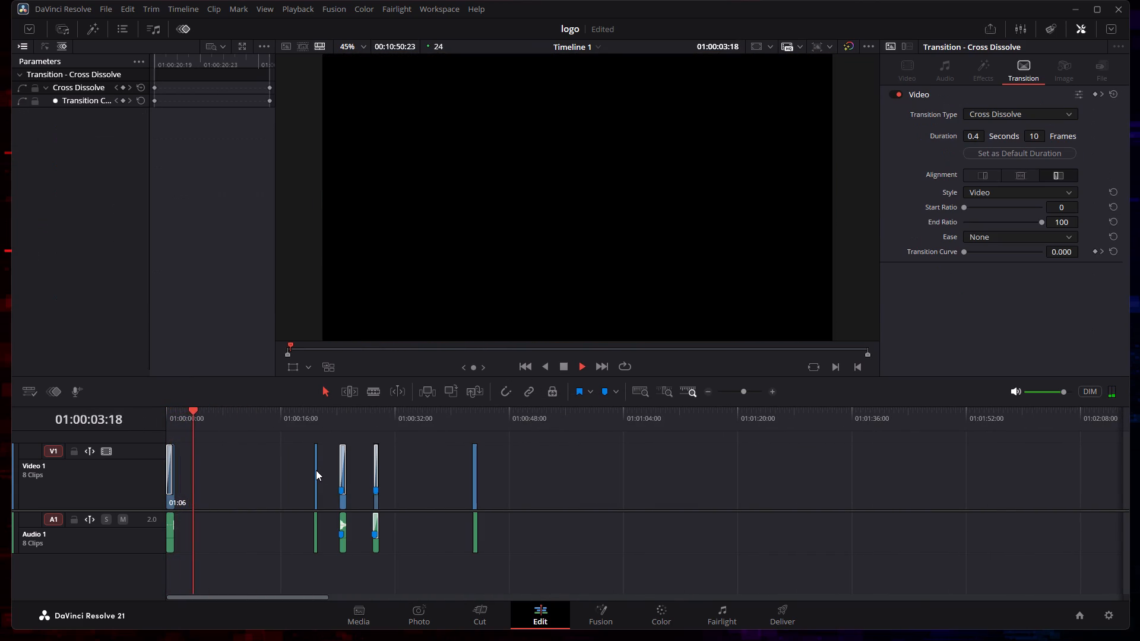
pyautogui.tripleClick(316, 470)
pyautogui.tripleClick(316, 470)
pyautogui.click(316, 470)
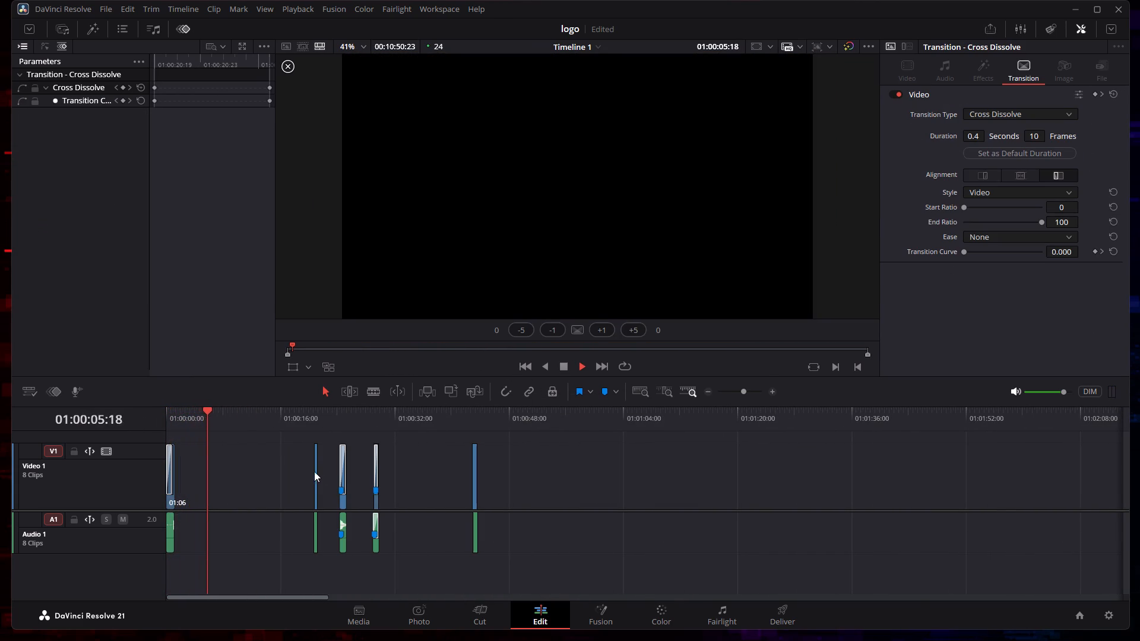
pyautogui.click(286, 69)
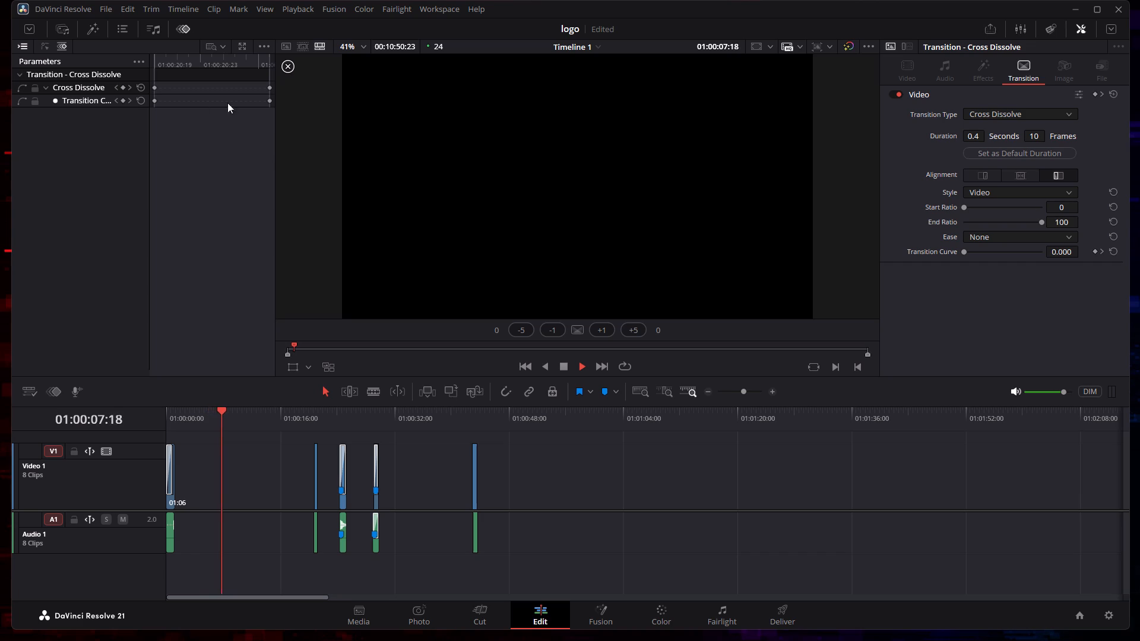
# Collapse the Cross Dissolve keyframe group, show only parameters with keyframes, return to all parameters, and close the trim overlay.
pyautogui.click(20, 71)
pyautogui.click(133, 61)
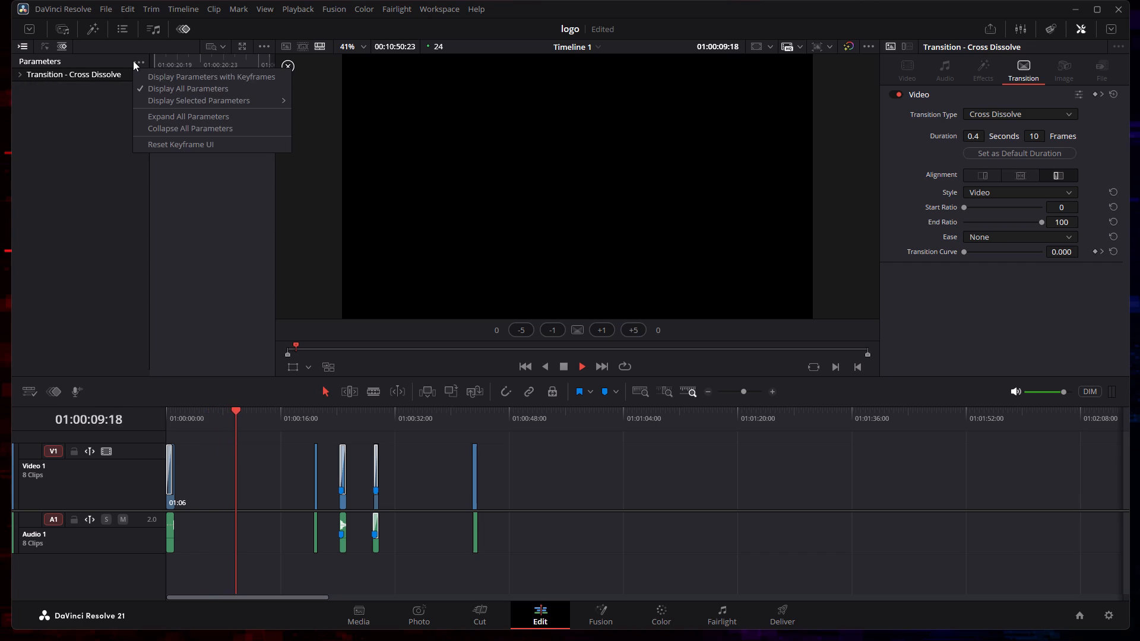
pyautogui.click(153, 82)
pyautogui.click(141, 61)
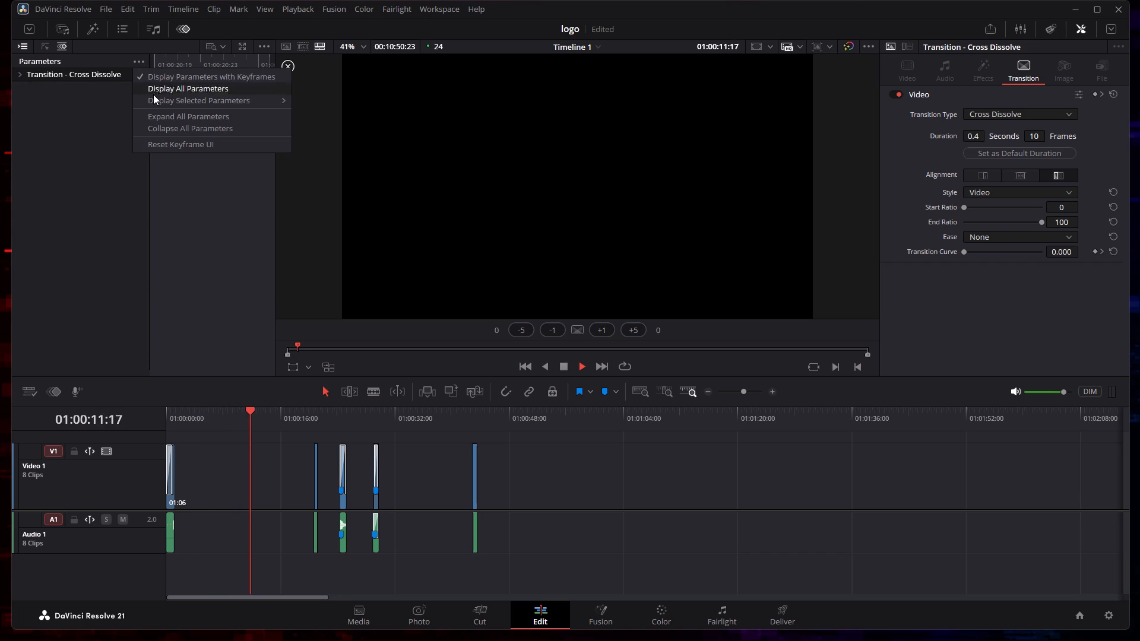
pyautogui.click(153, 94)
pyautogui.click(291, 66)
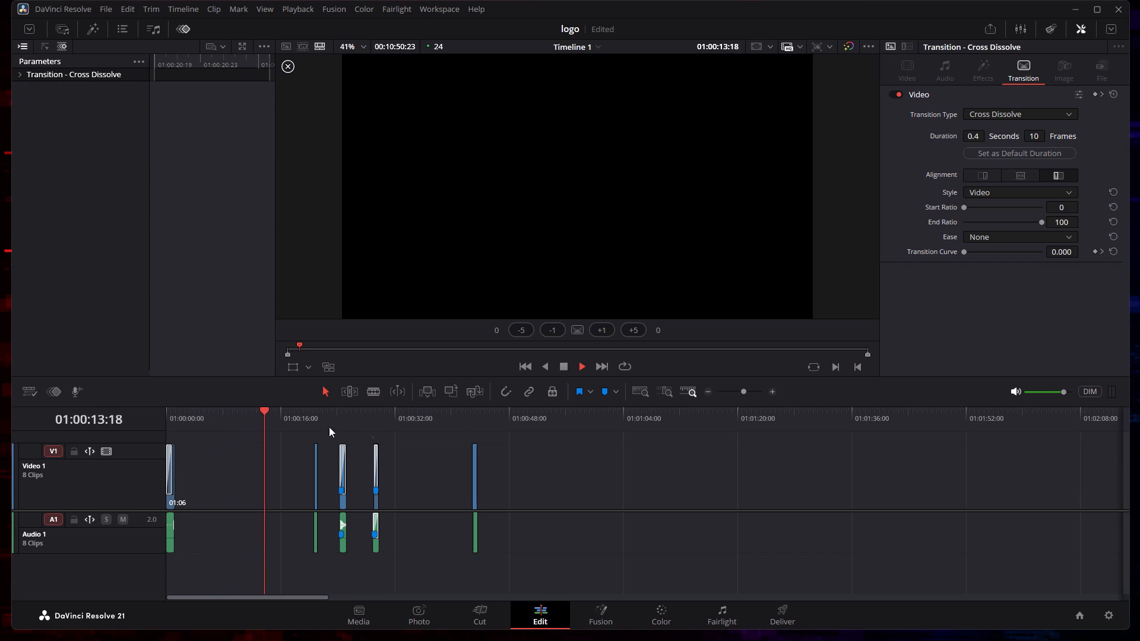
# Move the Video 1 clip near 01:00:42 and its Audio 1 clip earlier to about 01:00:35.
pyautogui.moveTo(269, 407); pyautogui.dragTo(315, 414)
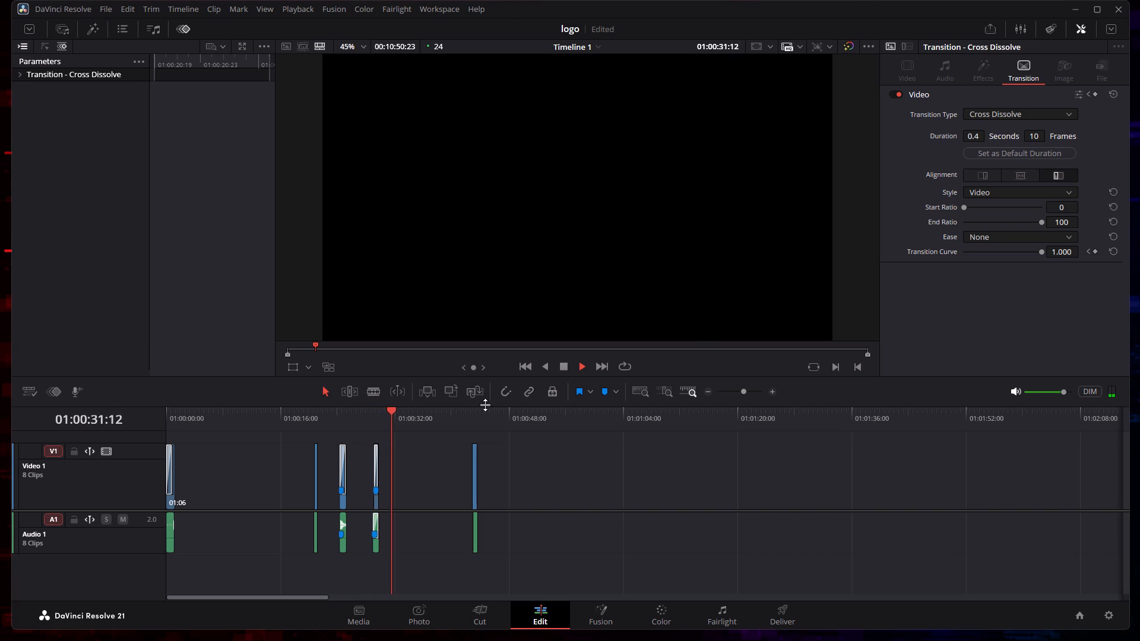
pyautogui.moveTo(474, 465); pyautogui.dragTo(437, 467)
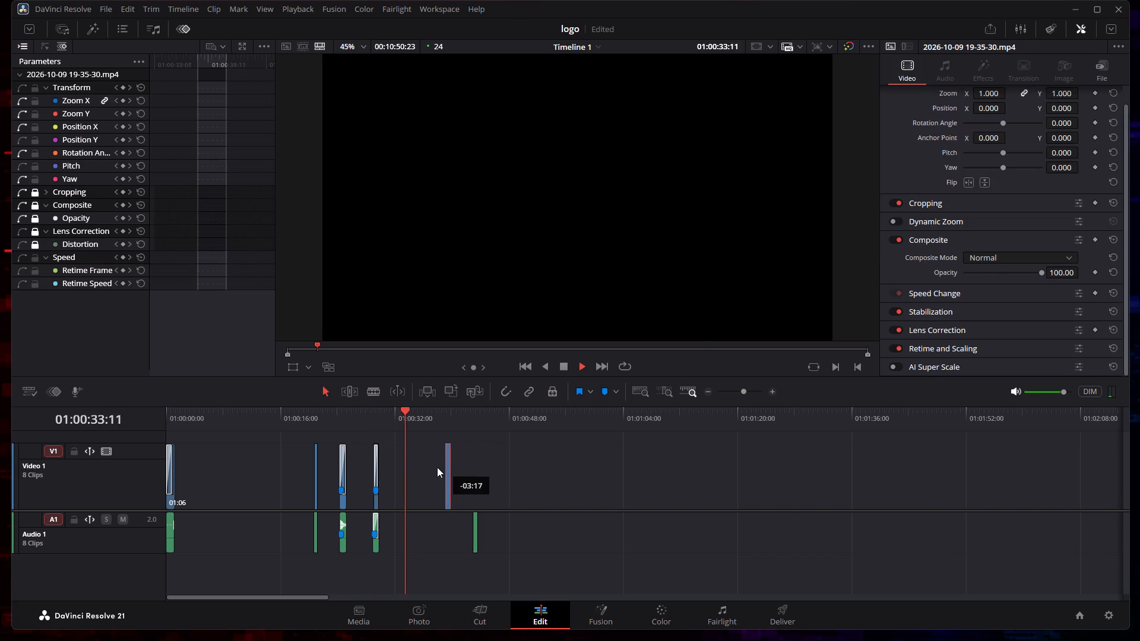
pyautogui.moveTo(437, 467); pyautogui.dragTo(420, 468)
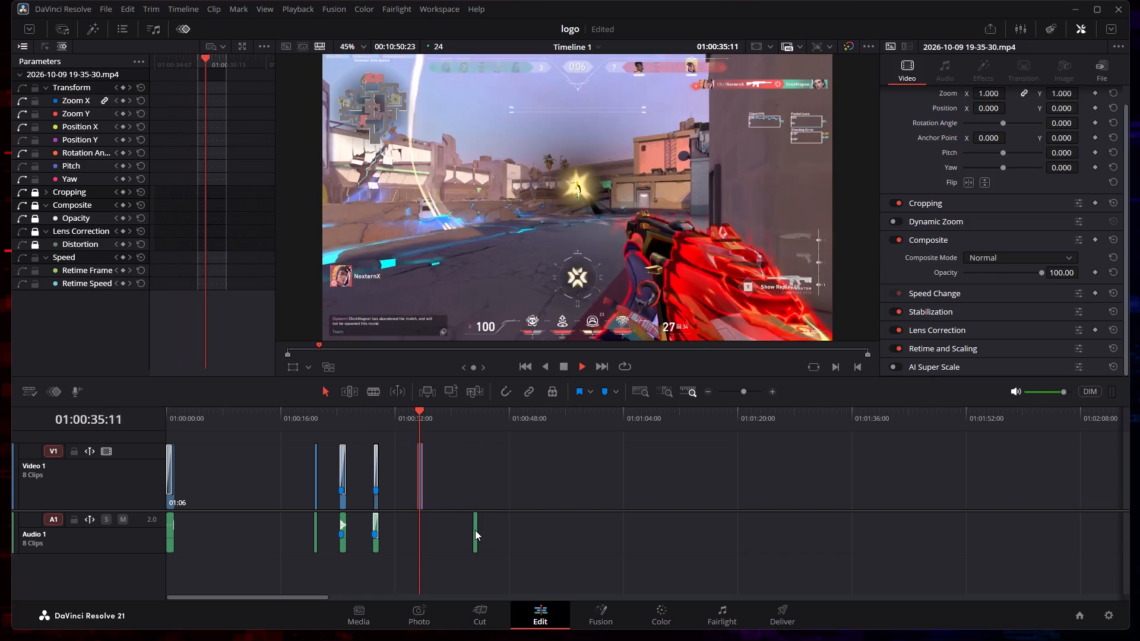
pyautogui.moveTo(475, 530); pyautogui.dragTo(420, 526)
# Play Timeline 1 from about 01:00:25 through the moved clip near 01:00:35.
pyautogui.moveTo(441, 412); pyautogui.dragTo(351, 418)
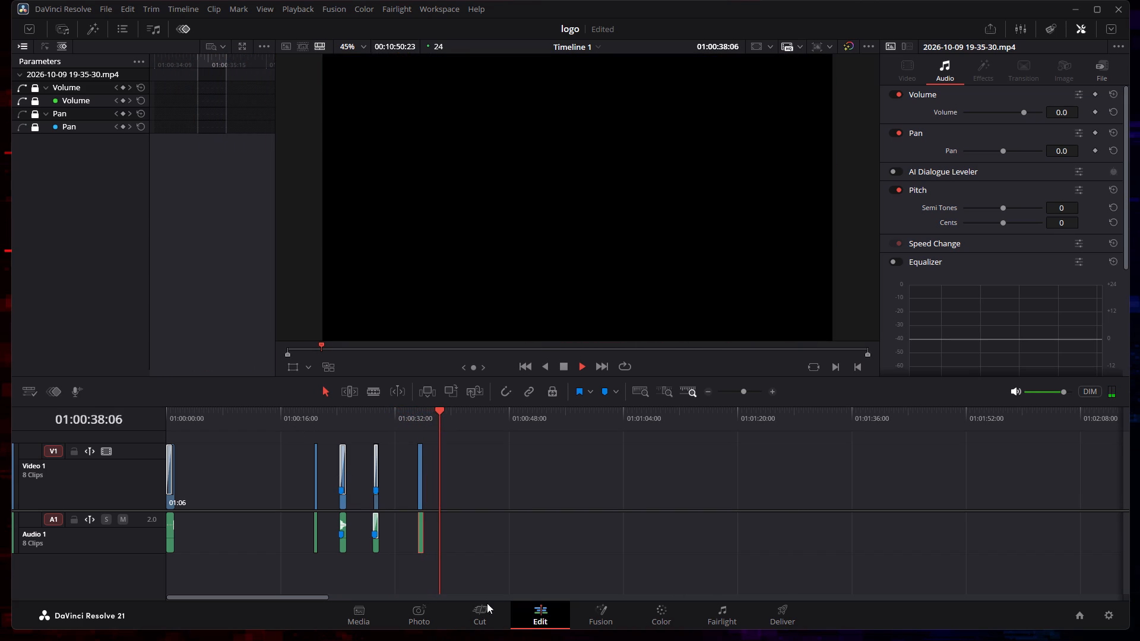
pyautogui.moveTo(310, 596); pyautogui.dragTo(814, 587)
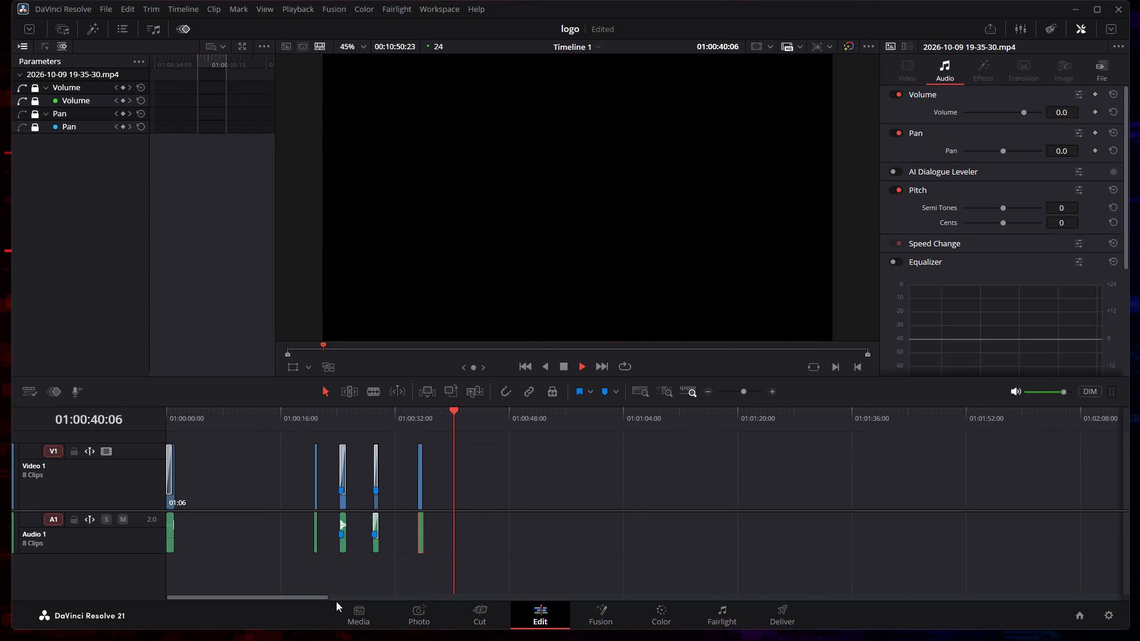
pyautogui.moveTo(324, 598); pyautogui.dragTo(525, 594)
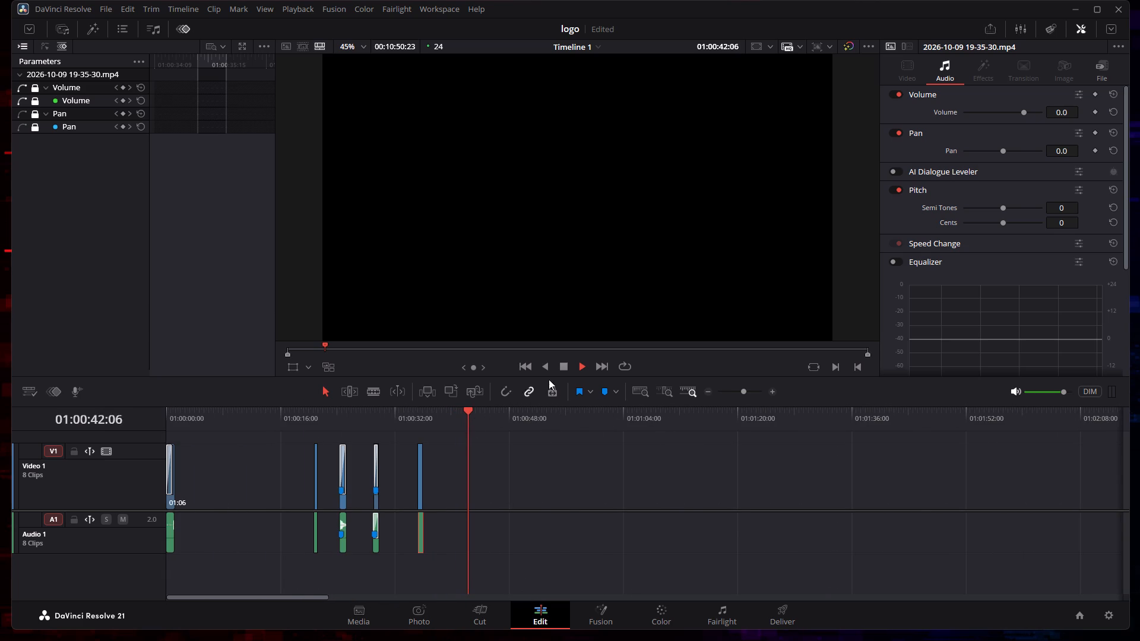
pyautogui.click(566, 366)
pyautogui.moveTo(306, 595); pyautogui.dragTo(699, 588)
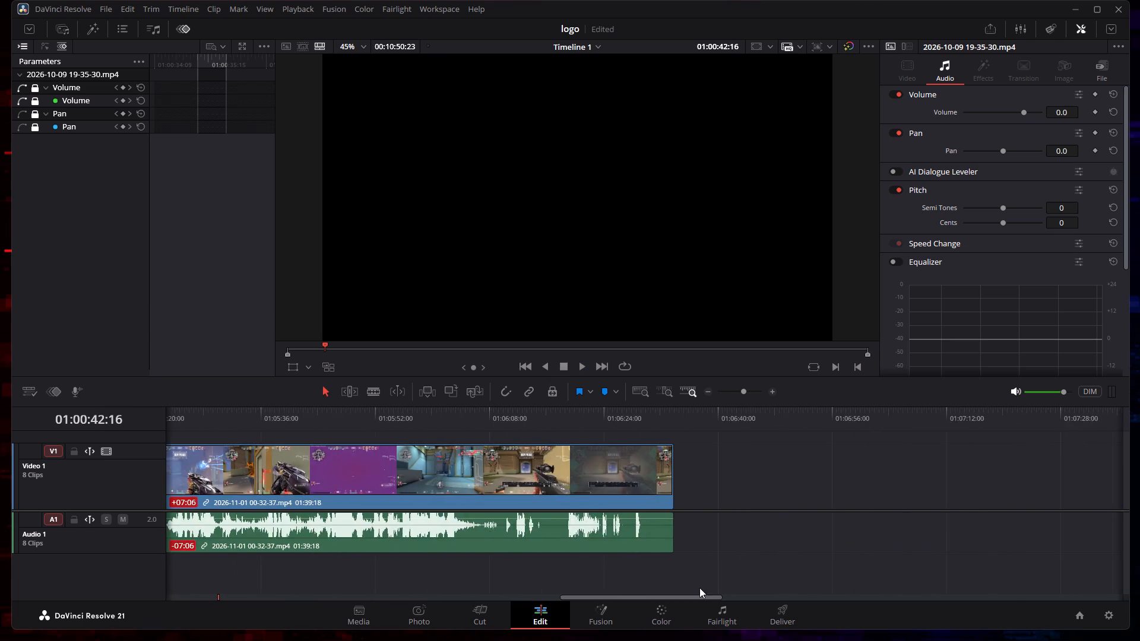
pyautogui.moveTo(699, 588); pyautogui.dragTo(628, 591)
pyautogui.moveTo(695, 479); pyautogui.dragTo(167, 512)
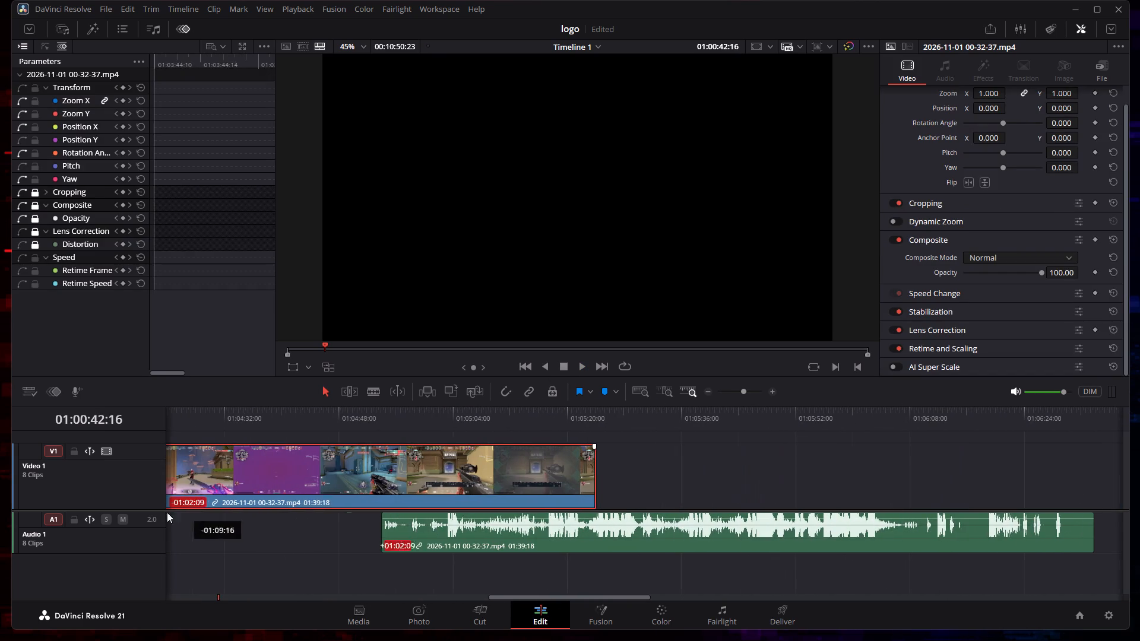
pyautogui.moveTo(167, 512); pyautogui.dragTo(767, 455)
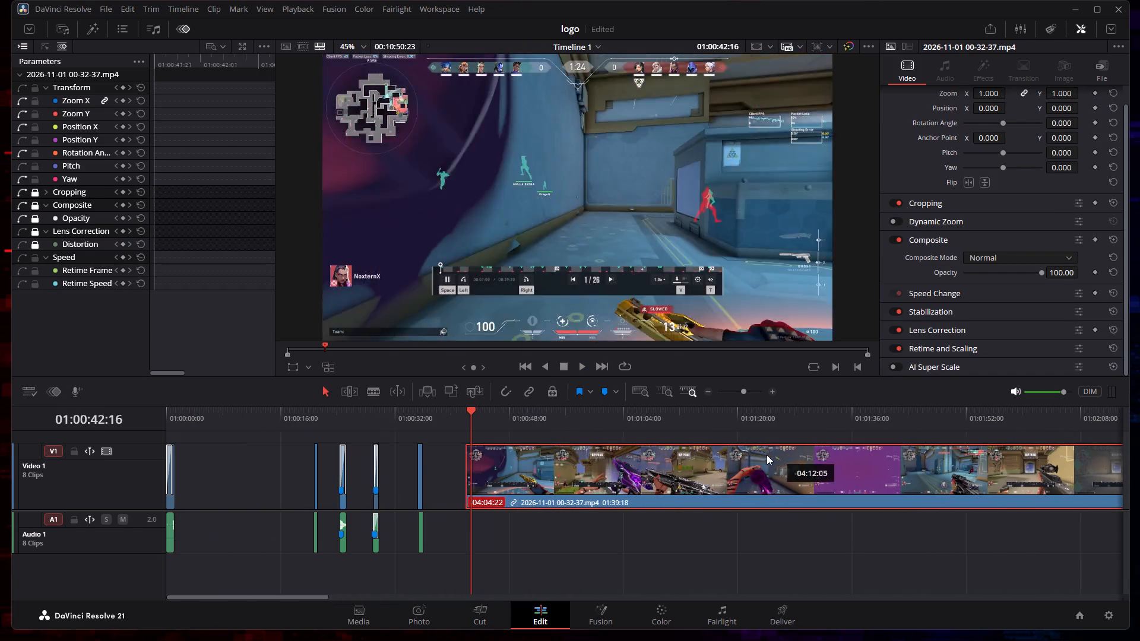
pyautogui.moveTo(767, 455); pyautogui.dragTo(736, 457)
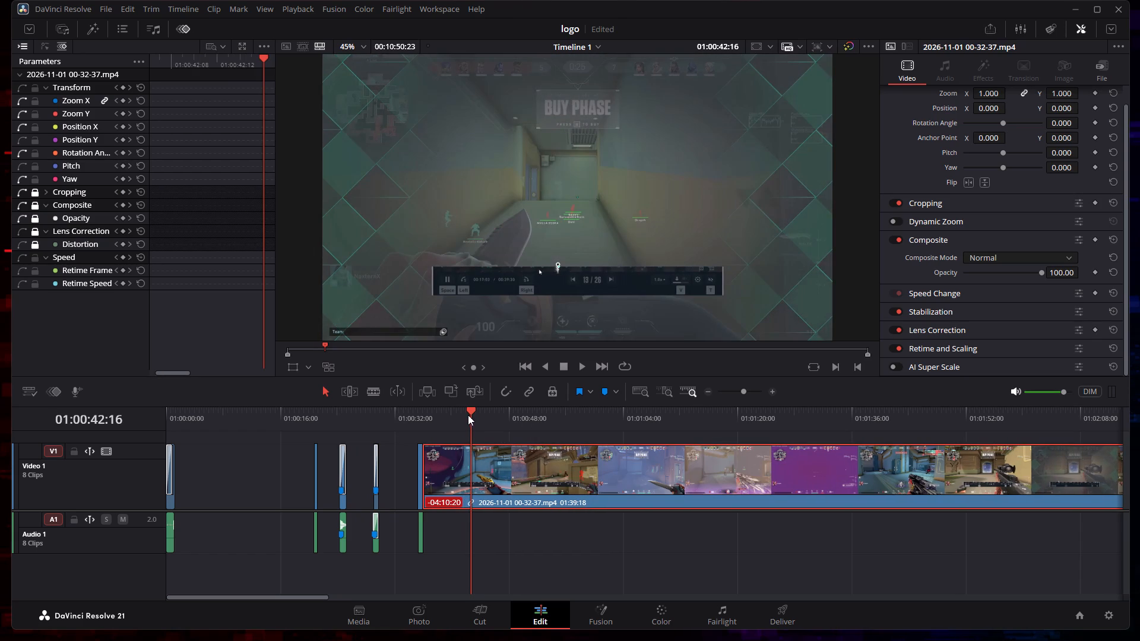
pyautogui.moveTo(469, 411); pyautogui.dragTo(1079, 419)
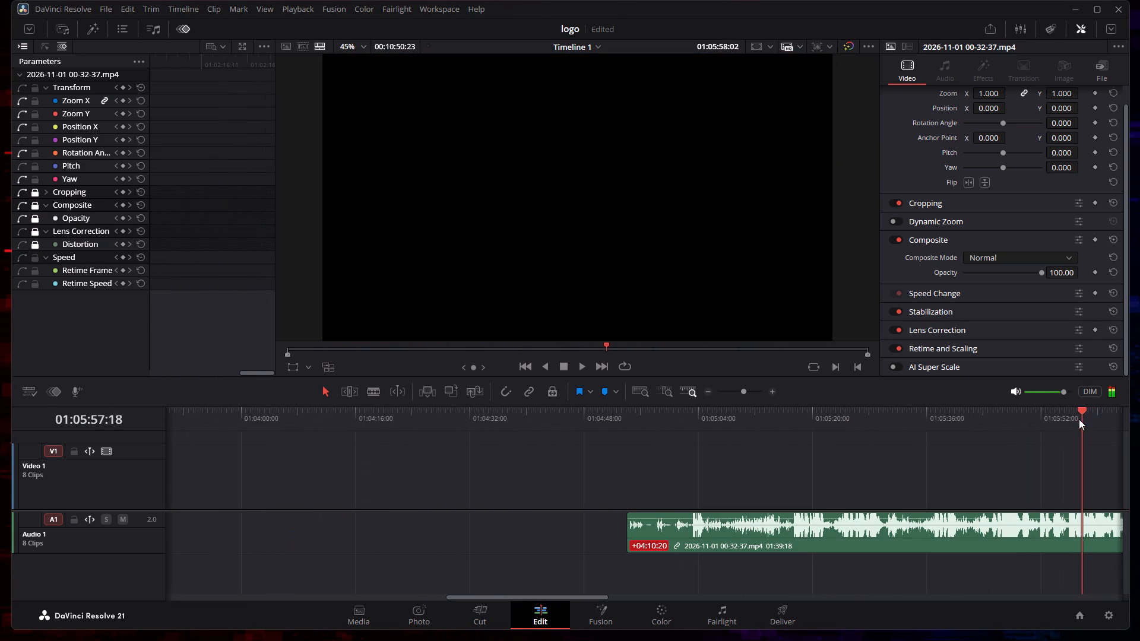
pyautogui.moveTo(1079, 419); pyautogui.dragTo(1078, 419)
pyautogui.moveTo(809, 532); pyautogui.dragTo(184, 550)
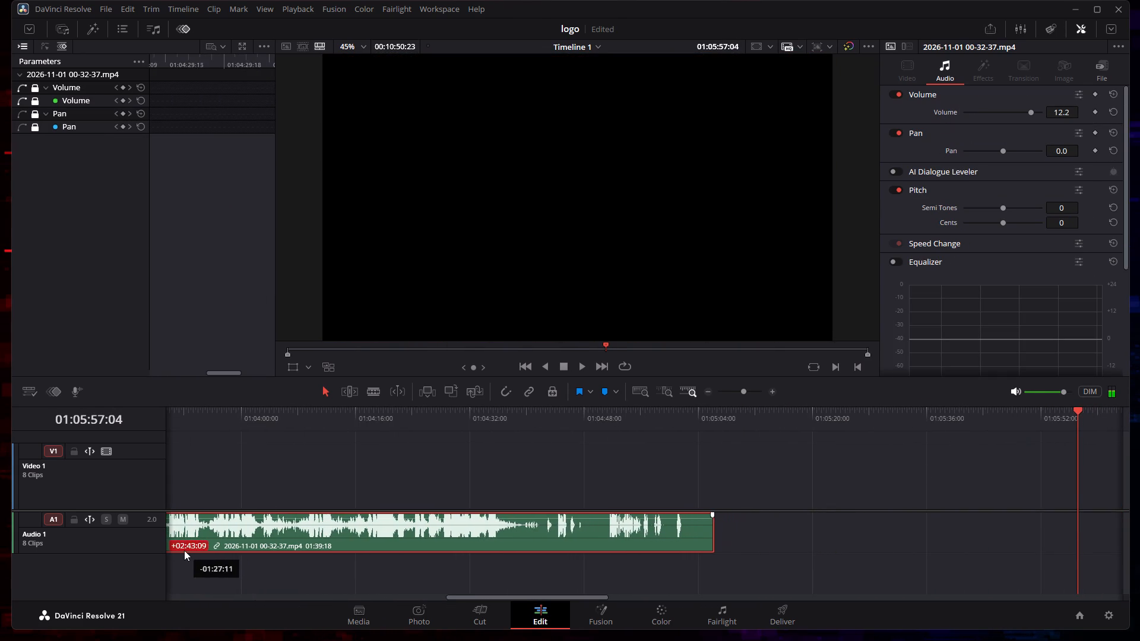
pyautogui.moveTo(184, 550); pyautogui.dragTo(187, 550)
pyautogui.moveTo(309, 458); pyautogui.dragTo(720, 450)
pyautogui.moveTo(1076, 411); pyautogui.dragTo(884, 431)
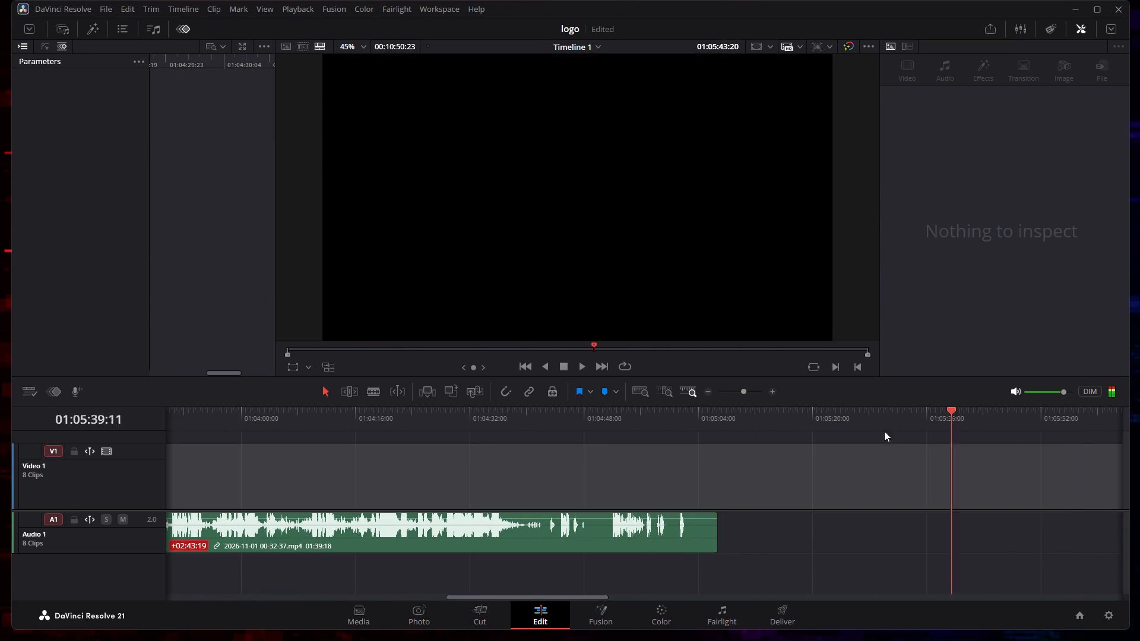
pyautogui.moveTo(884, 431); pyautogui.dragTo(1076, 489)
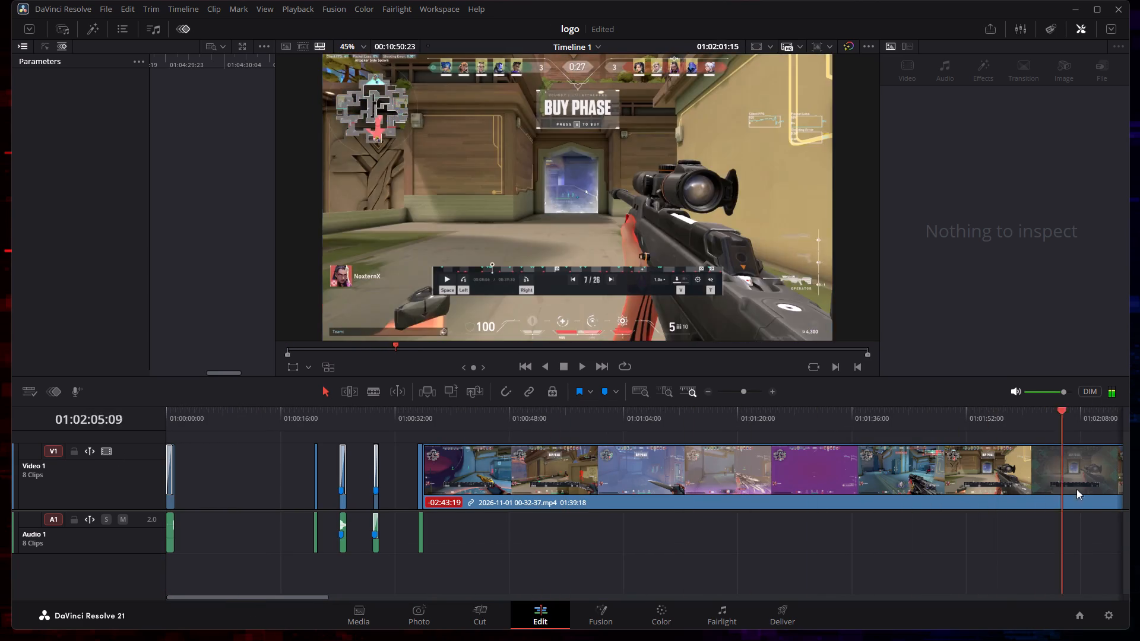
pyautogui.moveTo(1076, 489); pyautogui.dragTo(958, 488)
pyautogui.moveTo(1095, 521); pyautogui.dragTo(963, 525)
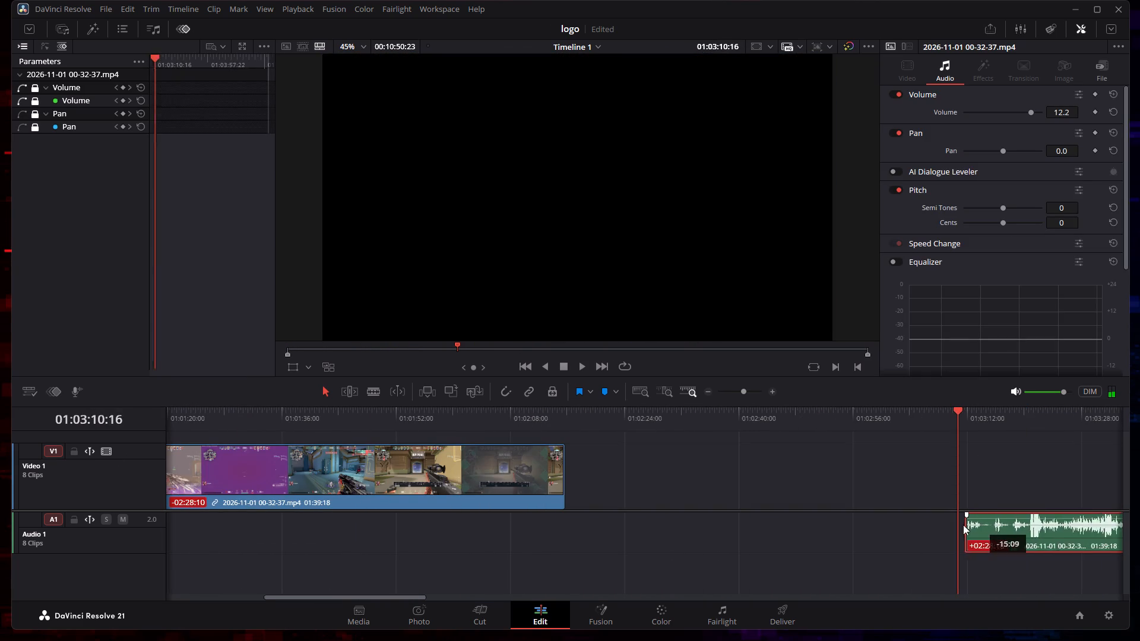
pyautogui.moveTo(963, 525); pyautogui.dragTo(269, 529)
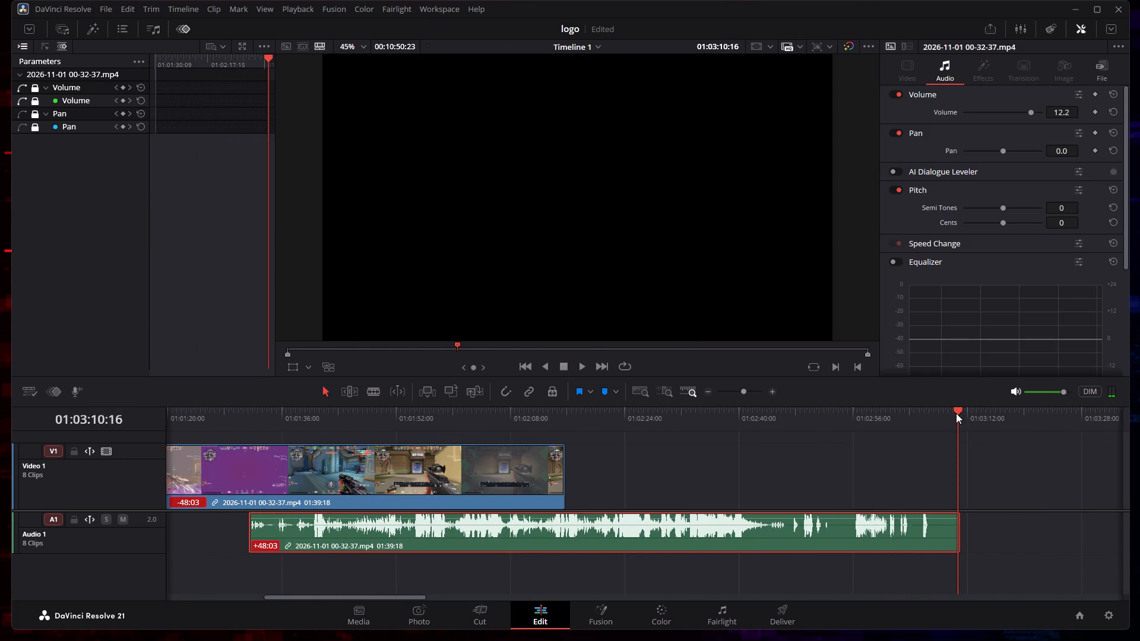
pyautogui.moveTo(959, 408); pyautogui.dragTo(280, 453)
pyautogui.moveTo(618, 480); pyautogui.dragTo(739, 485)
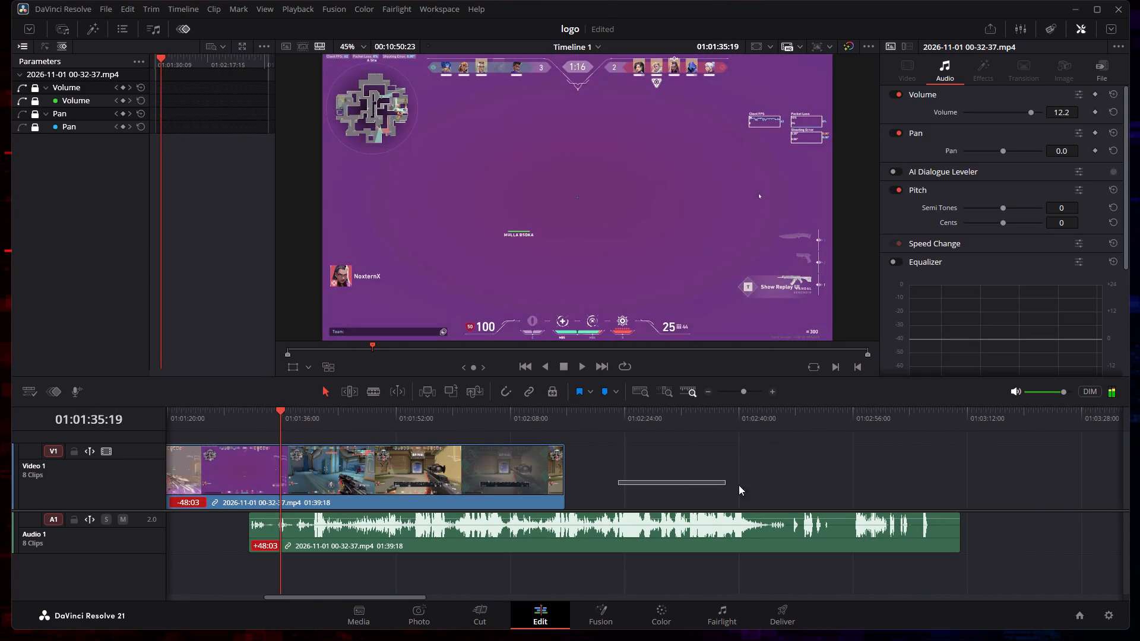
pyautogui.moveTo(739, 485); pyautogui.dragTo(766, 483)
pyautogui.moveTo(382, 599); pyautogui.dragTo(300, 599)
pyautogui.moveTo(786, 545); pyautogui.dragTo(390, 545)
# Play Timeline 1 from 01:00:00:00 through the first clip.
pyautogui.moveTo(762, 408); pyautogui.dragTo(692, 427)
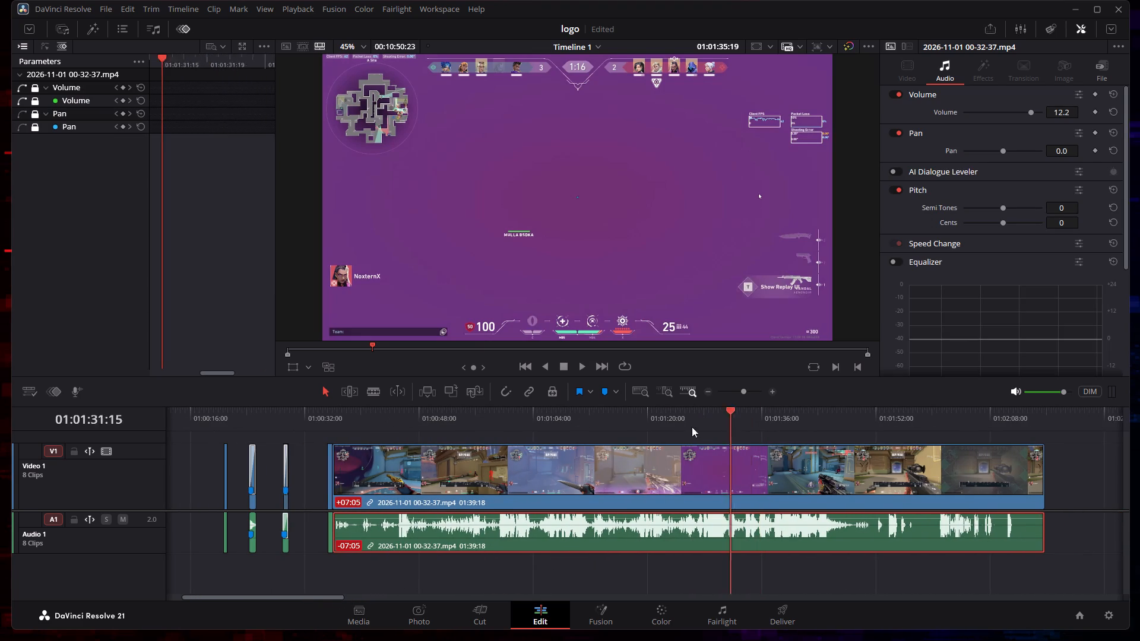
pyautogui.moveTo(692, 427); pyautogui.dragTo(160, 470)
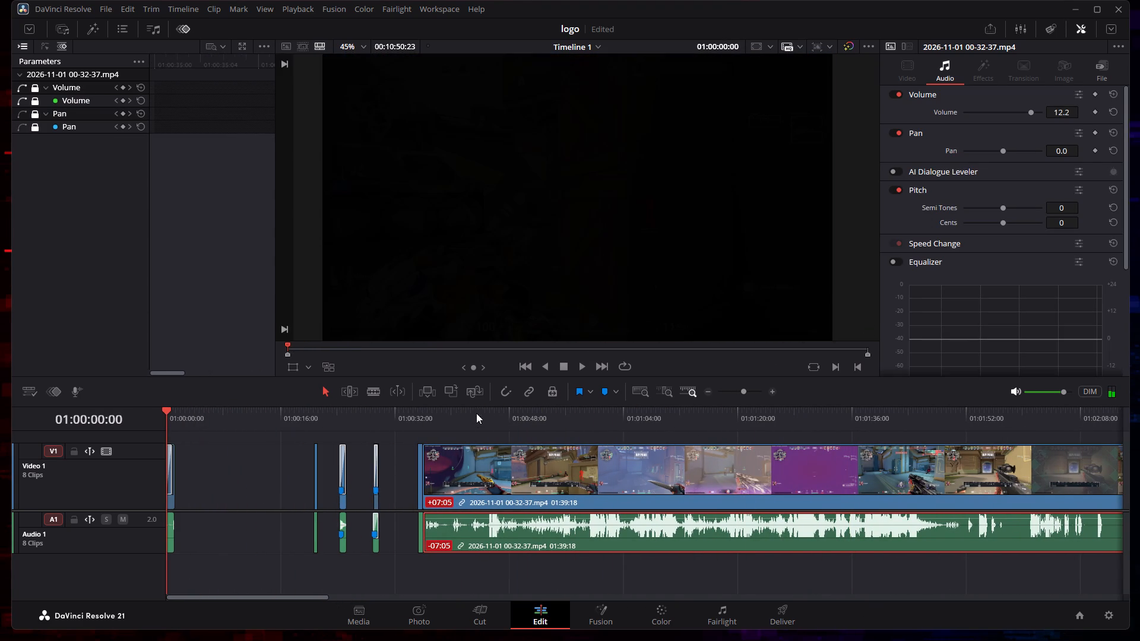
pyautogui.click(580, 367)
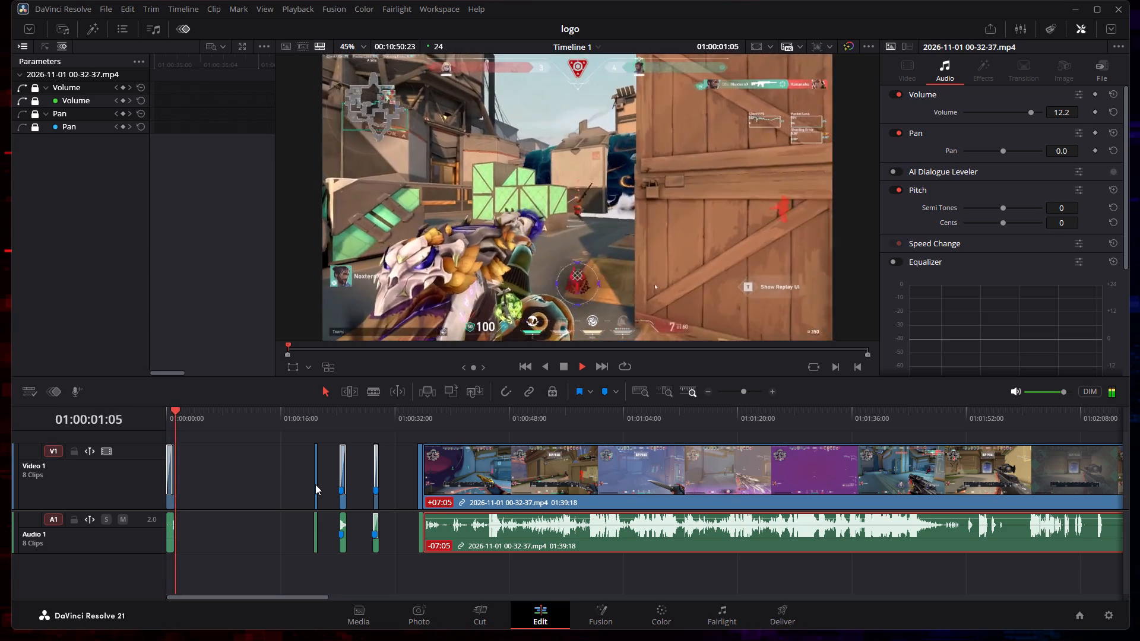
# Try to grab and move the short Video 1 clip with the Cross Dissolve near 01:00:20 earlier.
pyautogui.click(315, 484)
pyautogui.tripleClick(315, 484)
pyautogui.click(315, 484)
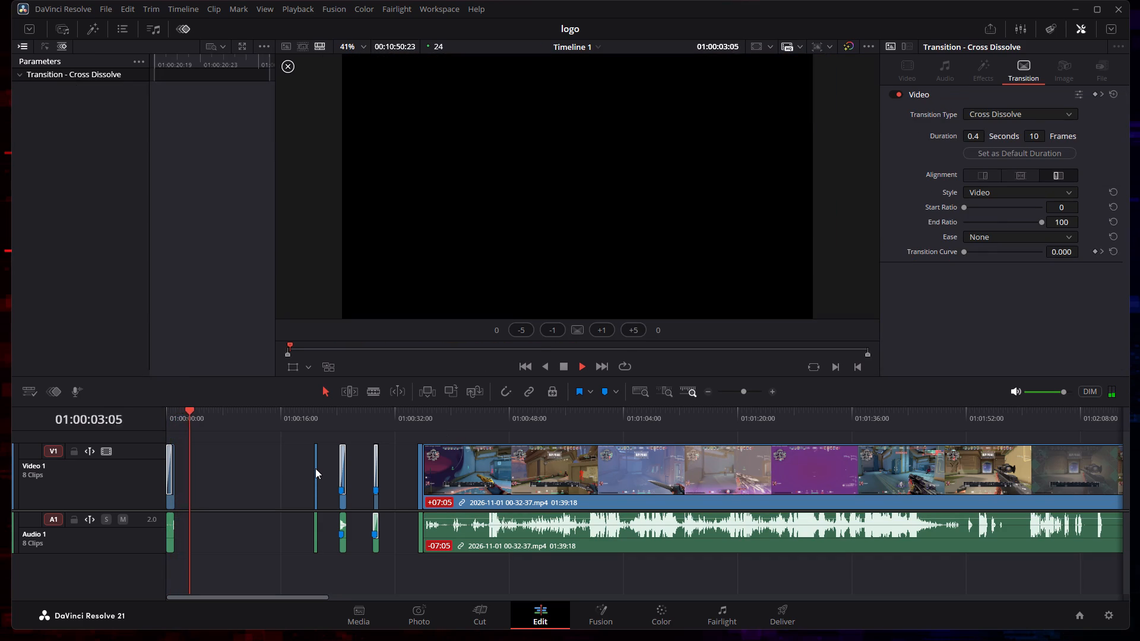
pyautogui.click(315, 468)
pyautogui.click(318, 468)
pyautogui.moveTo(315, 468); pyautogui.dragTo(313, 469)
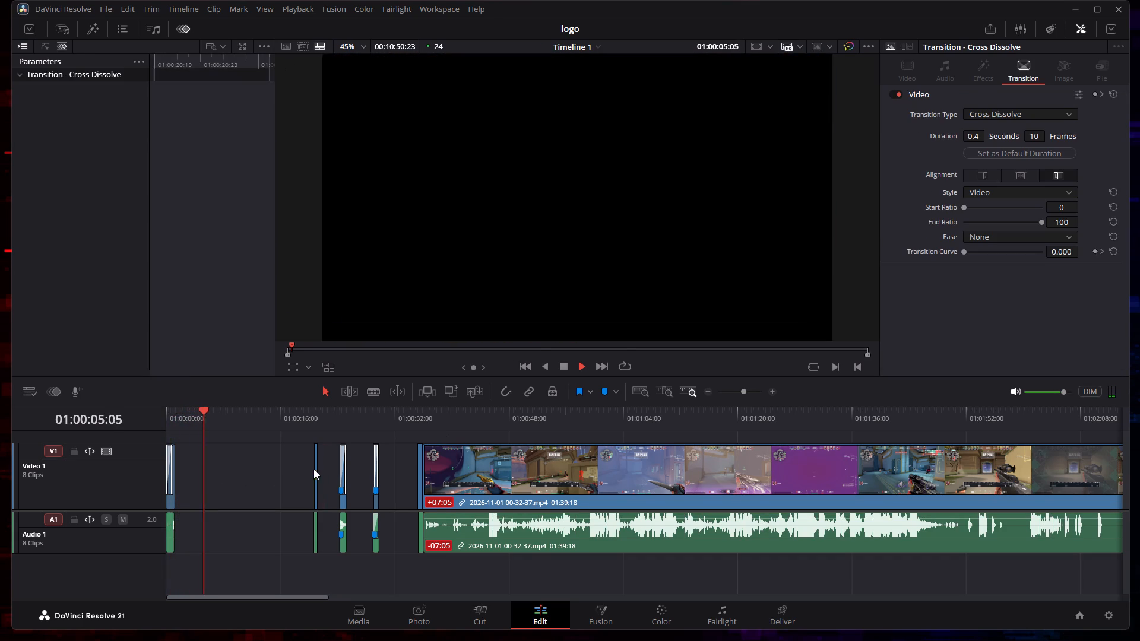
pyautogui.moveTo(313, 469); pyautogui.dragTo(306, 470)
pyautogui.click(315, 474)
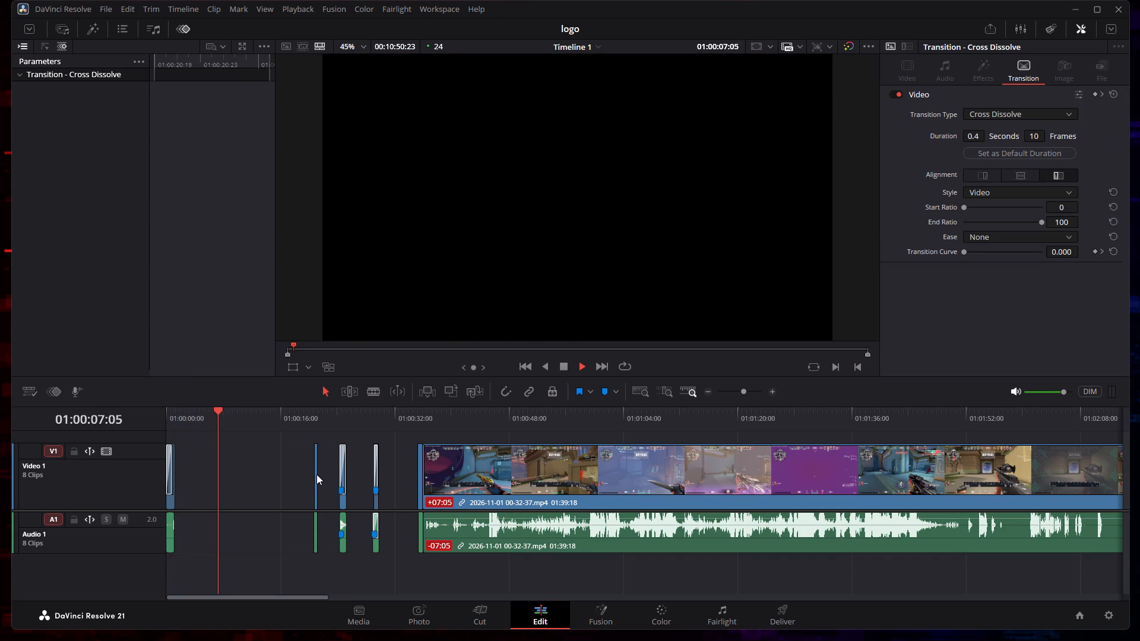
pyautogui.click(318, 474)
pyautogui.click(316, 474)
# In trim edit mode, extend the ends of the Video 1 and Audio 1 clips near 01:00:20 to about 01:00:21.
pyautogui.click(354, 392)
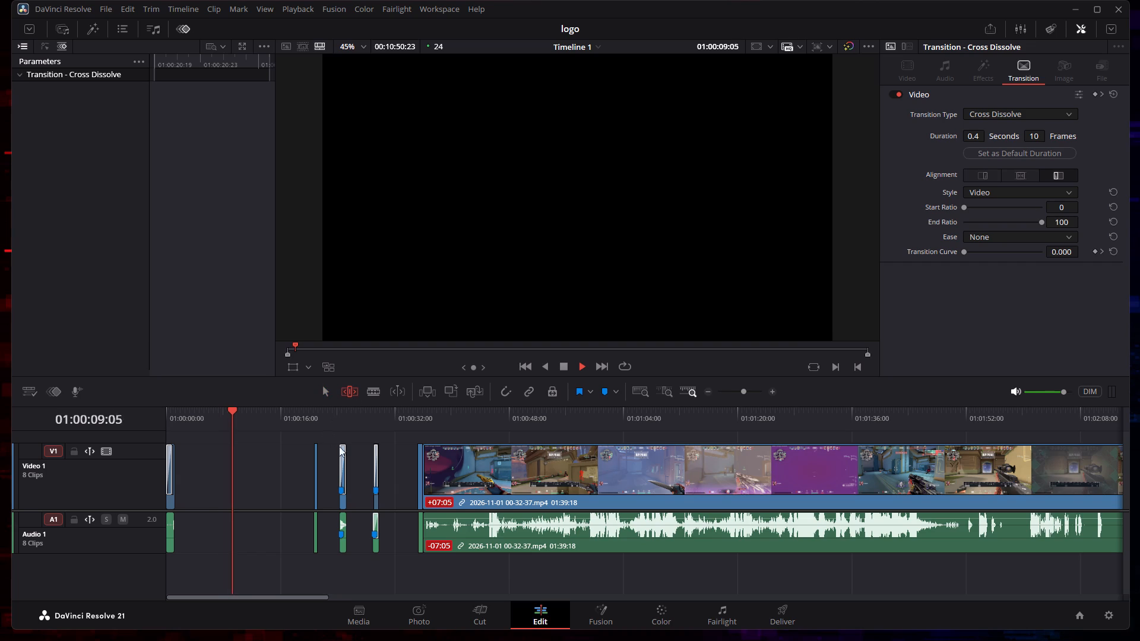
pyautogui.click(319, 465)
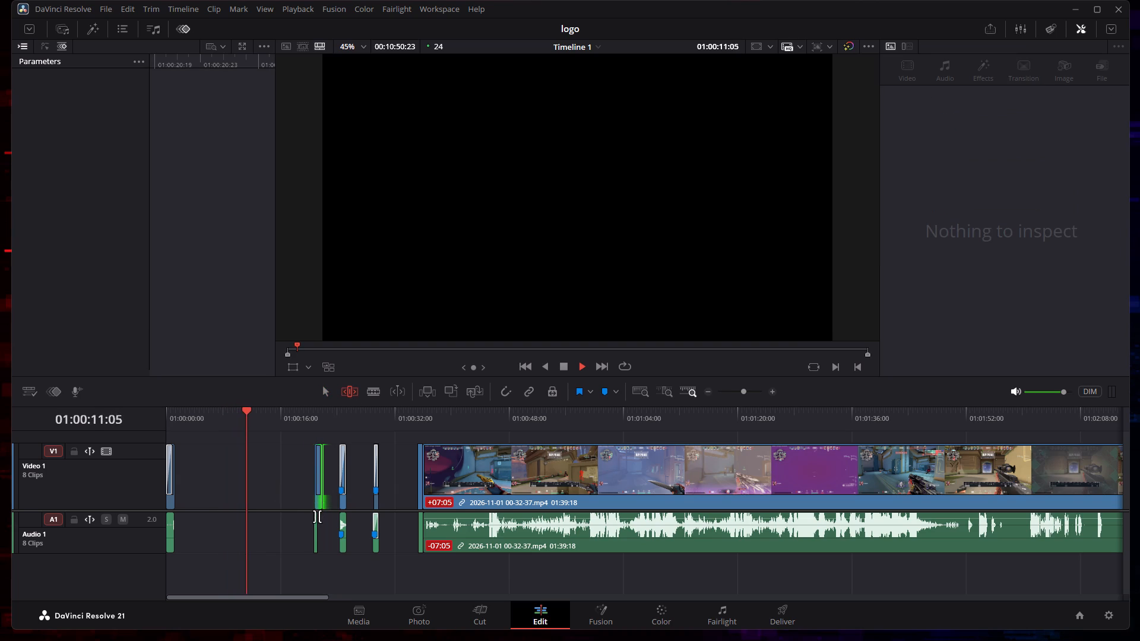
pyautogui.click(318, 517)
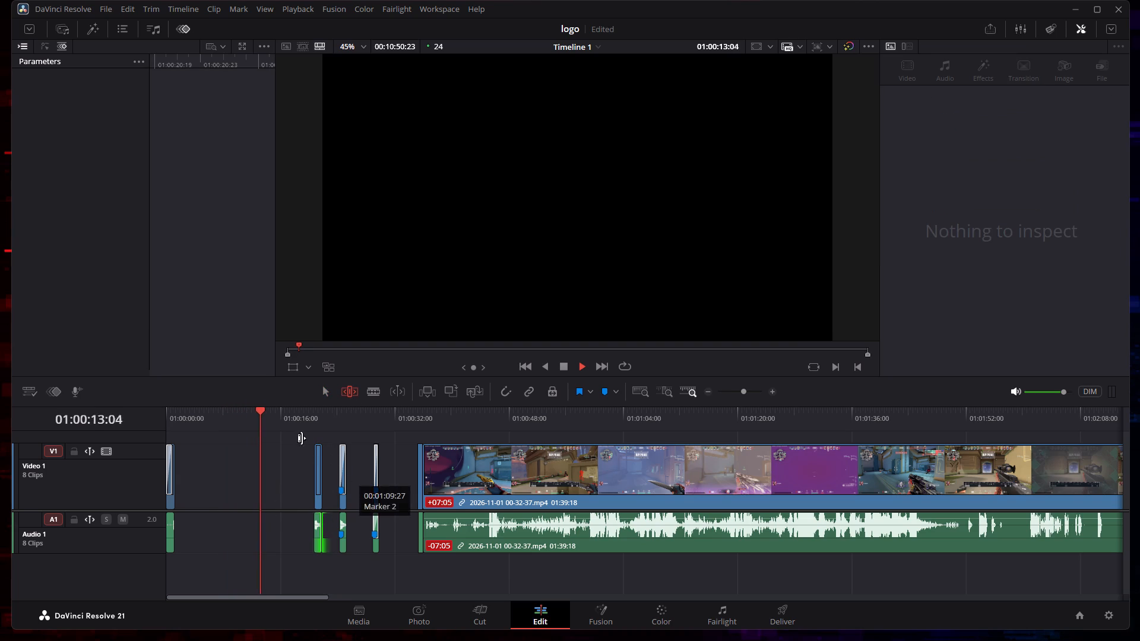
# Play Timeline 1 from about 01:00:19 through the clip near 01:00:24, and return to selection mode.
pyautogui.moveTo(265, 410); pyautogui.dragTo(306, 418)
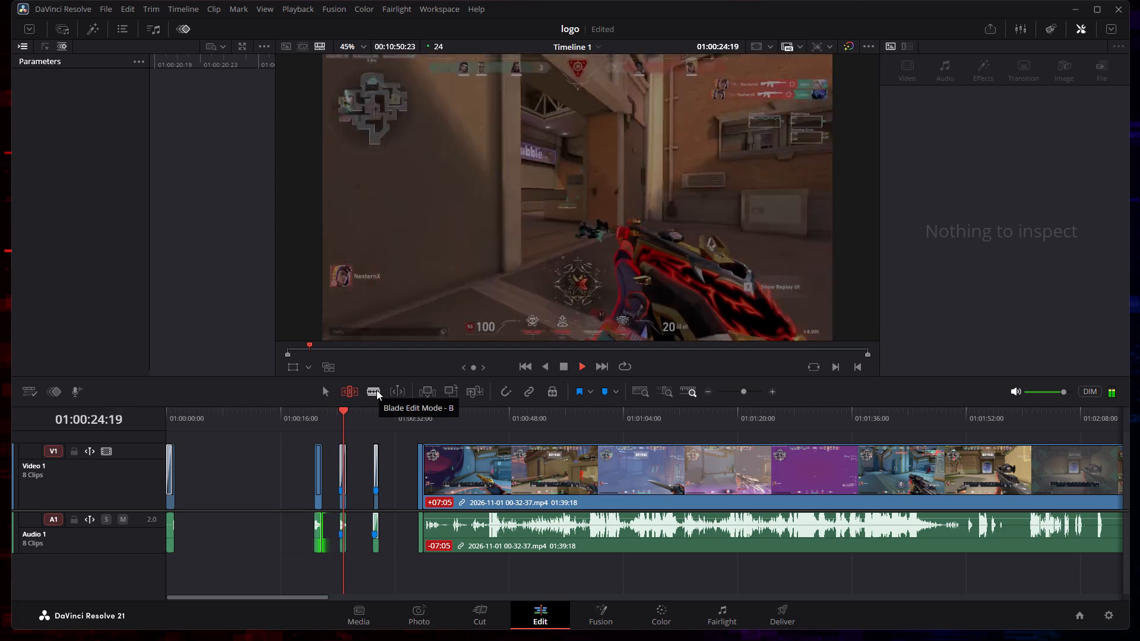
pyautogui.click(328, 392)
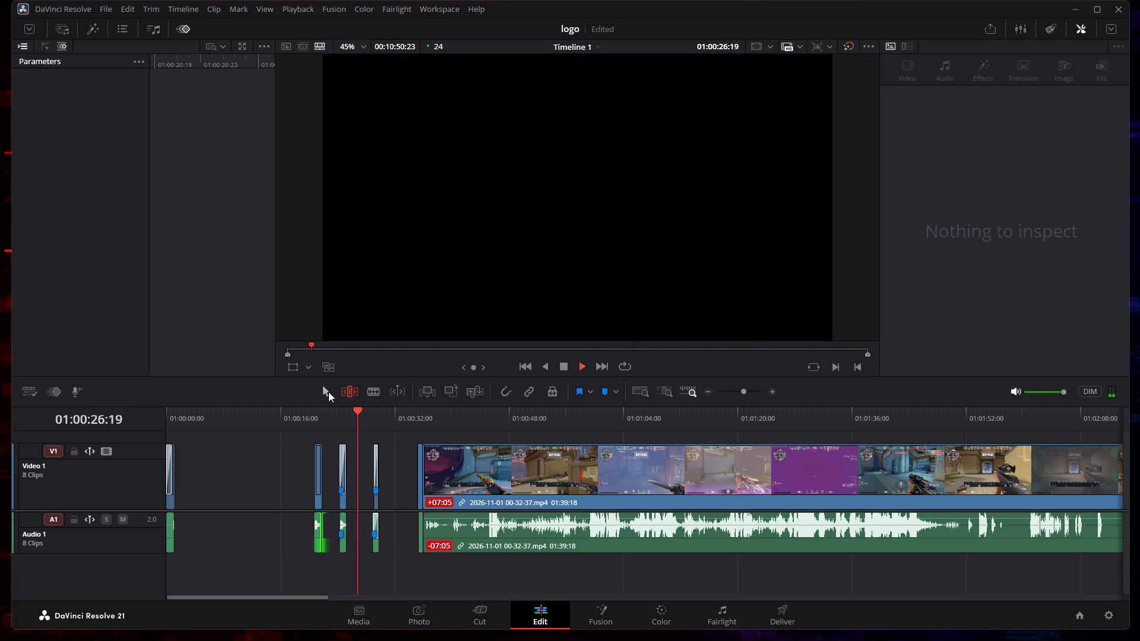
pyautogui.click(566, 366)
# Extend the starts of the Video 1 and Audio 1 clips near 01:00:24 slightly earlier, to about 01:00:23.
pyautogui.click(339, 460)
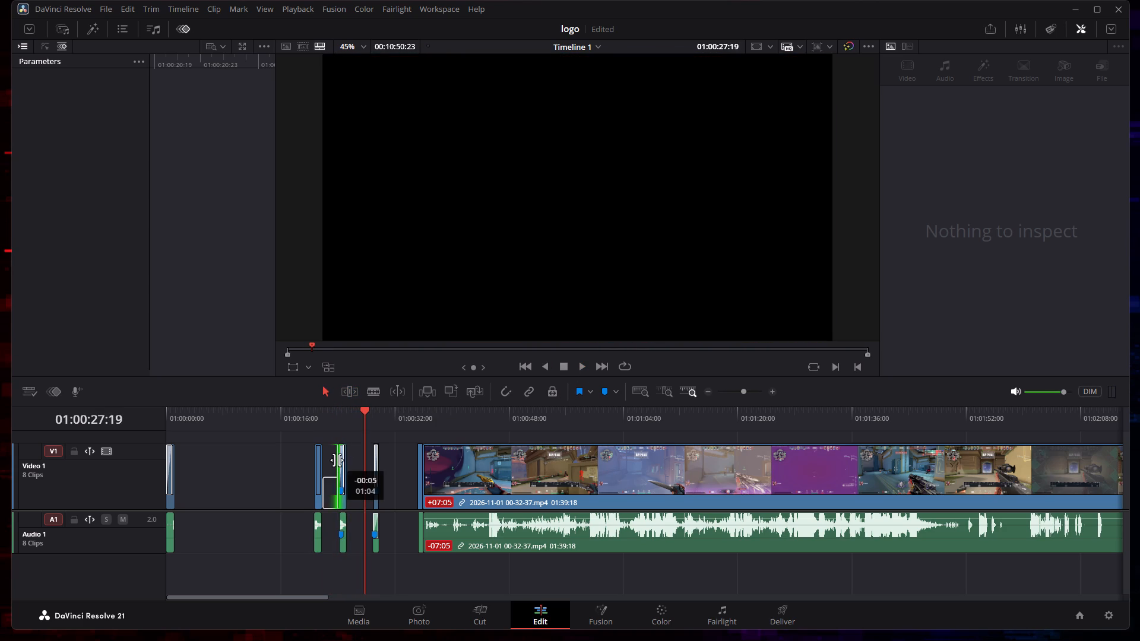
pyautogui.click(338, 524)
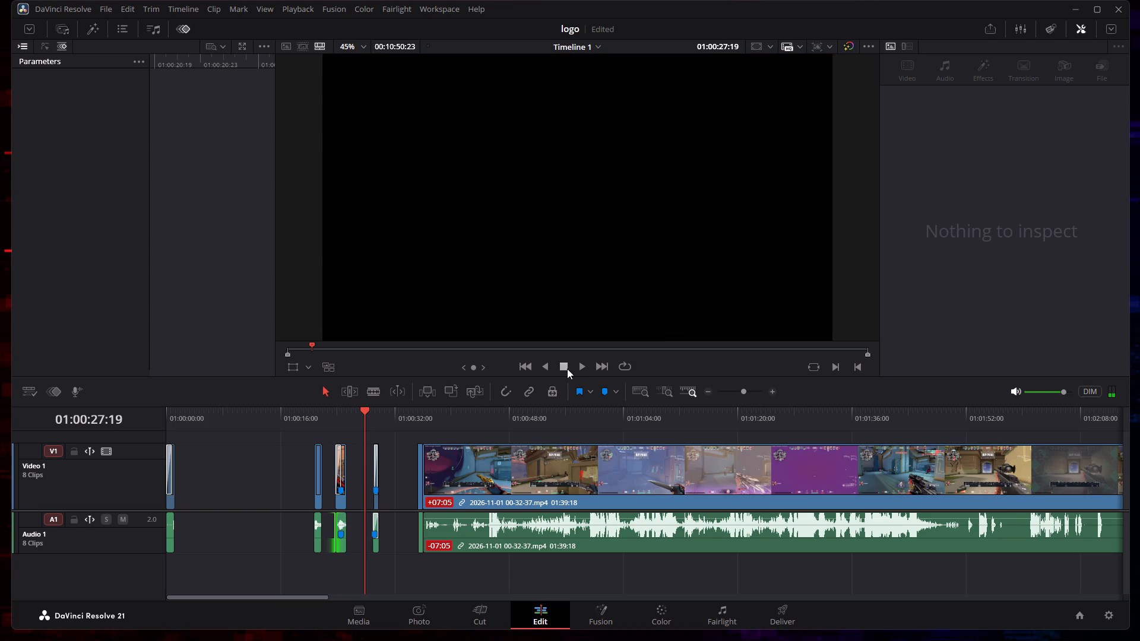
pyautogui.click(567, 366)
# Play Timeline 1 from about 01:00:06.
pyautogui.moveTo(360, 417); pyautogui.dragTo(213, 426)
pyautogui.click(584, 366)
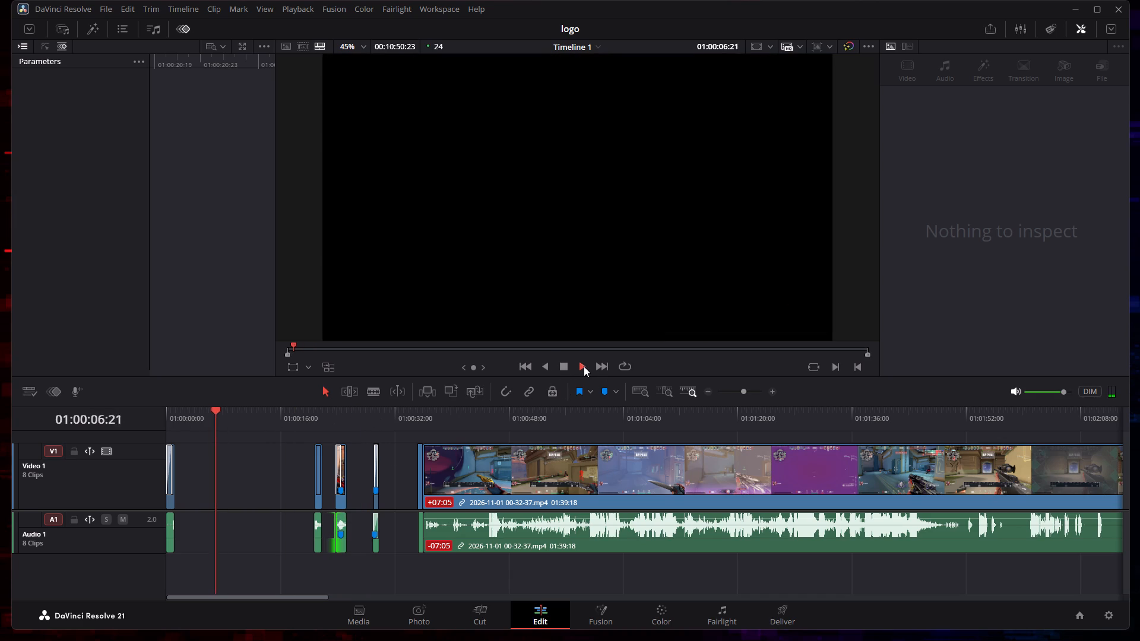
# Move the short Audio 1 clip near 01:00:21 earlier to about 01:00:01, directly after the first audio clip.
pyautogui.click(318, 473)
pyautogui.tripleClick(317, 475)
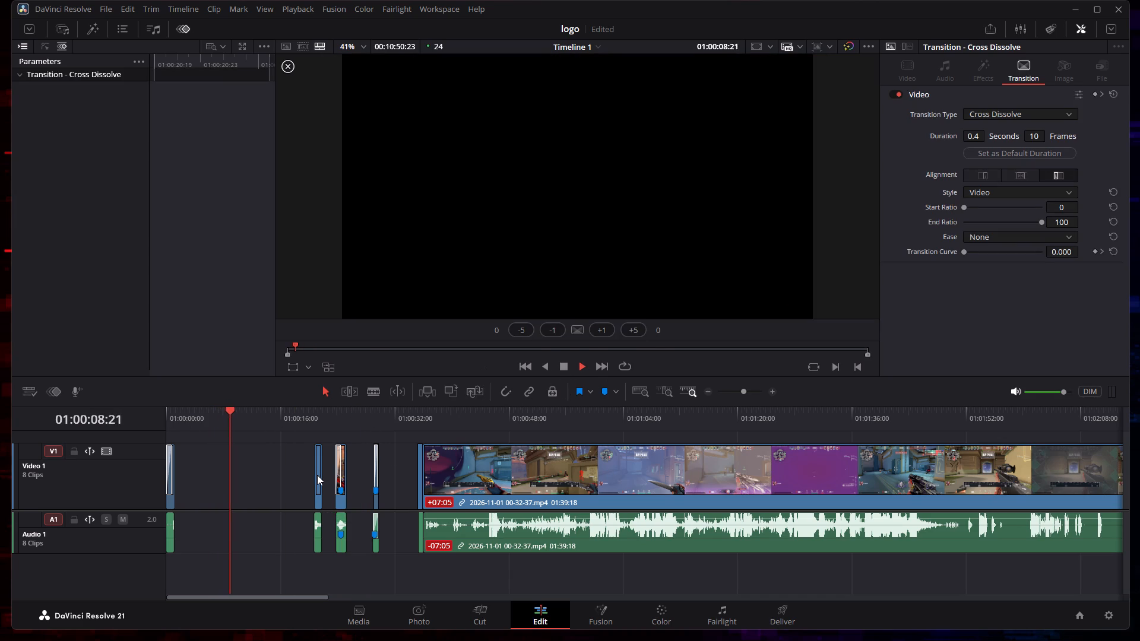
pyautogui.doubleClick(317, 475)
pyautogui.doubleClick(318, 523)
pyautogui.doubleClick(316, 495)
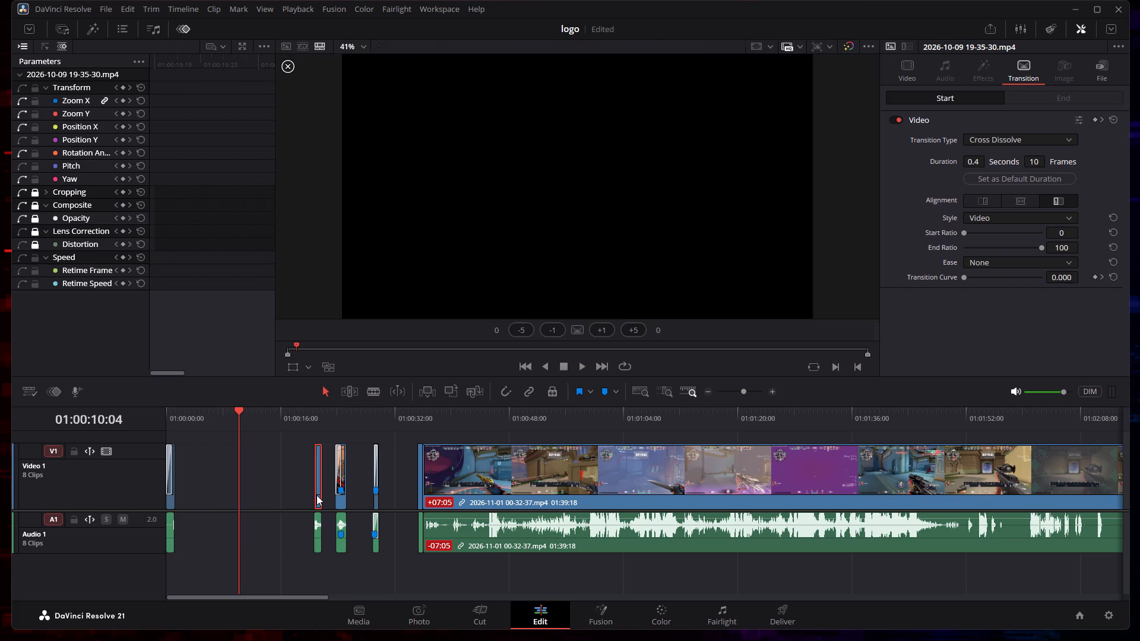
pyautogui.doubleClick(319, 517)
pyautogui.moveTo(319, 517); pyautogui.dragTo(215, 521)
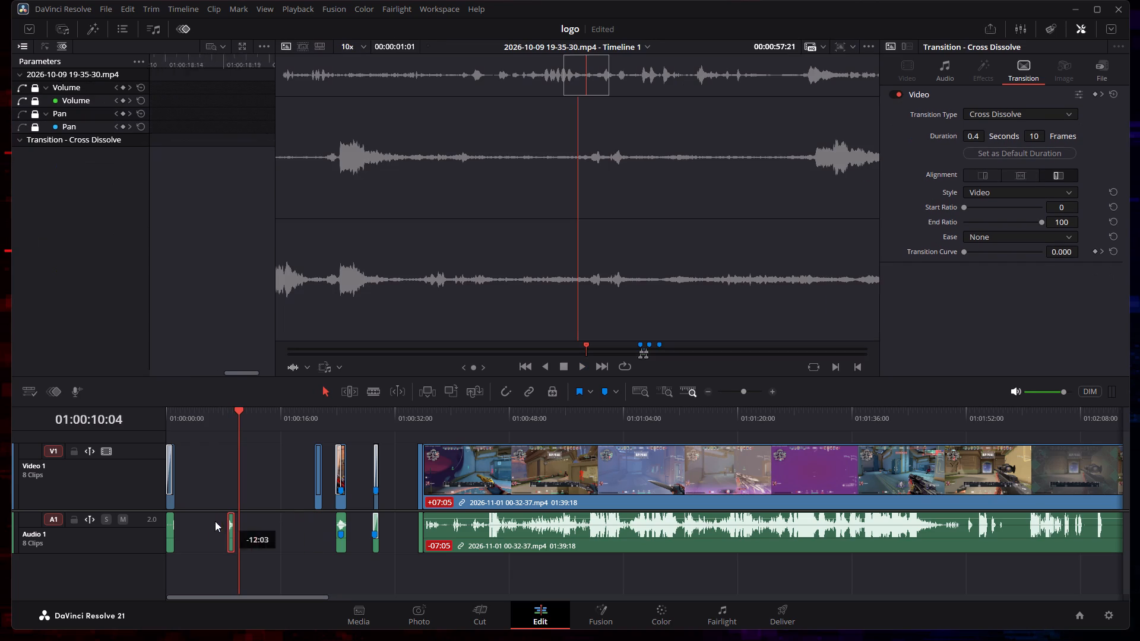
pyautogui.moveTo(215, 521); pyautogui.dragTo(179, 519)
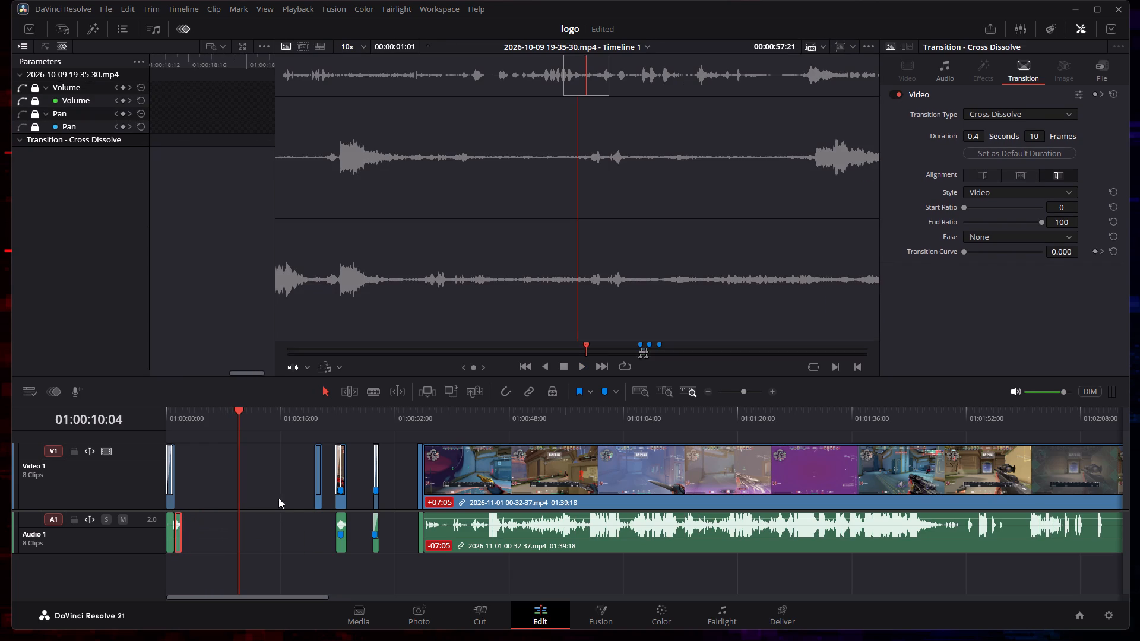
# Move the short Video 1 clip near 01:00:21 earlier to about 01:00:01, directly after the first video clip.
pyautogui.click(318, 481)
pyautogui.moveTo(318, 481); pyautogui.dragTo(205, 481)
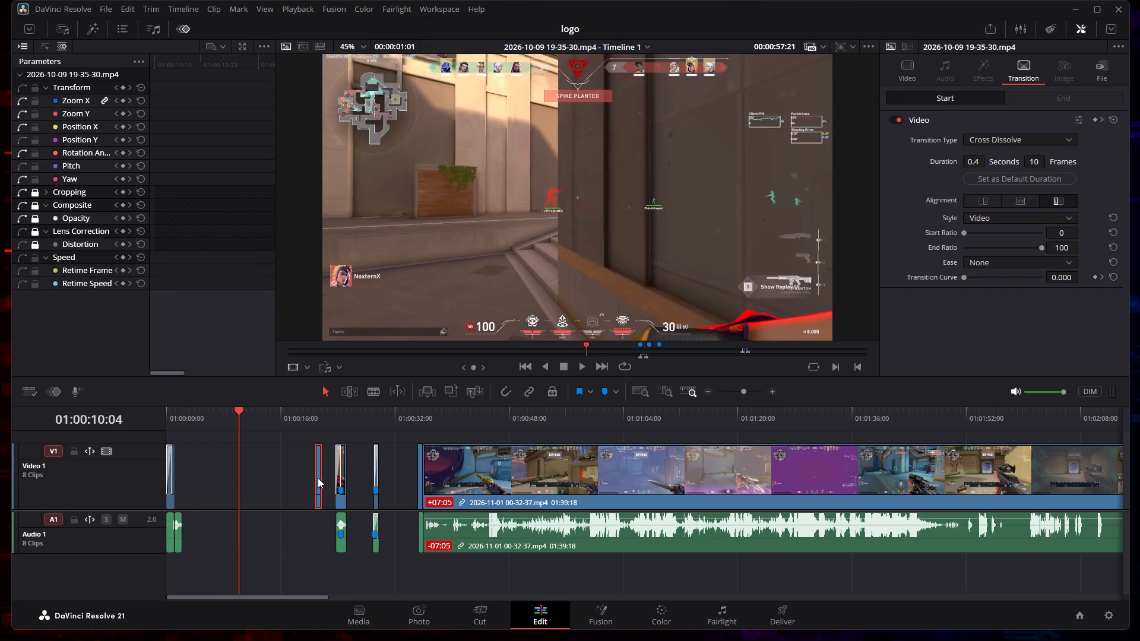
pyautogui.moveTo(319, 478); pyautogui.dragTo(180, 486)
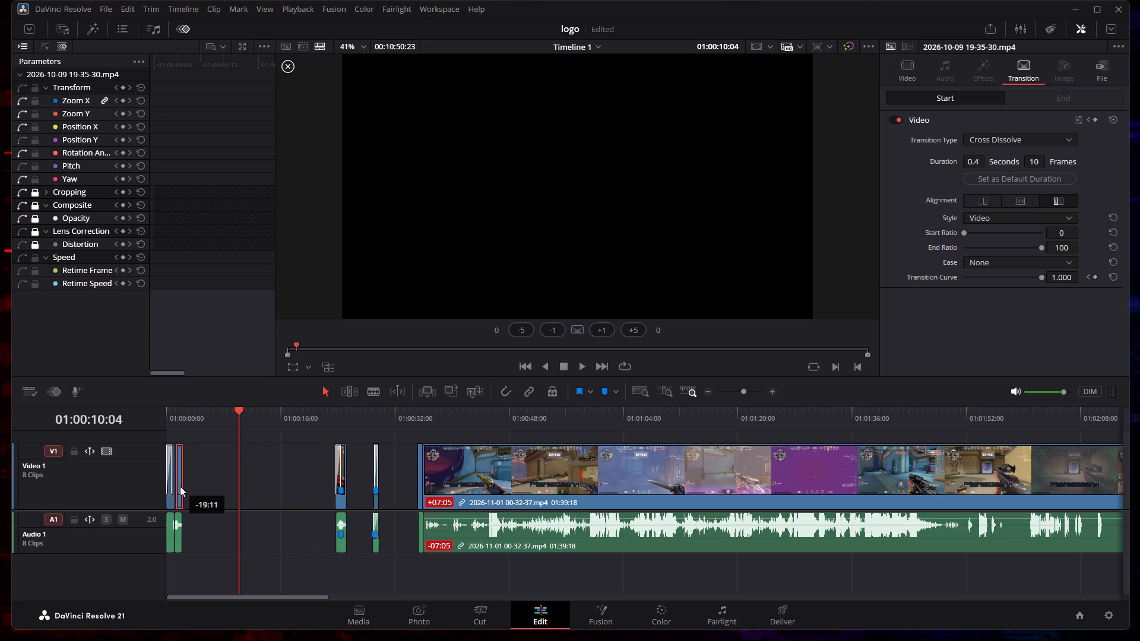
pyautogui.moveTo(180, 486); pyautogui.dragTo(179, 486)
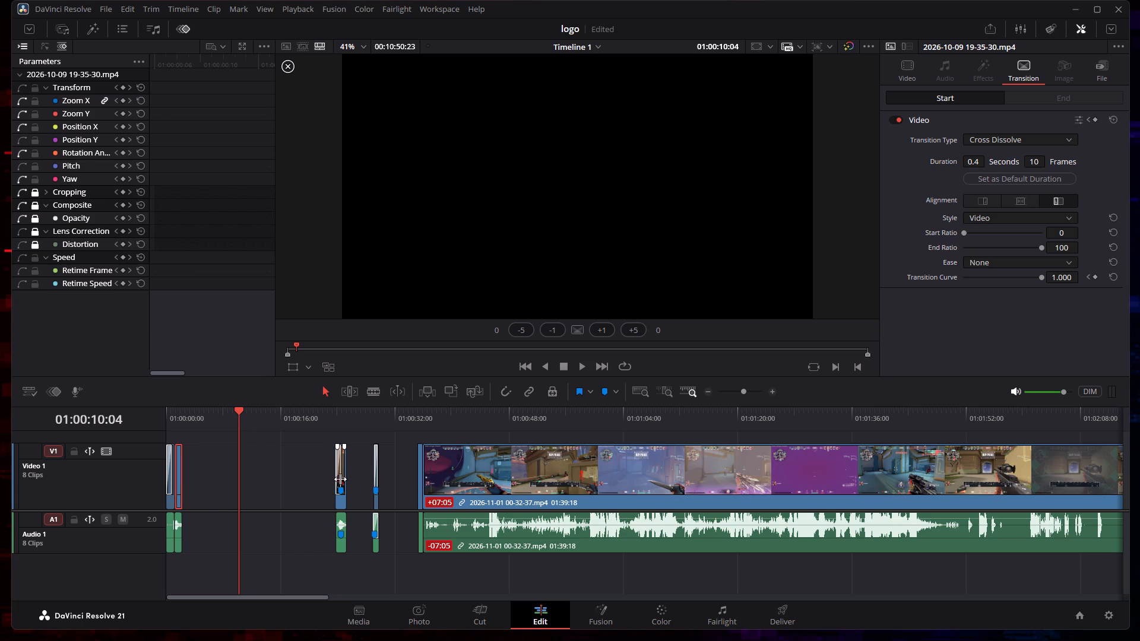
# Move the short Video 1 and Audio 1 clips near 01:00:24 earlier to about 01:00:02, directly after the second clips.
pyautogui.moveTo(343, 471); pyautogui.dragTo(194, 476)
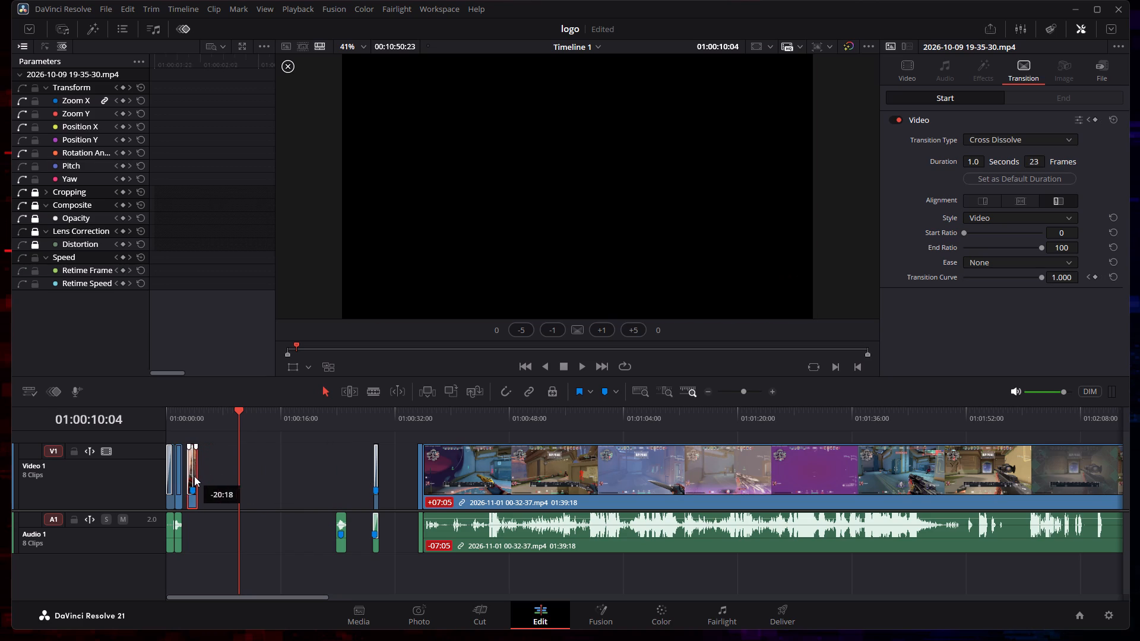
pyautogui.moveTo(194, 476); pyautogui.dragTo(189, 476)
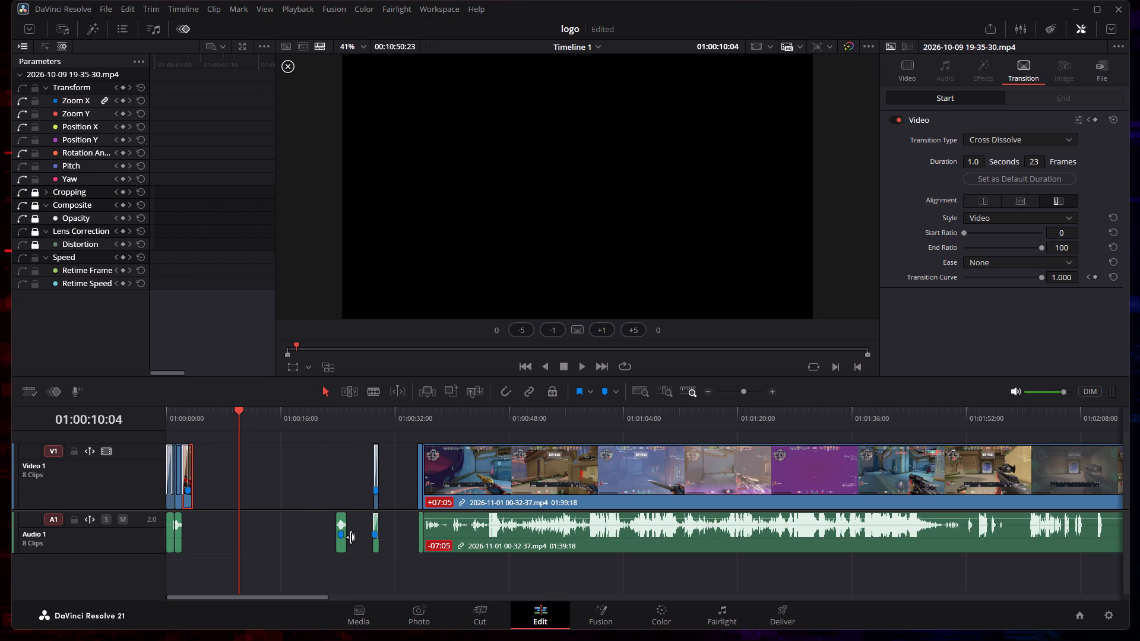
pyautogui.click(350, 537)
pyautogui.moveTo(339, 526); pyautogui.dragTo(183, 526)
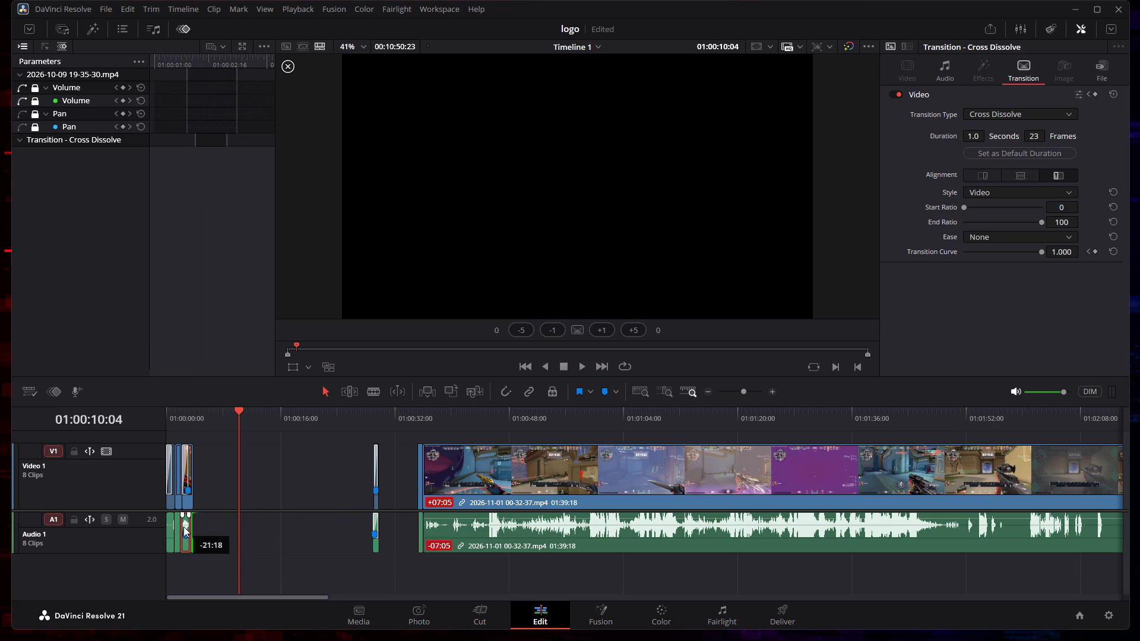
pyautogui.moveTo(183, 526); pyautogui.dragTo(185, 525)
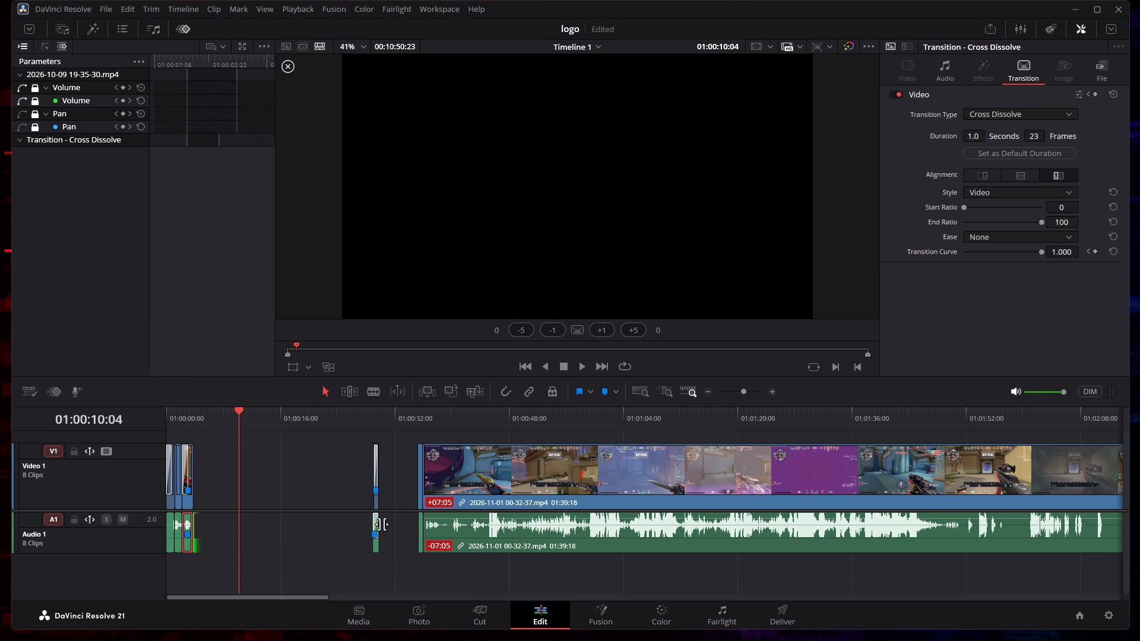
# Move the short Audio 1 and Video 1 clips near 01:00:29 earlier to about 01:00:04, directly after the third clips.
pyautogui.moveTo(375, 524); pyautogui.dragTo(328, 527)
pyautogui.moveTo(375, 543); pyautogui.dragTo(352, 544)
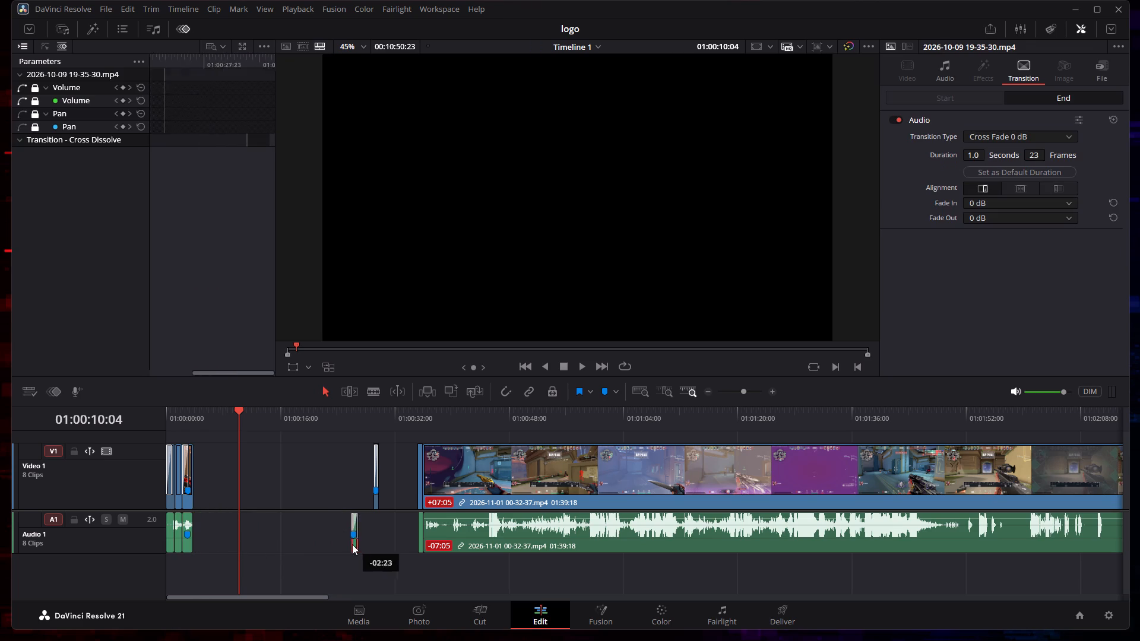
pyautogui.moveTo(352, 544); pyautogui.dragTo(198, 535)
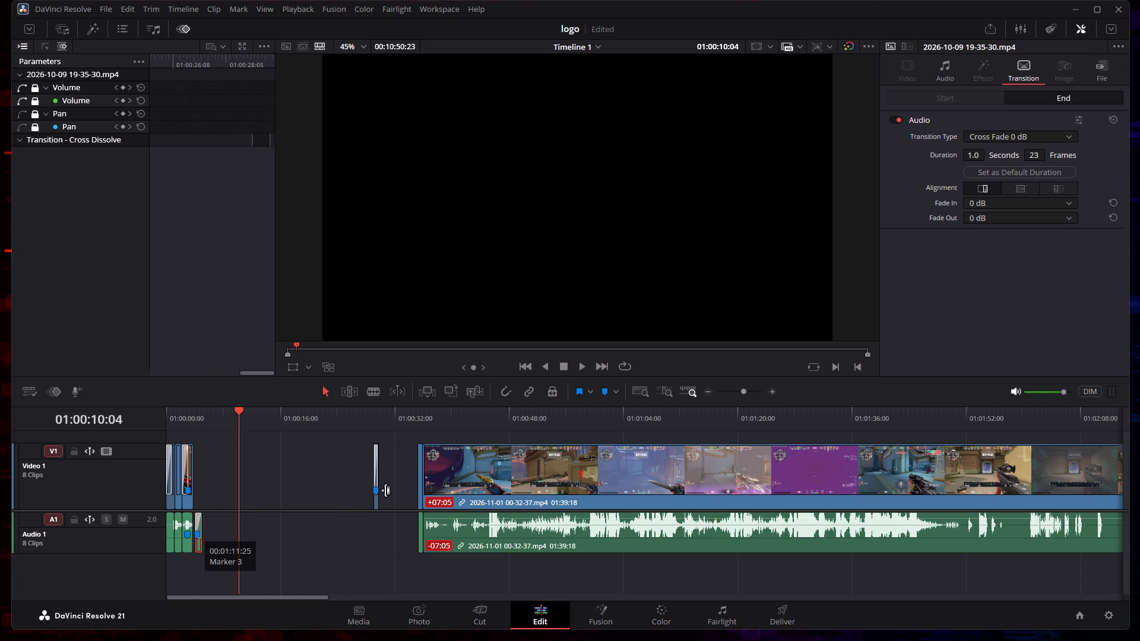
pyautogui.click(376, 477)
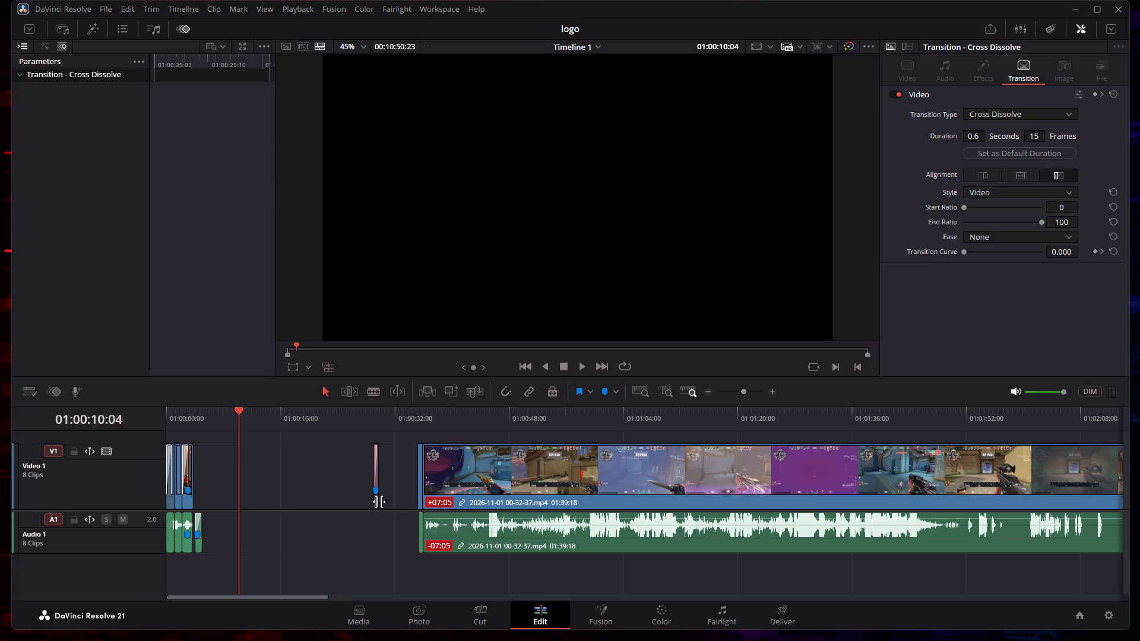
pyautogui.moveTo(375, 506); pyautogui.dragTo(196, 504)
pyautogui.click(201, 530)
pyautogui.click(198, 545)
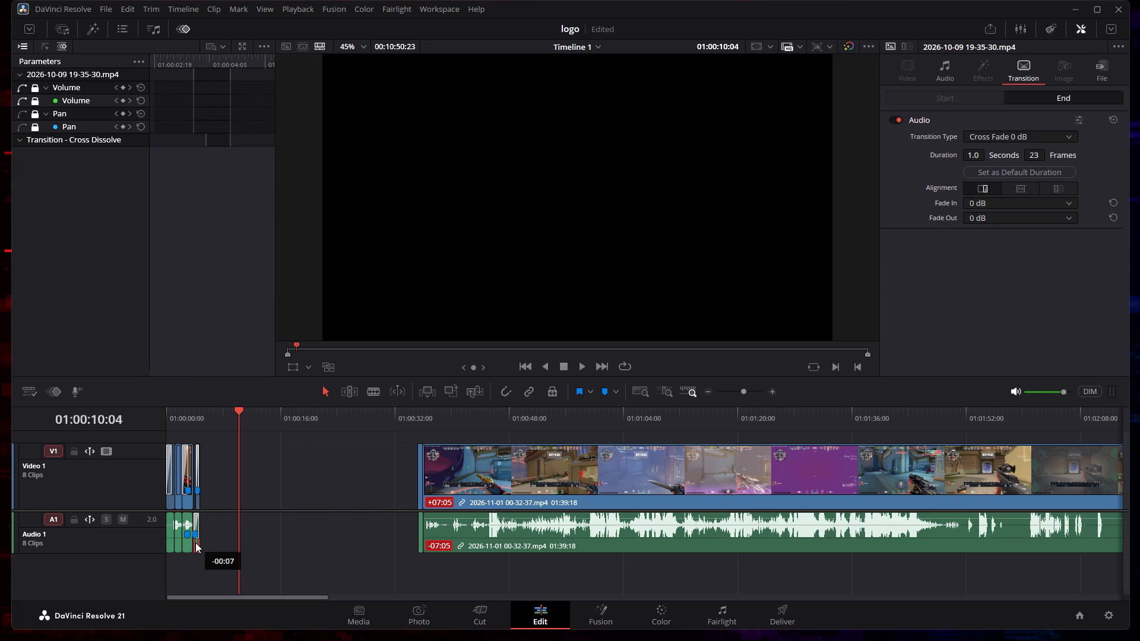
pyautogui.click(198, 500)
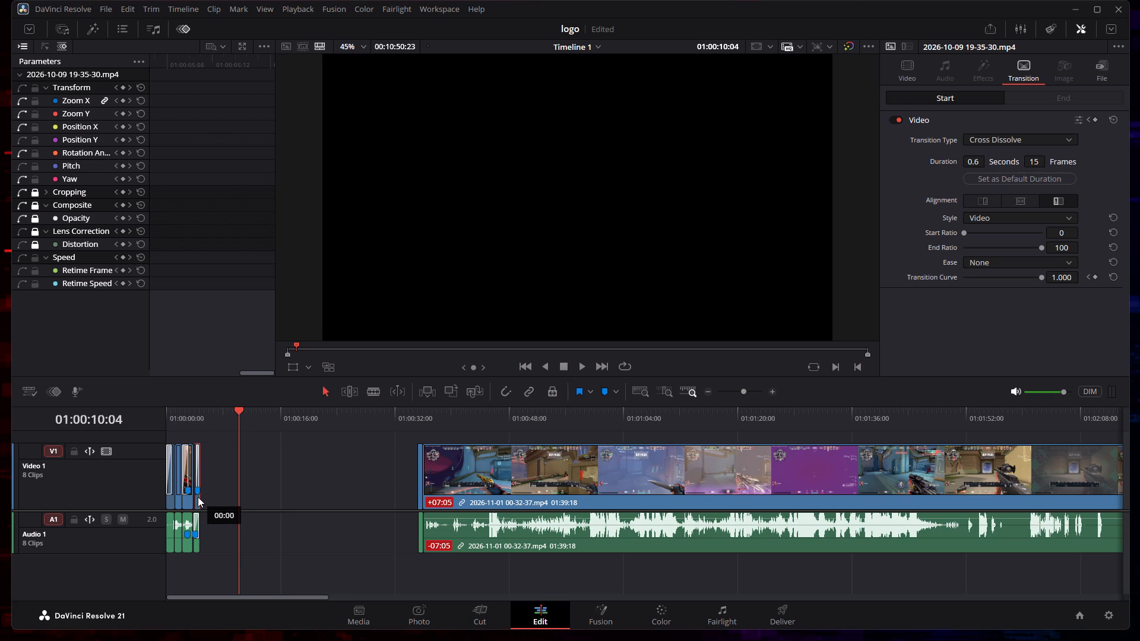
# Play Timeline 1 from the start to review the closed-up short clips.
pyautogui.moveTo(242, 411); pyautogui.dragTo(135, 422)
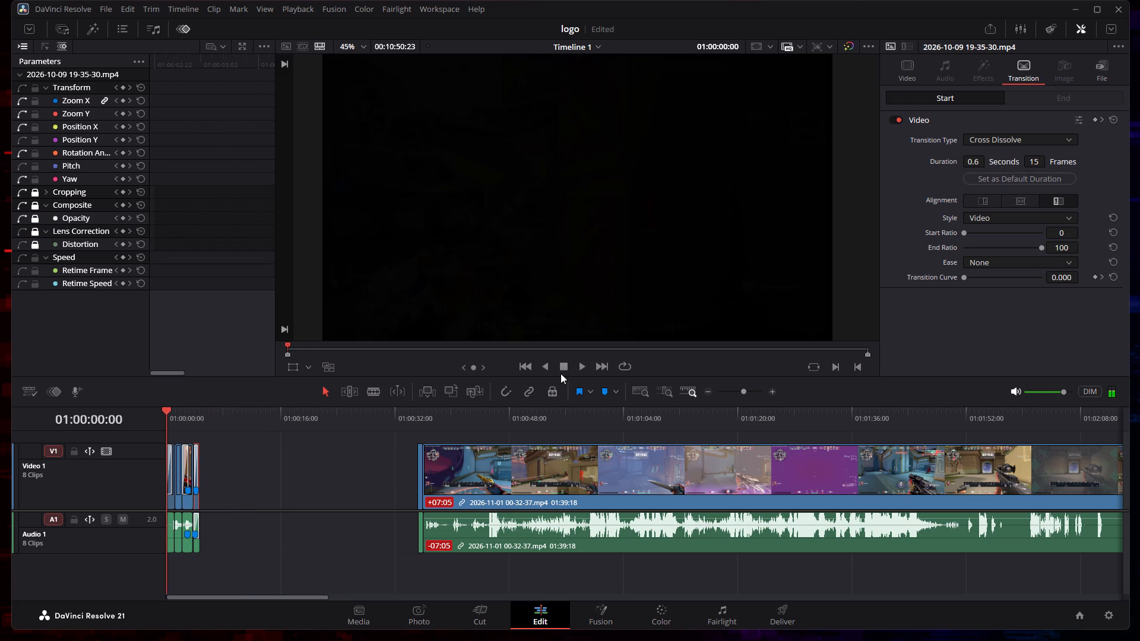
pyautogui.click(581, 367)
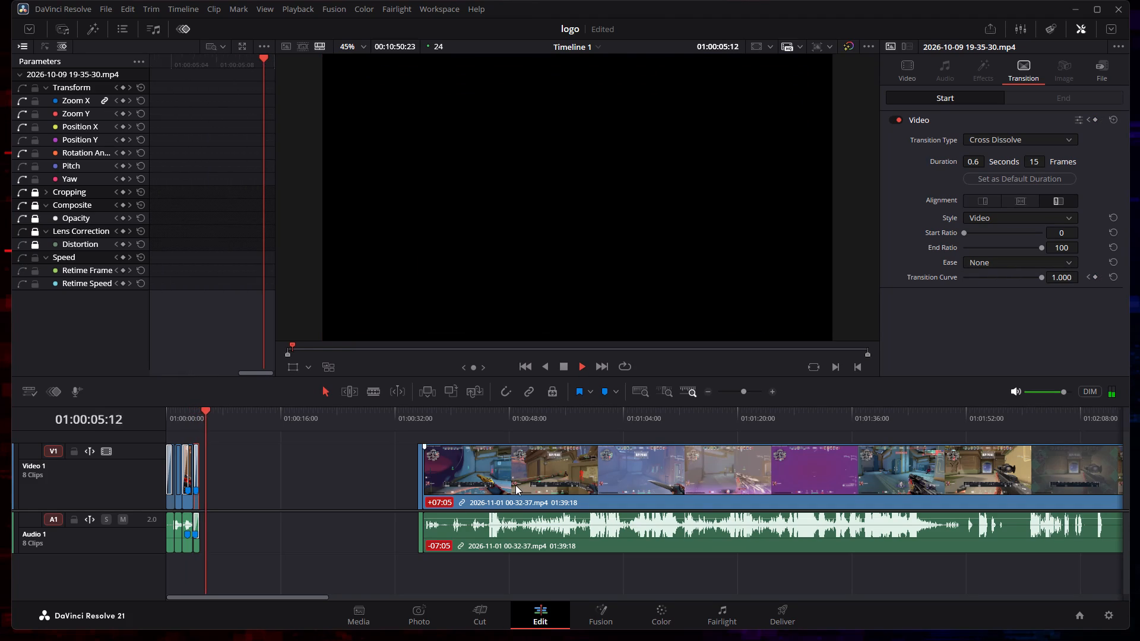
# Move the very short Video 1 and Audio 1 clips near 01:00:35 earlier to about 01:00:05, directly after the fourth clips.
pyautogui.moveTo(419, 476); pyautogui.dragTo(216, 479)
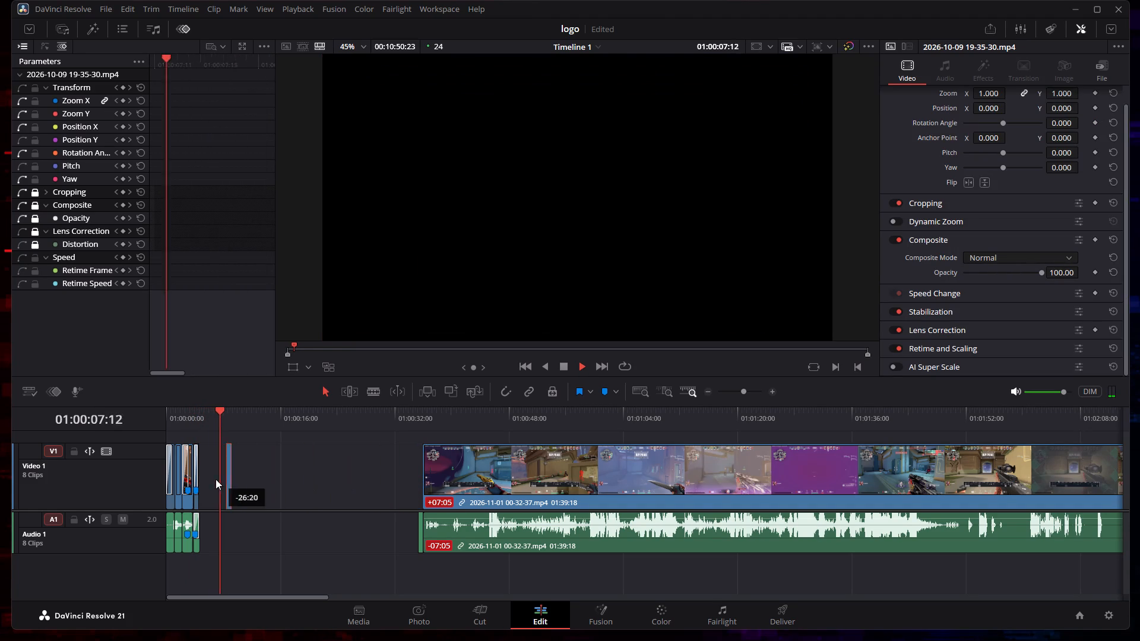
pyautogui.moveTo(216, 479); pyautogui.dragTo(201, 478)
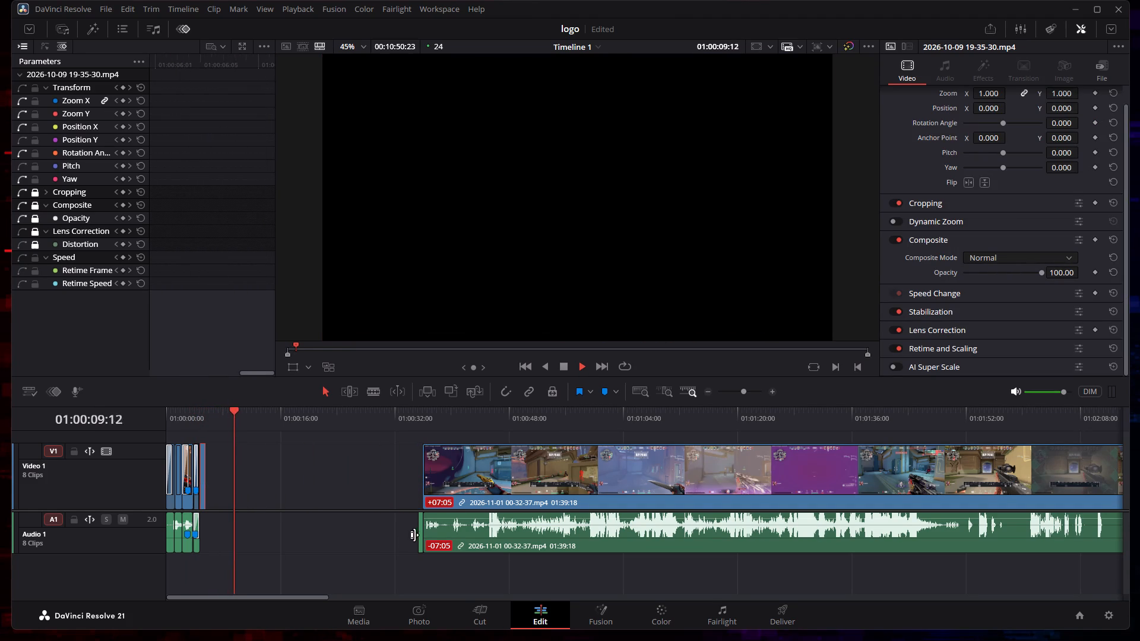
pyautogui.moveTo(420, 530); pyautogui.dragTo(202, 518)
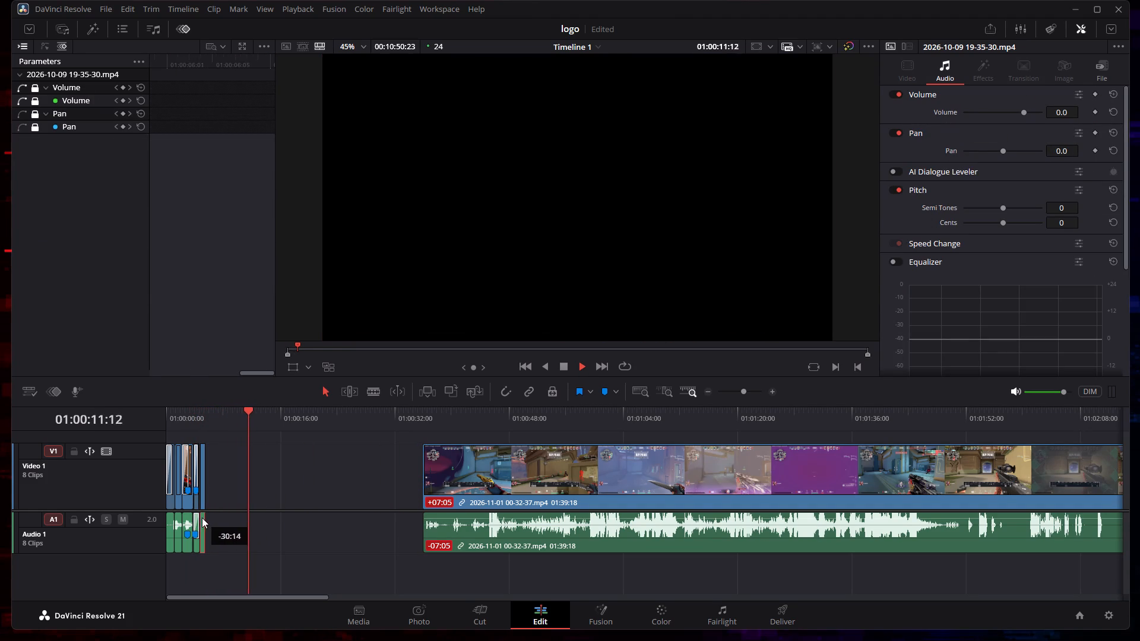
pyautogui.moveTo(202, 518); pyautogui.dragTo(202, 516)
# Replay Timeline 1 from the start.
pyautogui.moveTo(254, 411); pyautogui.dragTo(93, 421)
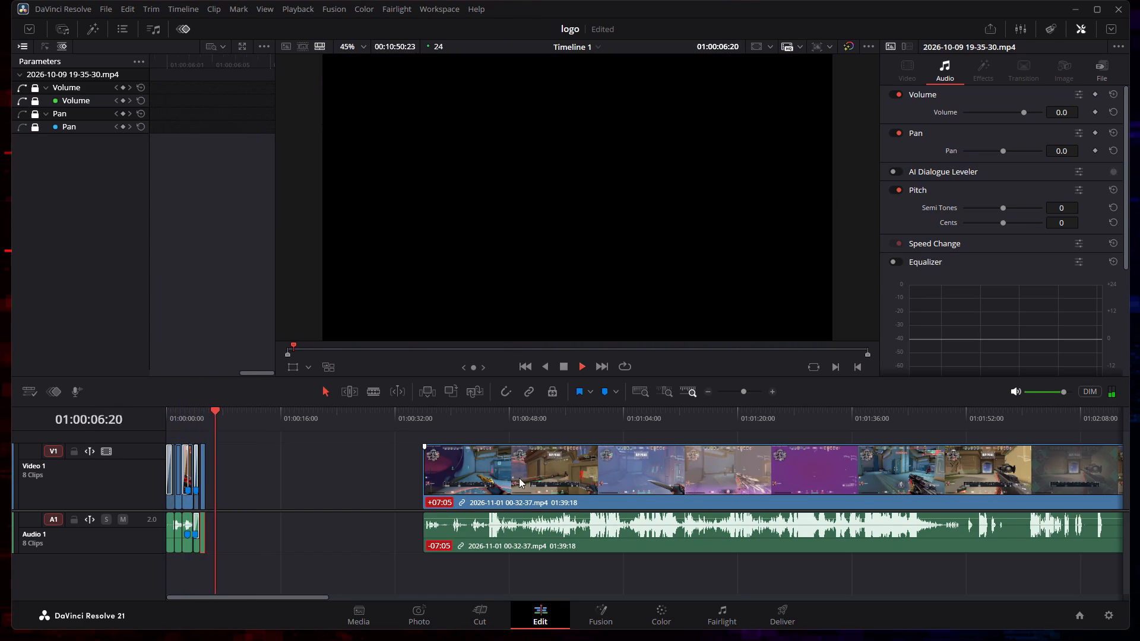
pyautogui.moveTo(517, 478); pyautogui.dragTo(299, 488)
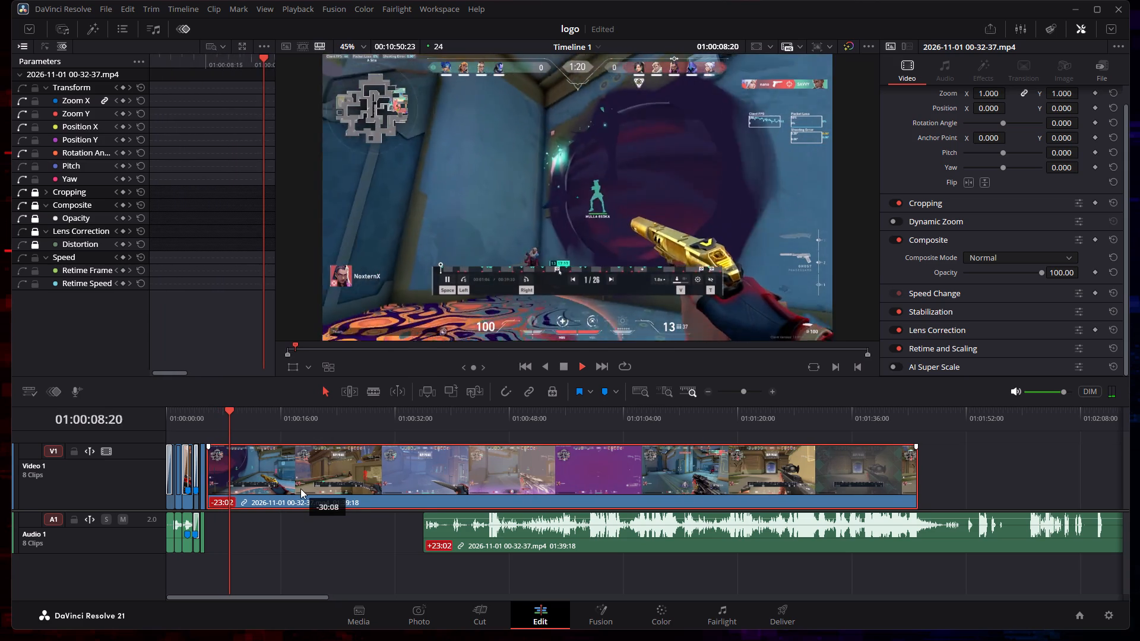
pyautogui.moveTo(484, 530); pyautogui.dragTo(266, 528)
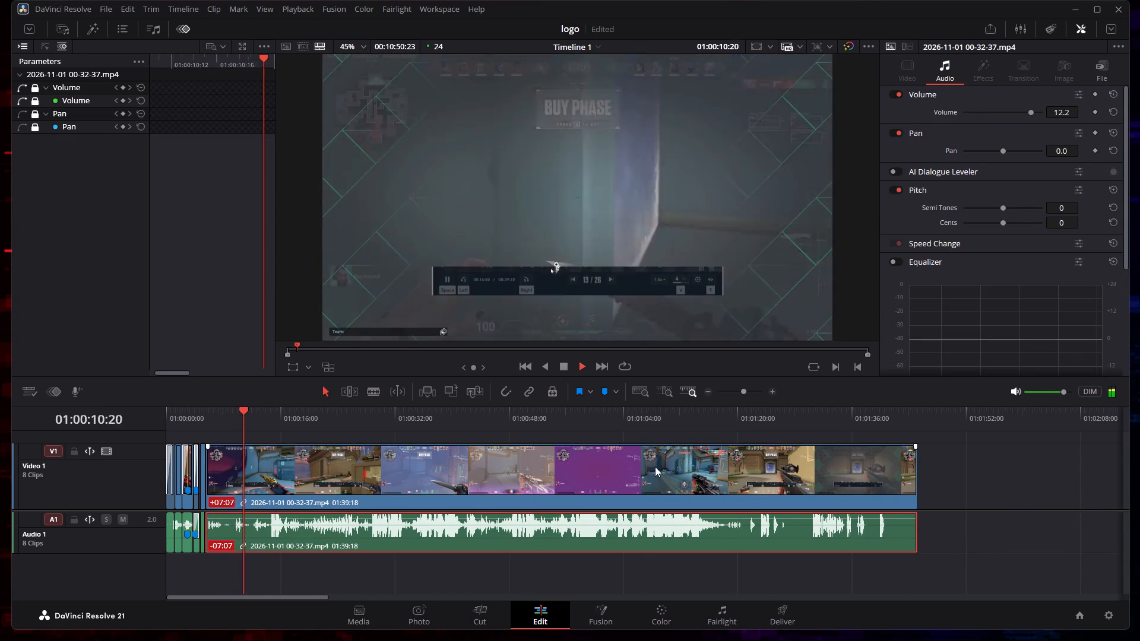
pyautogui.click(563, 367)
pyautogui.moveTo(318, 599); pyautogui.dragTo(905, 586)
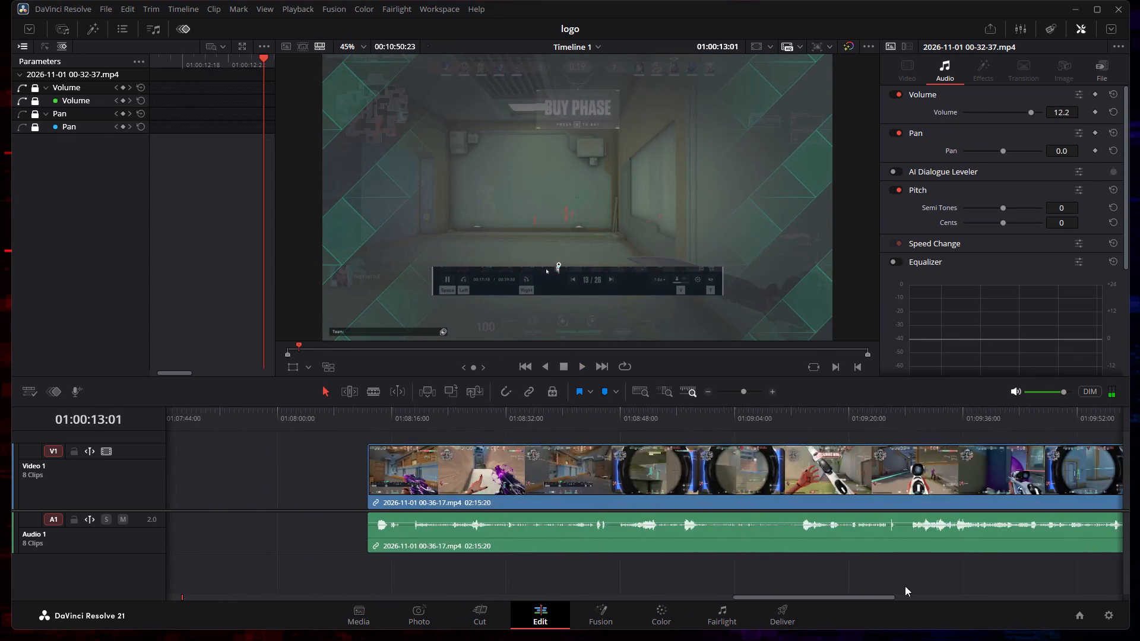
pyautogui.moveTo(905, 586); pyautogui.dragTo(990, 586)
pyautogui.moveTo(591, 500); pyautogui.dragTo(242, 526)
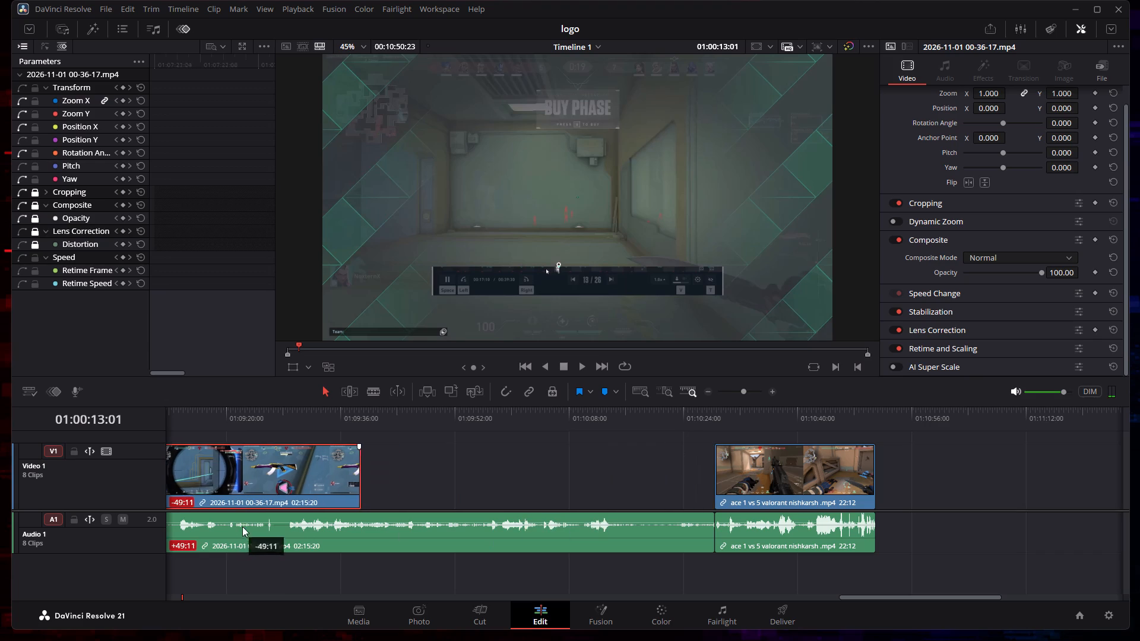
pyautogui.moveTo(242, 526); pyautogui.dragTo(240, 527)
pyautogui.moveTo(451, 540); pyautogui.dragTo(251, 549)
pyautogui.moveTo(340, 534); pyautogui.dragTo(192, 545)
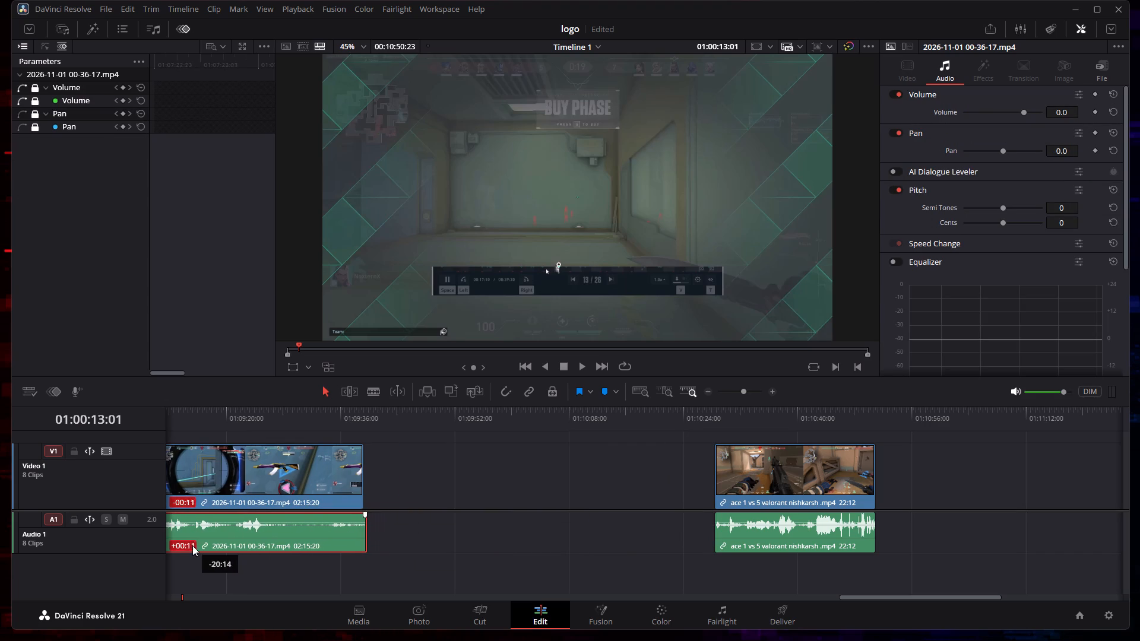
pyautogui.moveTo(192, 545); pyautogui.dragTo(191, 545)
pyautogui.moveTo(882, 595); pyautogui.dragTo(584, 602)
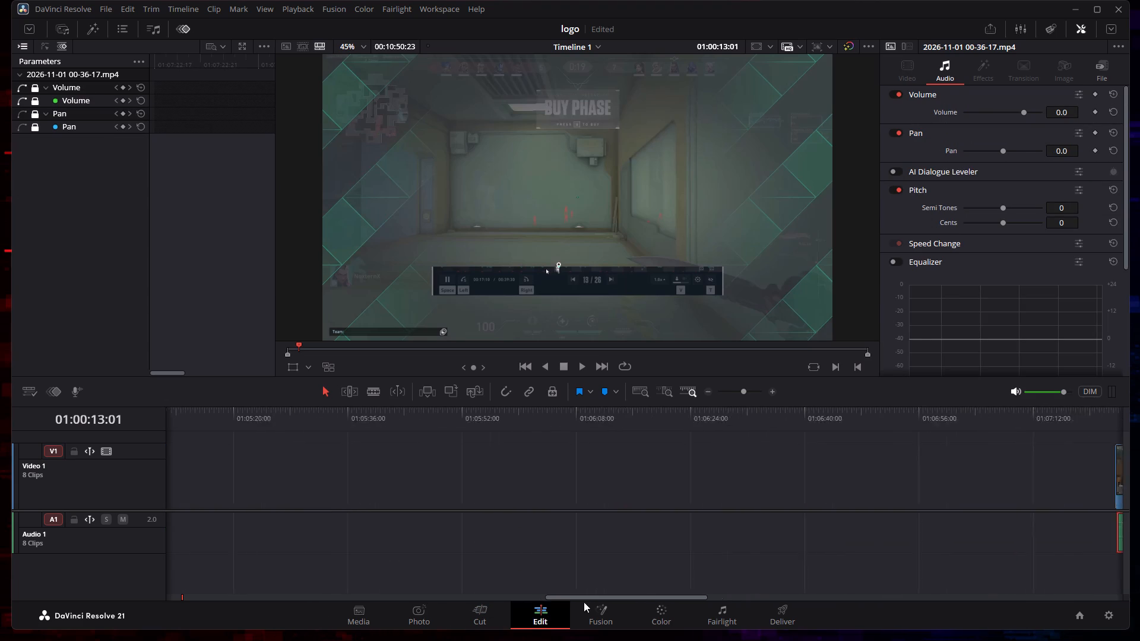
pyautogui.moveTo(584, 602); pyautogui.dragTo(682, 606)
pyautogui.moveTo(805, 488); pyautogui.dragTo(334, 500)
pyautogui.moveTo(708, 544); pyautogui.dragTo(438, 556)
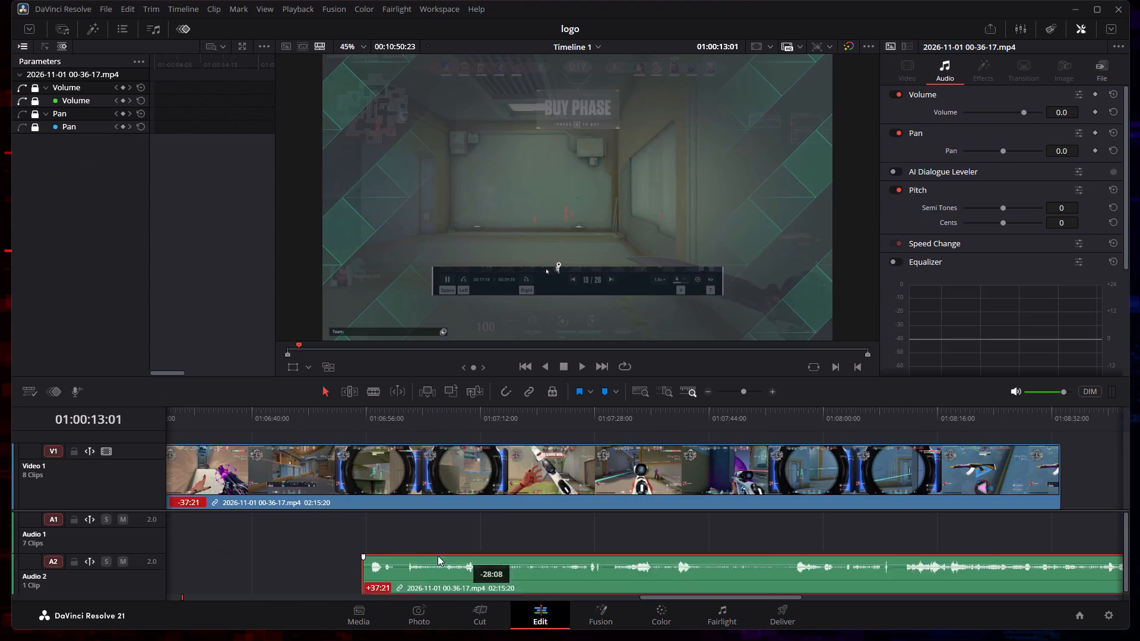
pyautogui.moveTo(438, 556); pyautogui.dragTo(271, 548)
pyautogui.moveTo(670, 599); pyautogui.dragTo(515, 608)
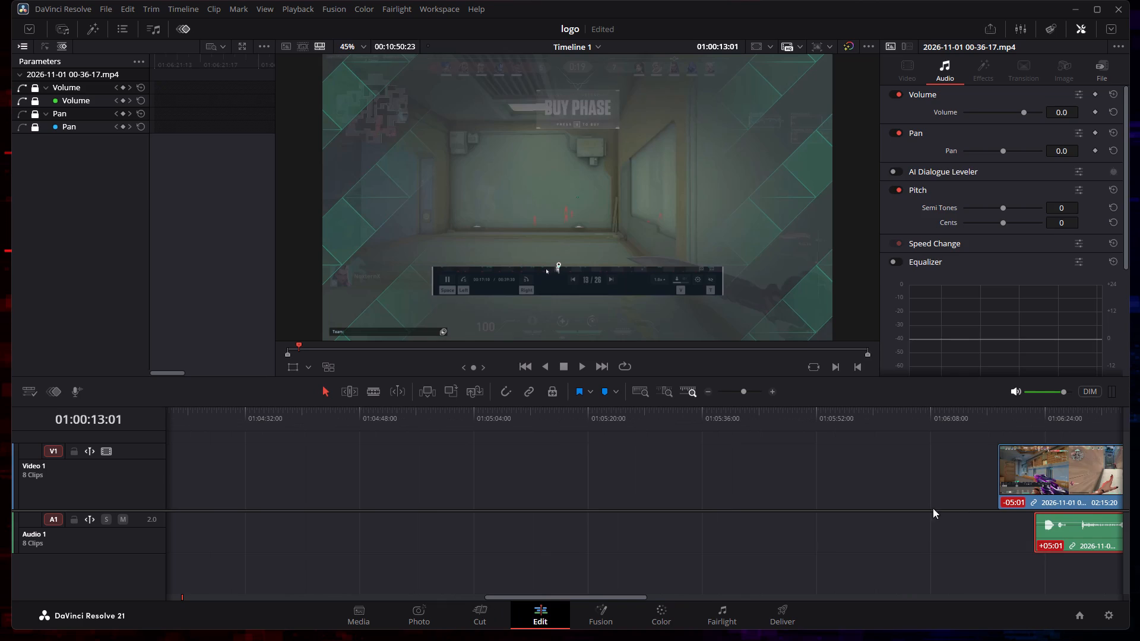
pyautogui.moveTo(1040, 480); pyautogui.dragTo(349, 496)
pyautogui.moveTo(1065, 541); pyautogui.dragTo(299, 539)
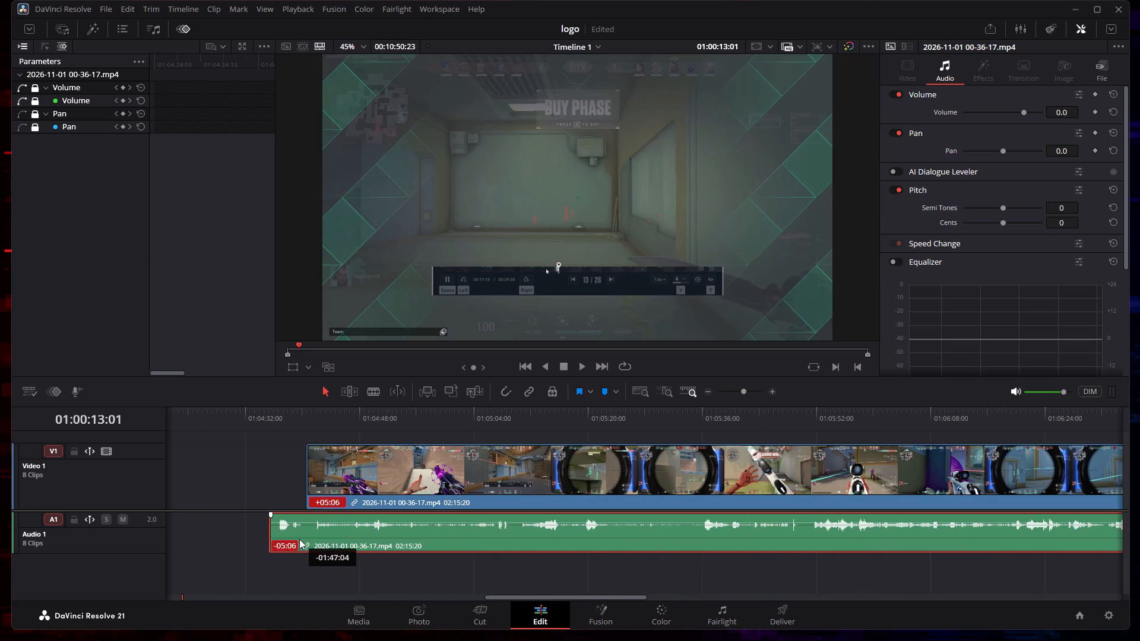
pyautogui.moveTo(299, 539); pyautogui.dragTo(325, 541)
pyautogui.moveTo(491, 596); pyautogui.dragTo(386, 594)
pyautogui.moveTo(959, 487); pyautogui.dragTo(747, 503)
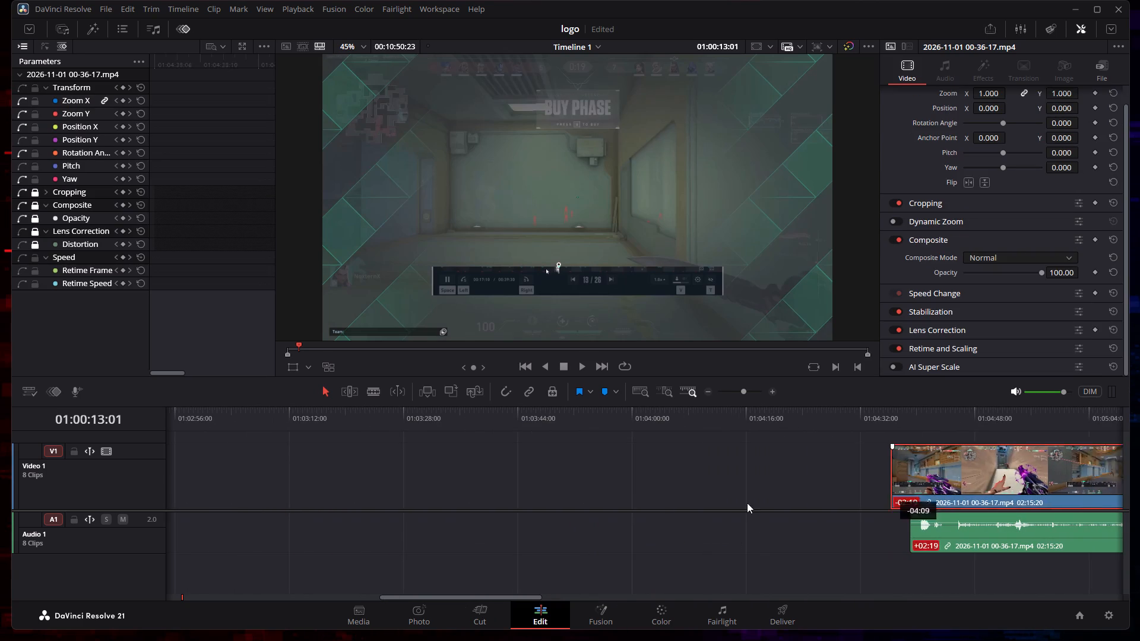
pyautogui.moveTo(747, 503); pyautogui.dragTo(354, 500)
pyautogui.moveTo(978, 535); pyautogui.dragTo(469, 558)
pyautogui.moveTo(501, 579); pyautogui.dragTo(456, 556)
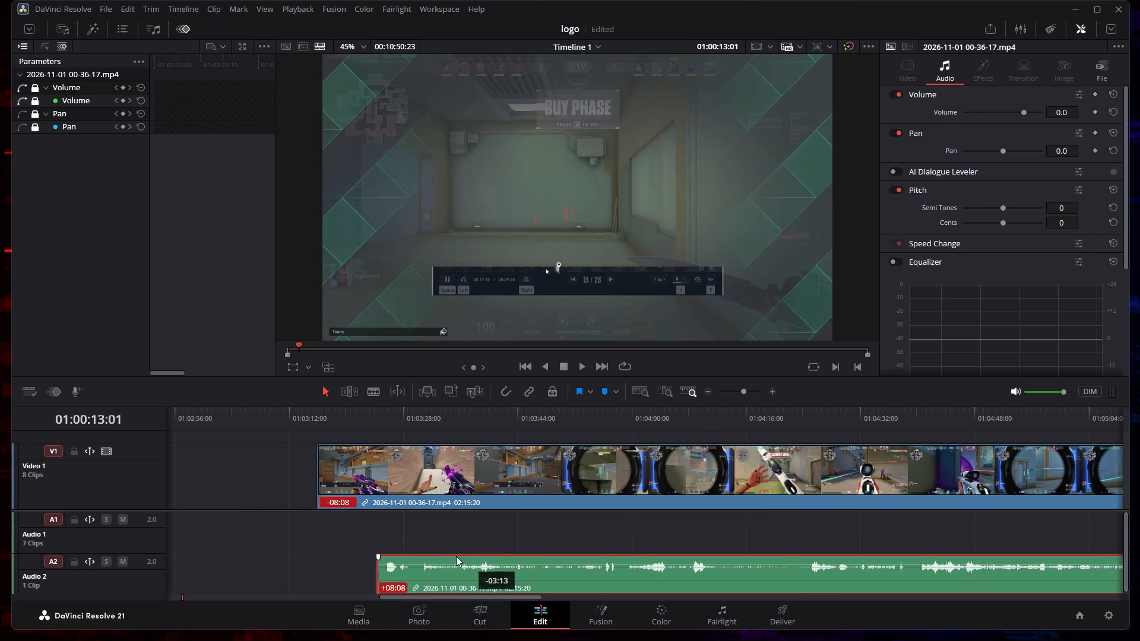
pyautogui.moveTo(456, 556); pyautogui.dragTo(413, 531)
pyautogui.moveTo(502, 595); pyautogui.dragTo(413, 595)
pyautogui.moveTo(848, 535); pyautogui.dragTo(641, 543)
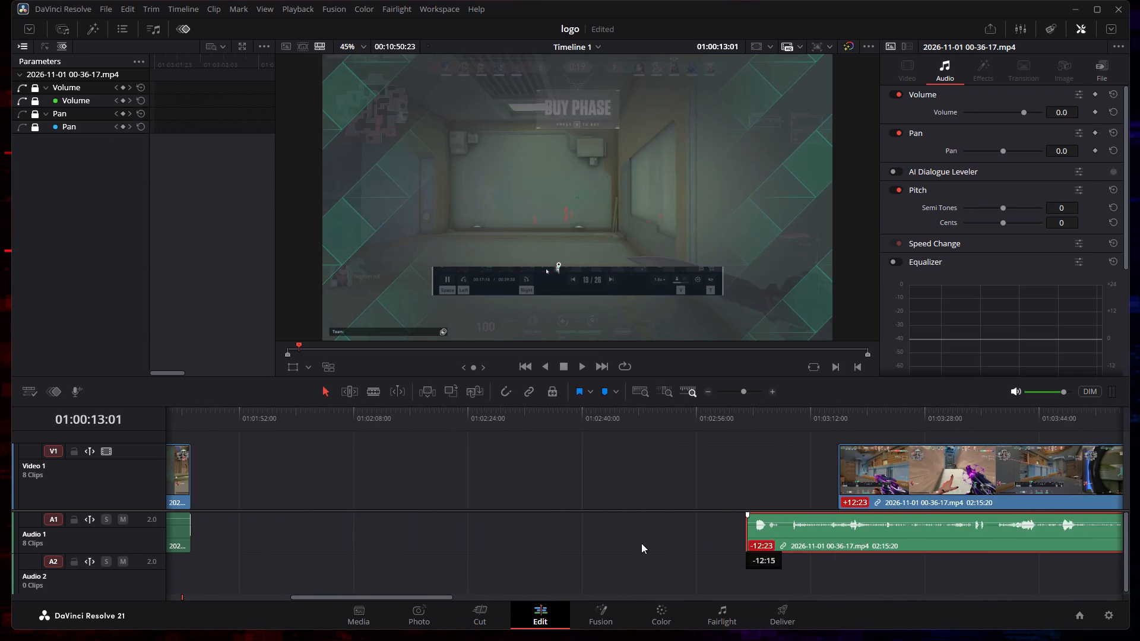
pyautogui.moveTo(641, 543); pyautogui.dragTo(204, 531)
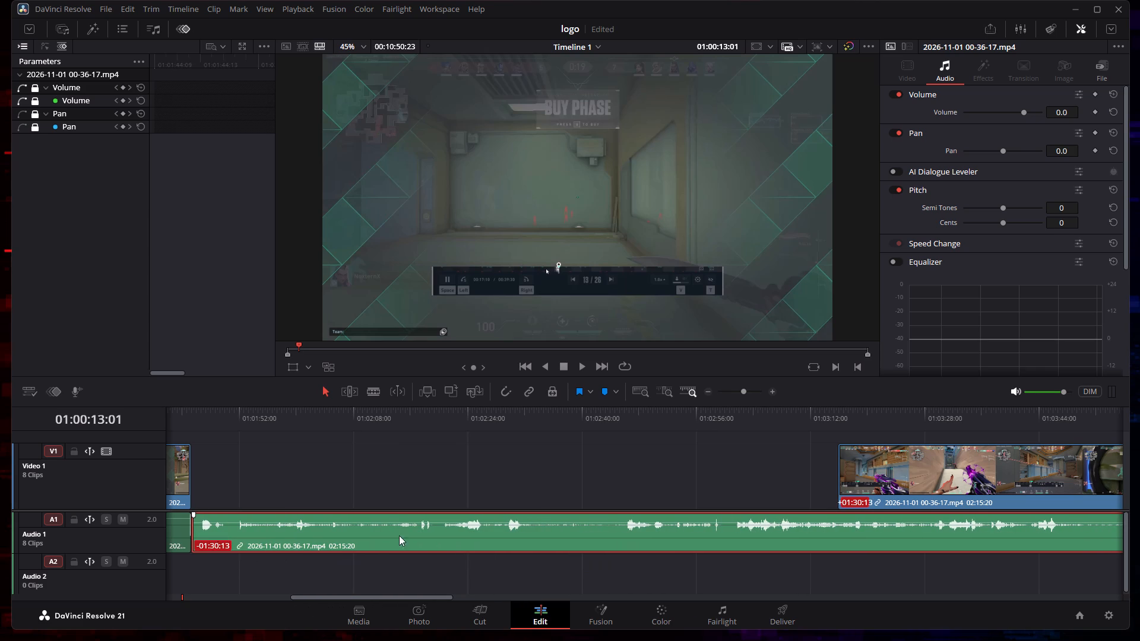
pyautogui.moveTo(916, 475); pyautogui.dragTo(272, 474)
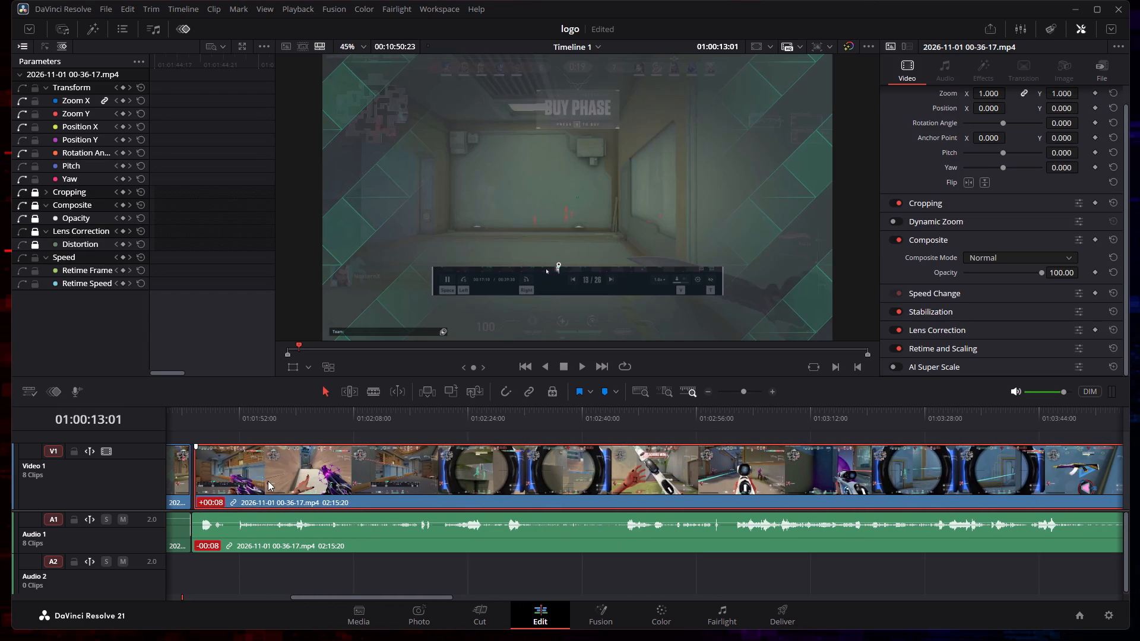
pyautogui.click(179, 490)
pyautogui.click(240, 490)
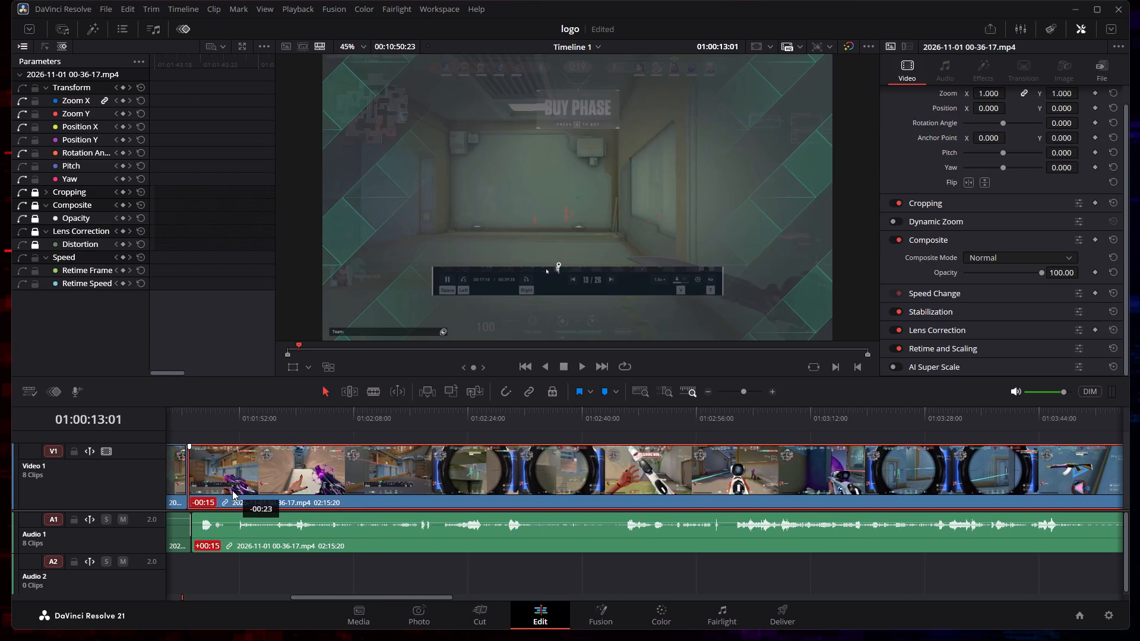
pyautogui.click(242, 528)
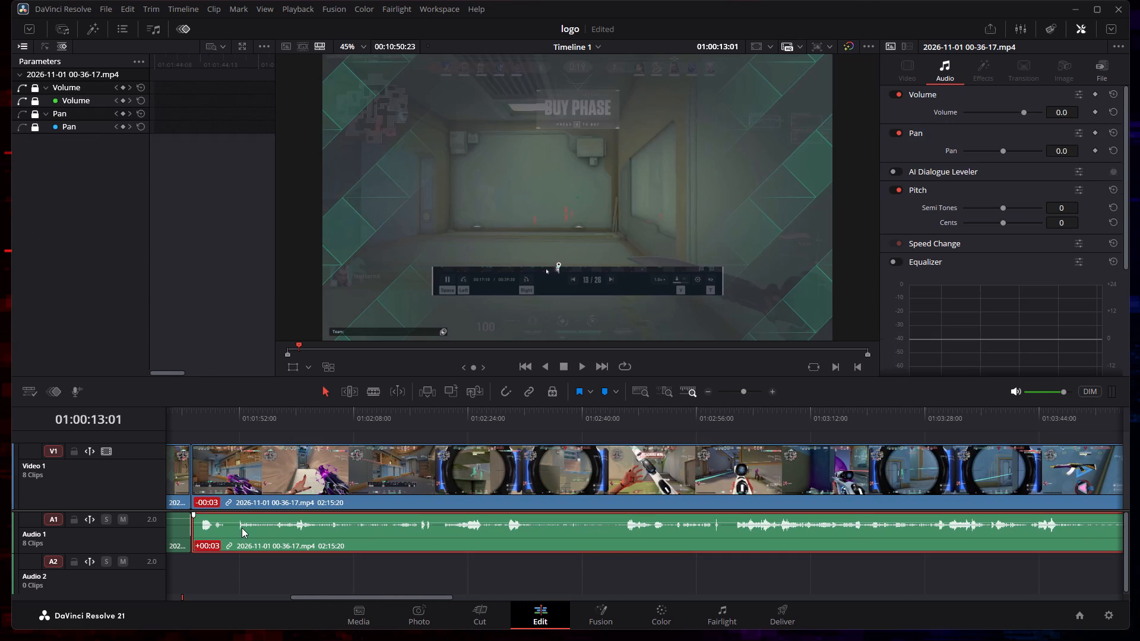
# Bring the ace 1 vs 5 valorant clip's video earlier to about 01:08:36 and its audio to about 01:09:12.
pyautogui.moveTo(437, 595); pyautogui.dragTo(921, 580)
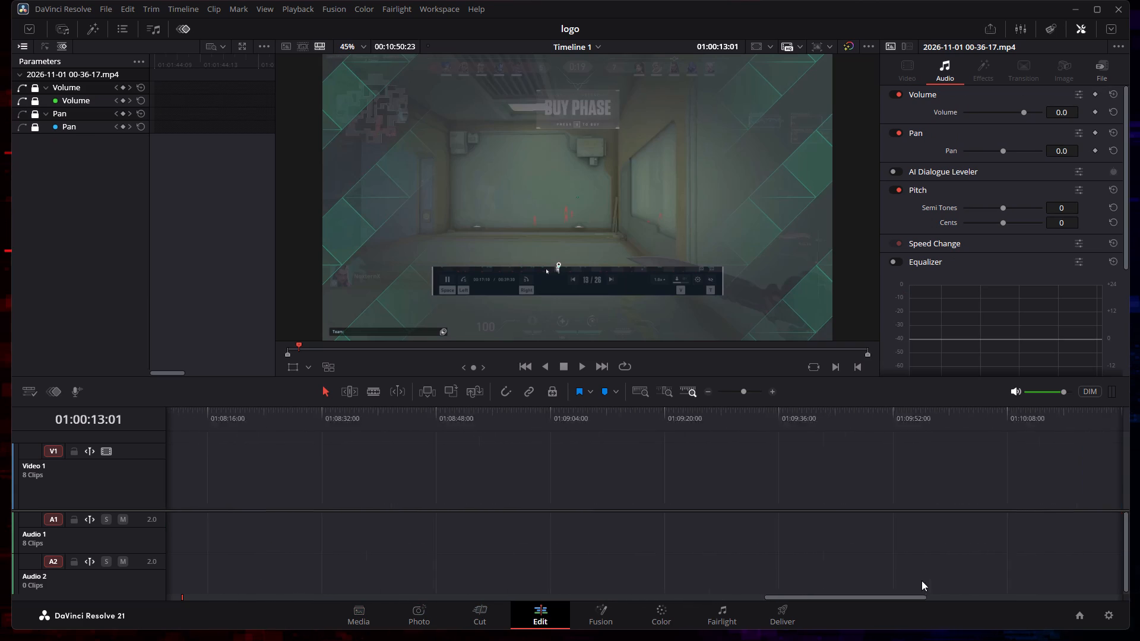
pyautogui.moveTo(921, 580); pyautogui.dragTo(985, 575)
pyautogui.moveTo(811, 490); pyautogui.dragTo(343, 494)
pyautogui.moveTo(775, 536); pyautogui.dragTo(269, 542)
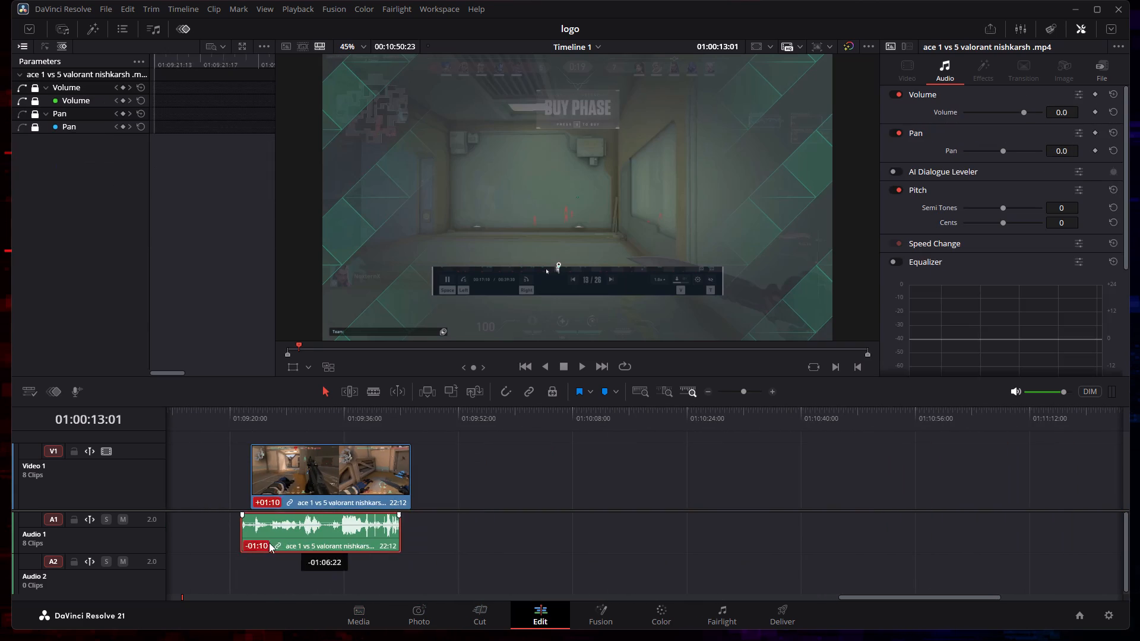
pyautogui.moveTo(269, 542); pyautogui.dragTo(229, 541)
pyautogui.moveTo(360, 496); pyautogui.dragTo(163, 488)
pyautogui.moveTo(530, 472); pyautogui.dragTo(778, 466)
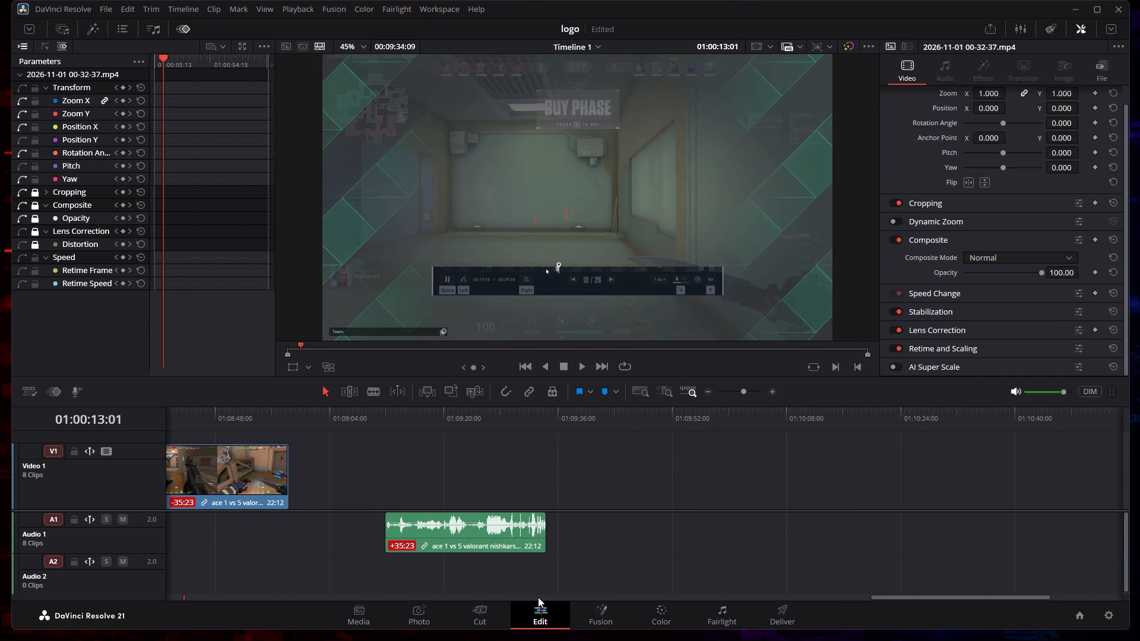
pyautogui.moveTo(897, 596); pyautogui.dragTo(750, 602)
pyautogui.moveTo(1005, 502); pyautogui.dragTo(325, 516)
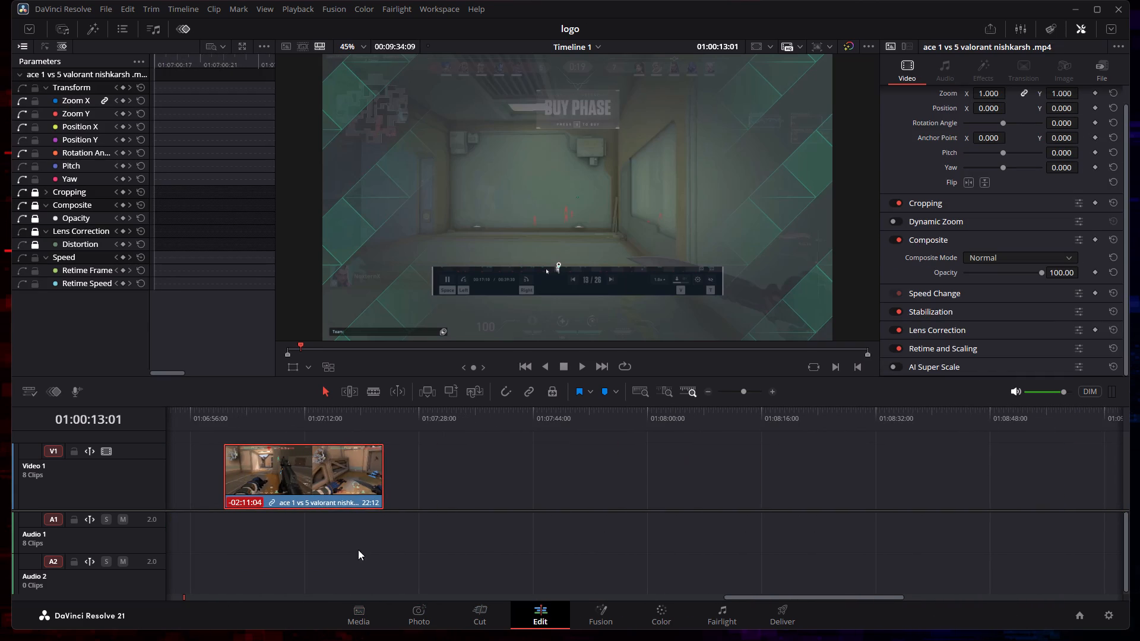
pyautogui.moveTo(784, 597); pyautogui.dragTo(636, 598)
pyautogui.moveTo(1049, 485); pyautogui.dragTo(309, 500)
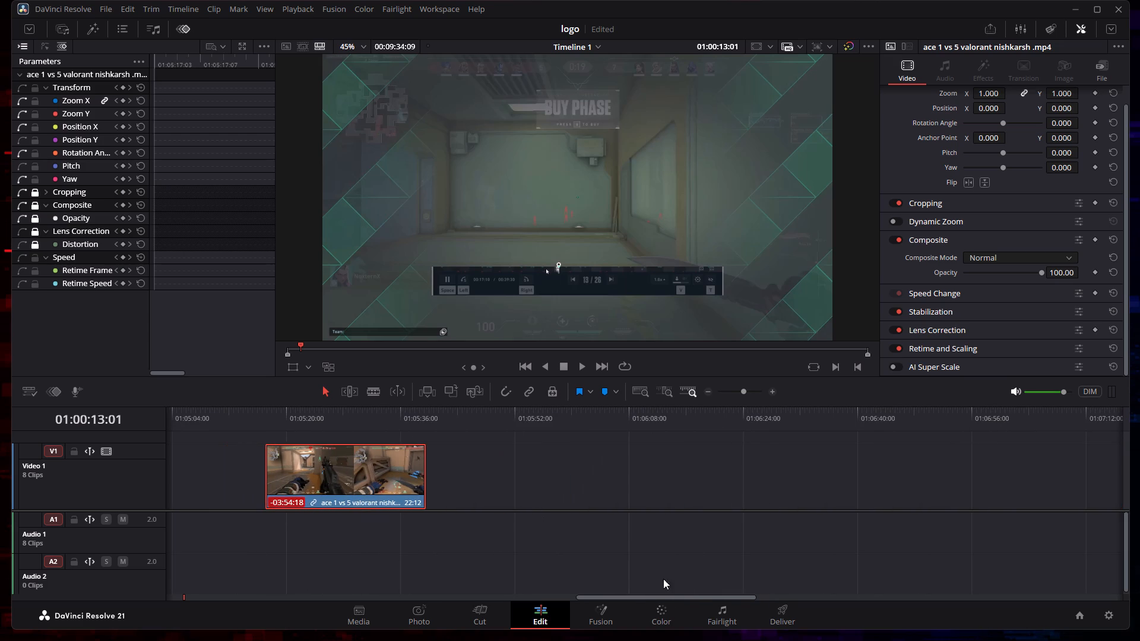
pyautogui.moveTo(653, 596); pyautogui.dragTo(480, 592)
pyautogui.moveTo(547, 597); pyautogui.dragTo(553, 598)
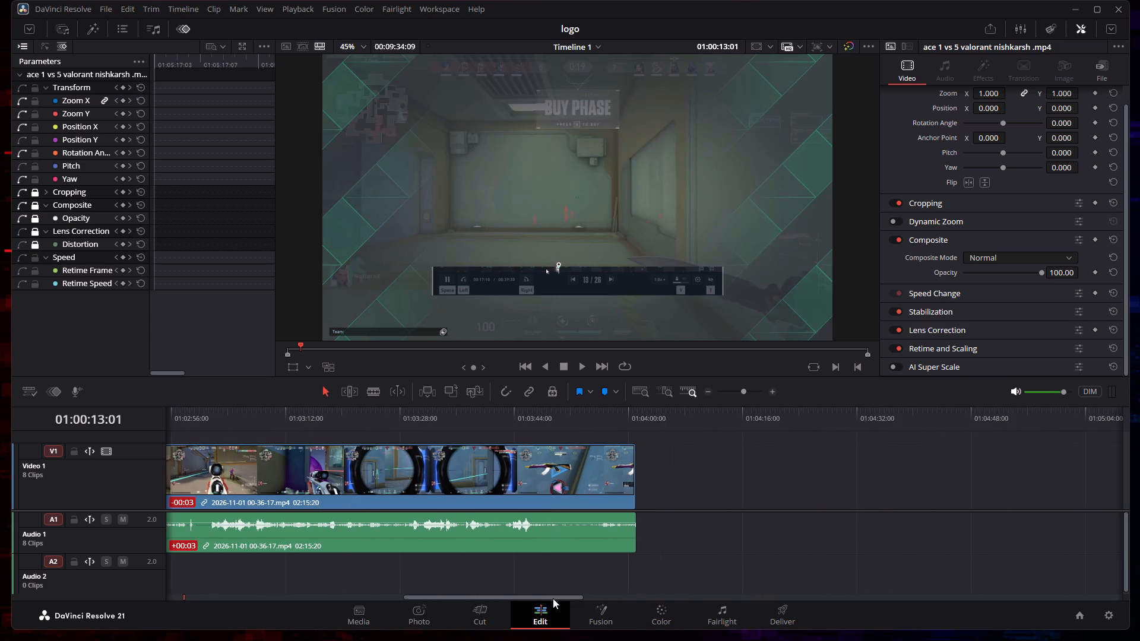
pyautogui.moveTo(553, 598); pyautogui.dragTo(603, 599)
pyautogui.moveTo(936, 485); pyautogui.dragTo(394, 497)
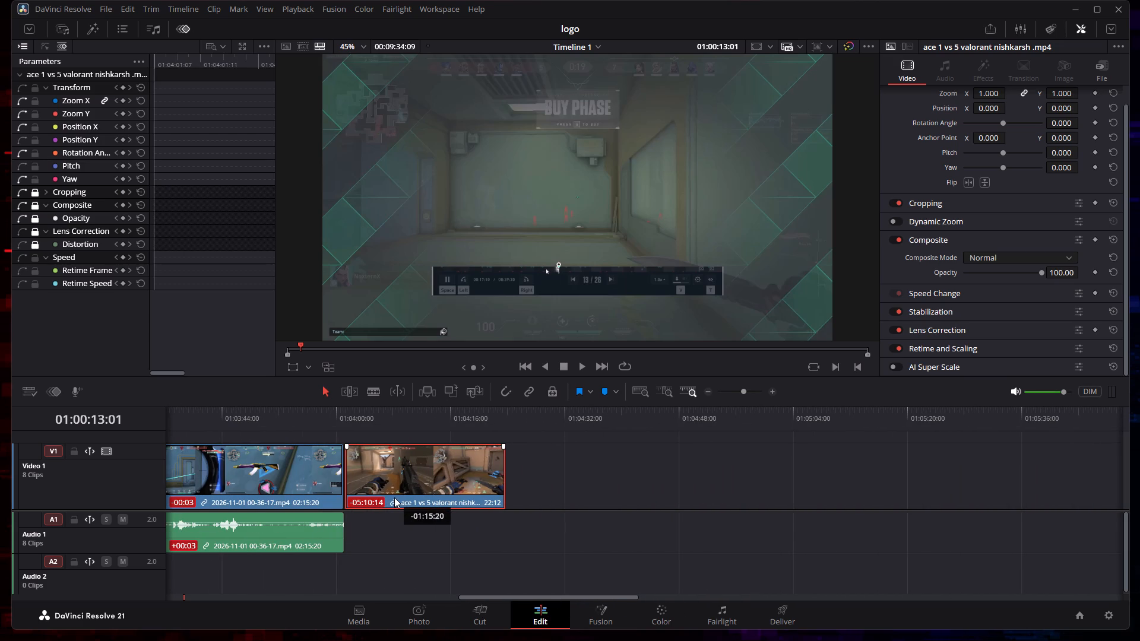
pyautogui.moveTo(394, 497); pyautogui.dragTo(393, 497)
# Bring the audio of the ace 1 vs 5 clip earlier along Audio 1 to about 01:07:25.
pyautogui.moveTo(479, 596); pyautogui.dragTo(869, 587)
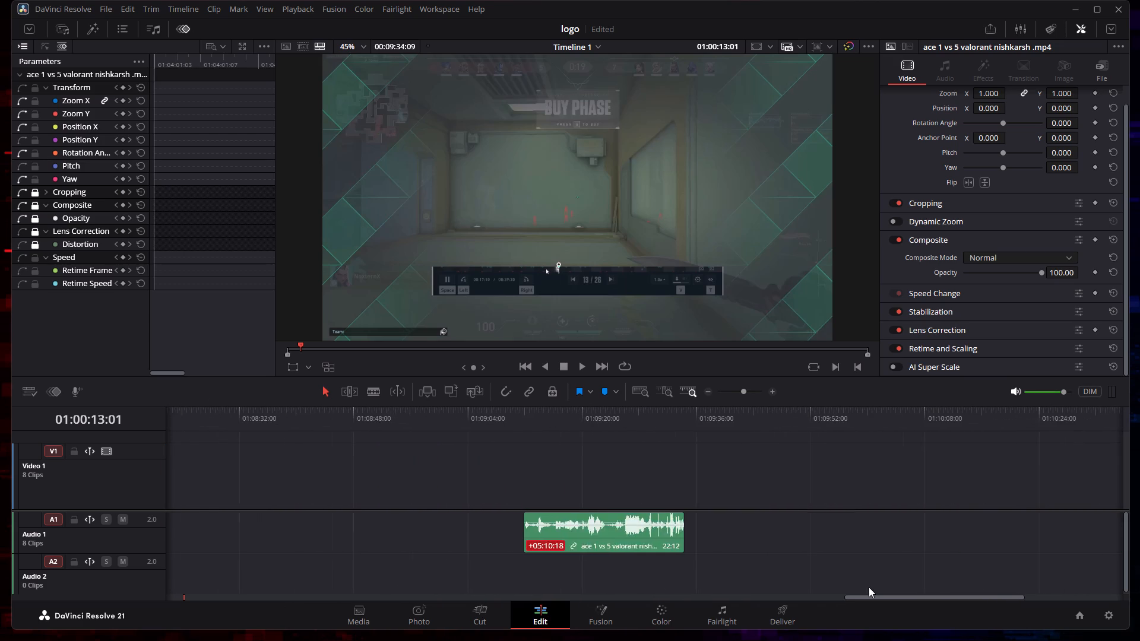
pyautogui.moveTo(869, 587); pyautogui.dragTo(843, 590)
pyautogui.moveTo(741, 550); pyautogui.dragTo(340, 547)
pyautogui.moveTo(911, 595); pyautogui.dragTo(608, 601)
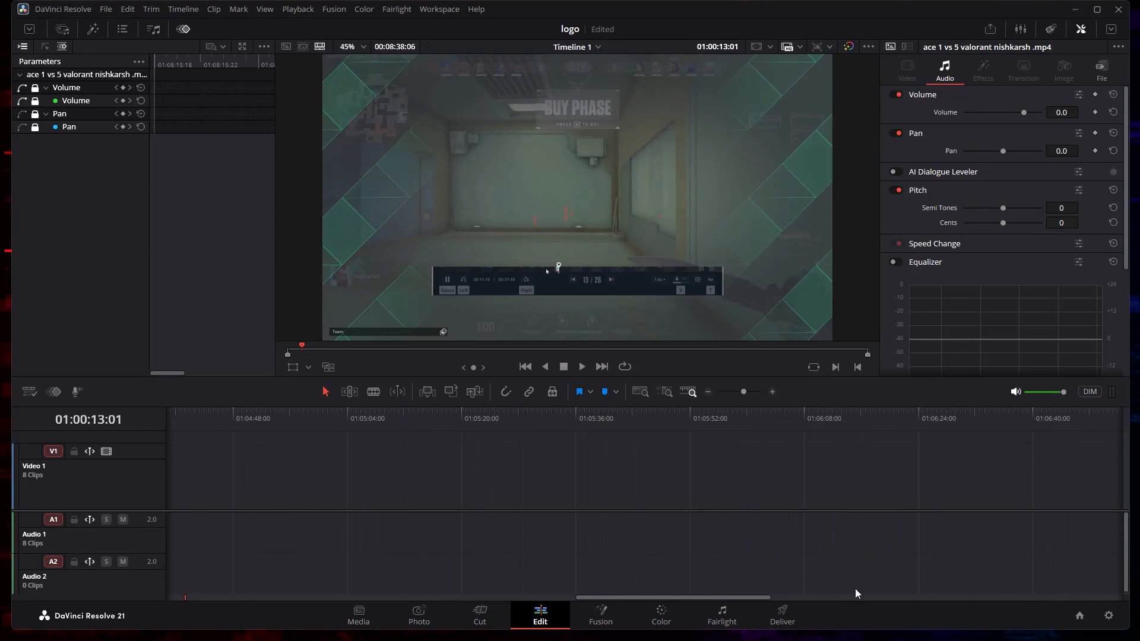
pyautogui.moveTo(819, 580); pyautogui.dragTo(889, 580)
pyautogui.moveTo(740, 599); pyautogui.dragTo(862, 596)
pyautogui.moveTo(816, 596); pyautogui.dragTo(903, 594)
pyautogui.moveTo(796, 551); pyautogui.dragTo(651, 556)
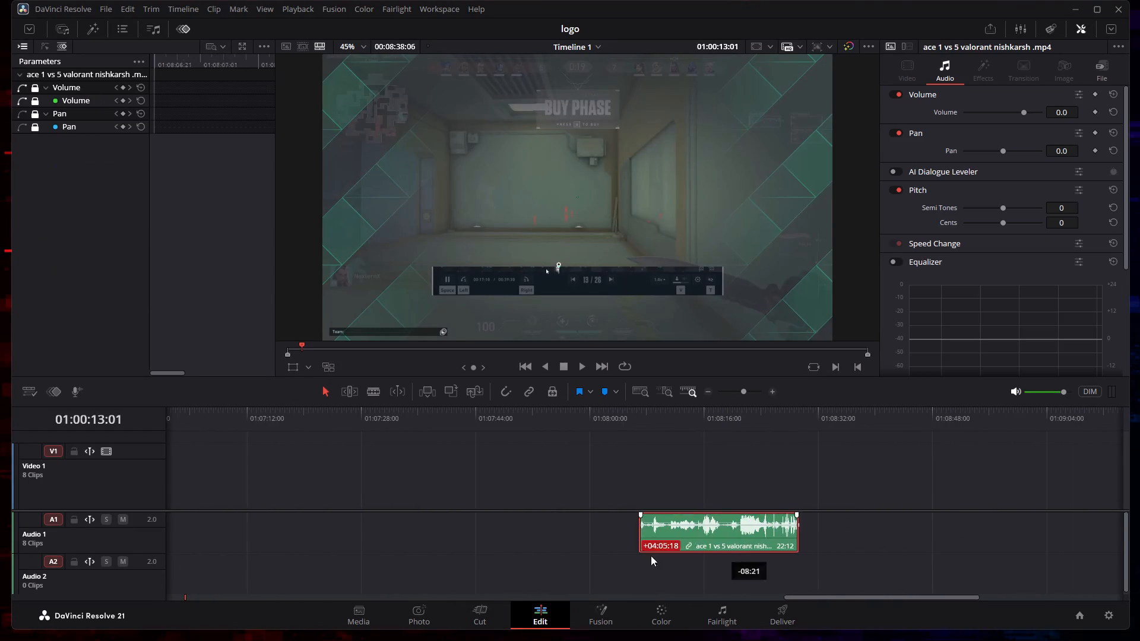
pyautogui.moveTo(651, 556); pyautogui.dragTo(432, 551)
pyautogui.moveTo(856, 595); pyautogui.dragTo(745, 598)
pyautogui.moveTo(910, 545); pyautogui.dragTo(756, 545)
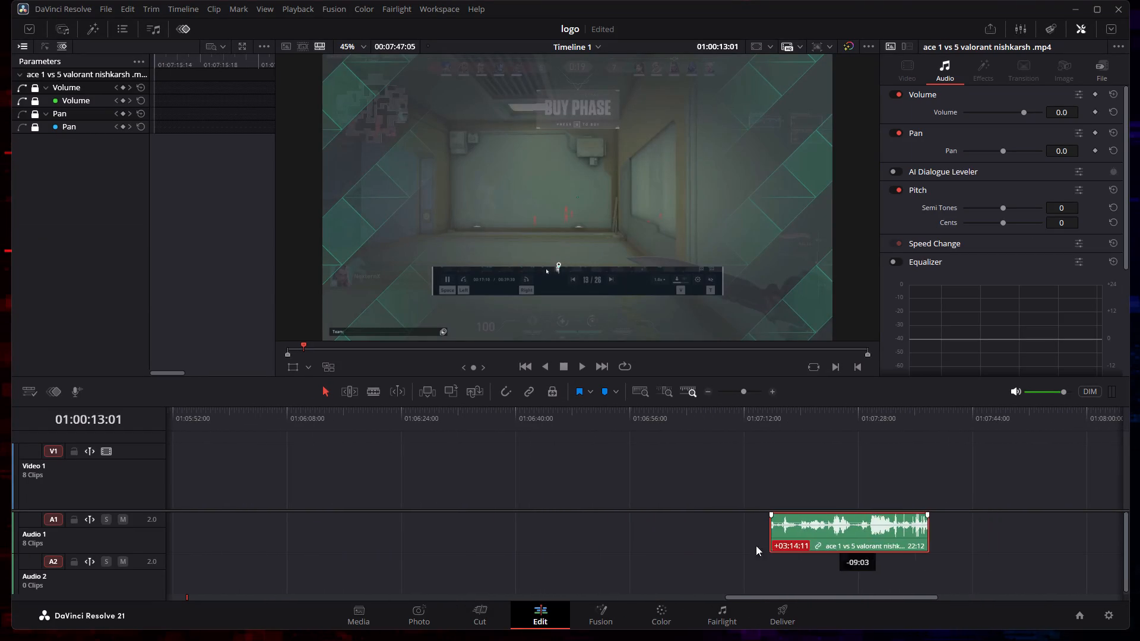
pyautogui.moveTo(756, 545); pyautogui.dragTo(378, 529)
pyautogui.moveTo(832, 595); pyautogui.dragTo(676, 596)
pyautogui.moveTo(945, 544); pyautogui.dragTo(627, 542)
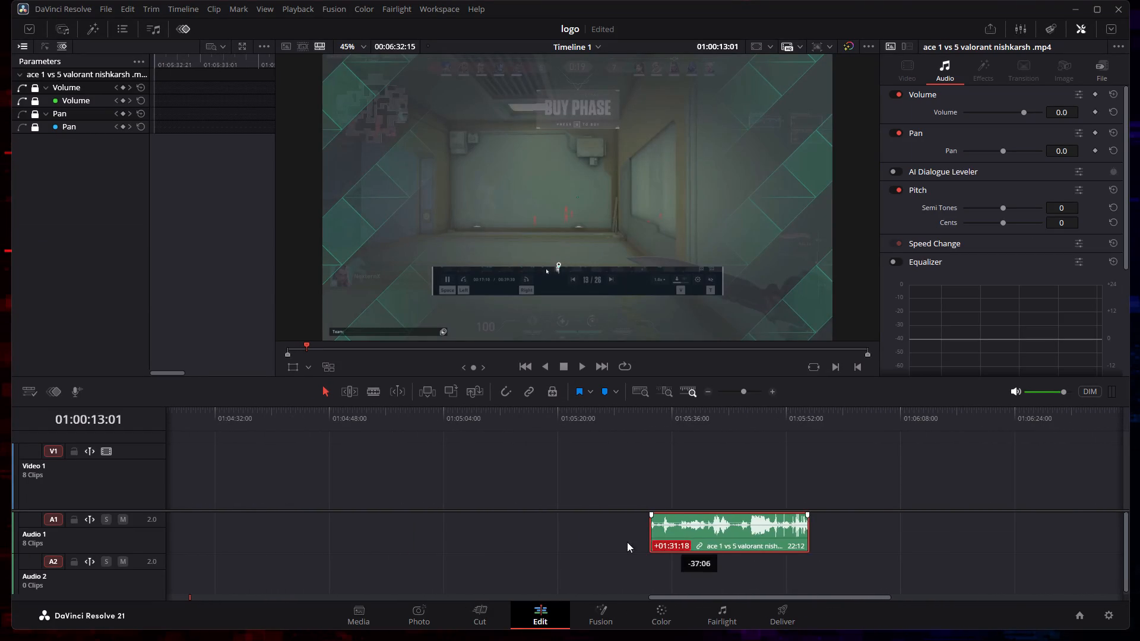
pyautogui.moveTo(627, 542); pyautogui.dragTo(384, 538)
pyautogui.moveTo(761, 597); pyautogui.dragTo(614, 598)
pyautogui.moveTo(889, 542); pyautogui.dragTo(759, 551)
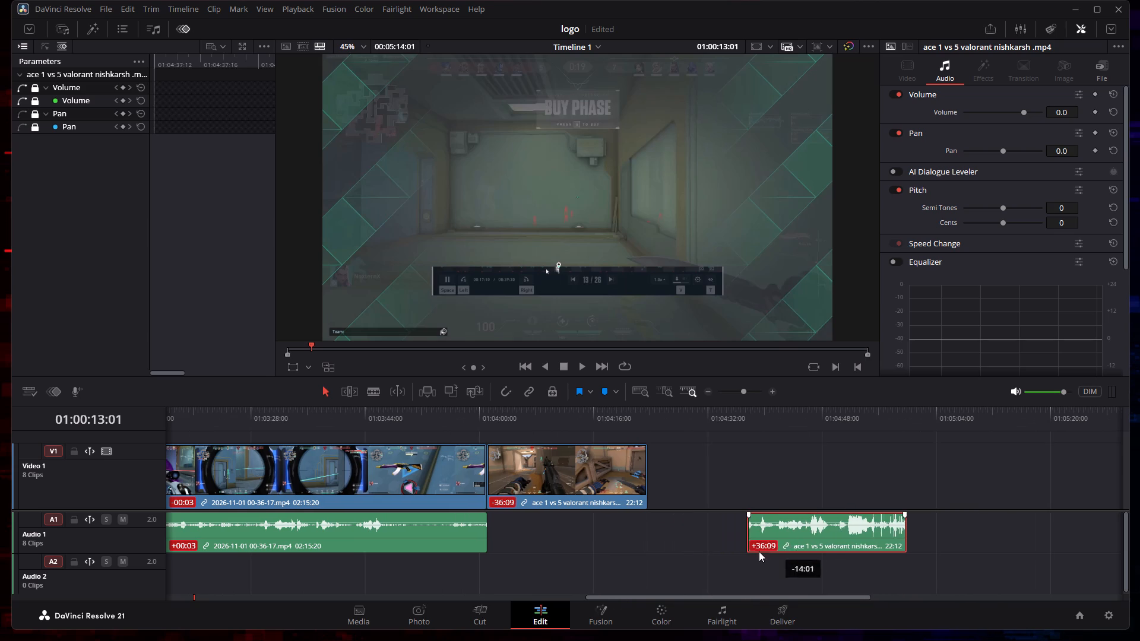
pyautogui.moveTo(759, 551); pyautogui.dragTo(530, 548)
# Return the playhead to the start of Timeline 1 at 01:00:00:00 and play the assembled sequence.
pyautogui.moveTo(674, 596); pyautogui.dragTo(680, 595)
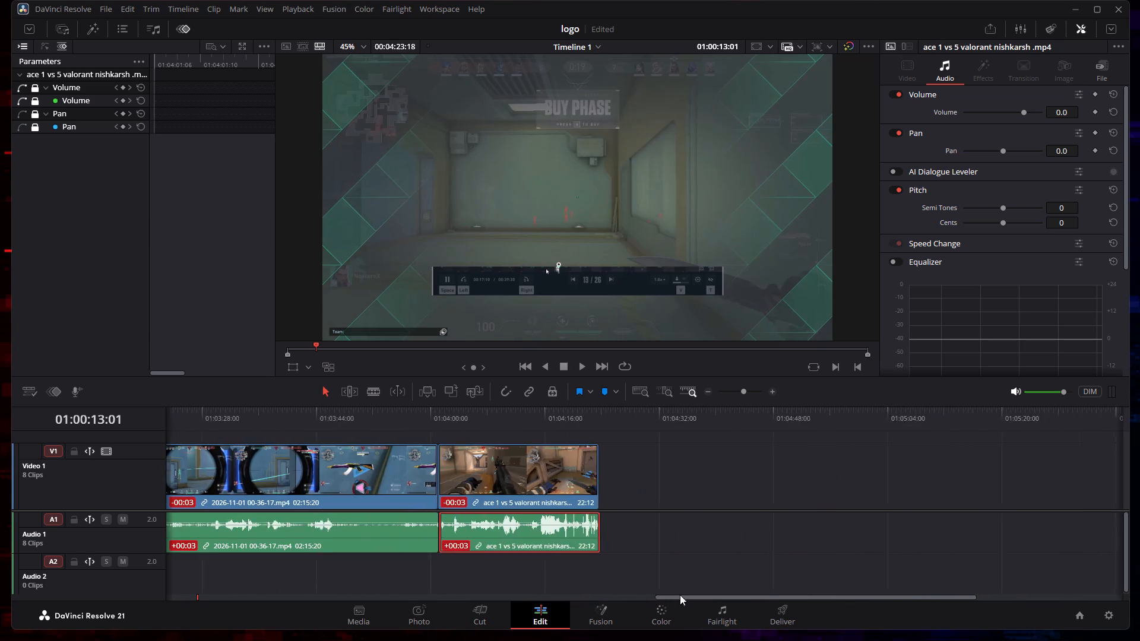
pyautogui.moveTo(680, 595); pyautogui.dragTo(149, 594)
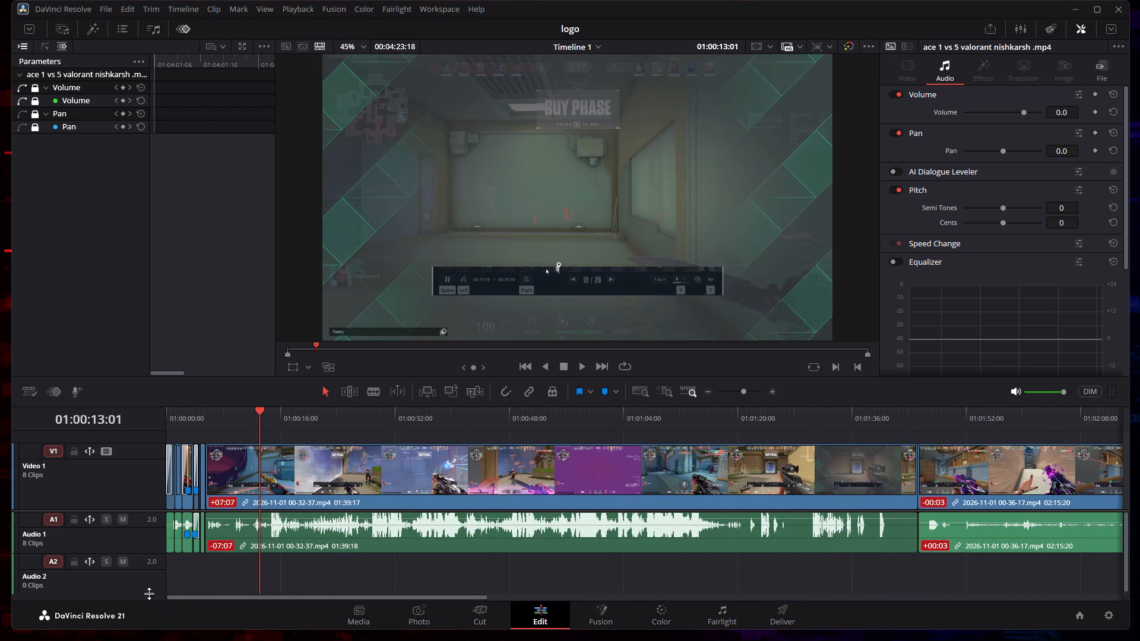
pyautogui.moveTo(149, 594); pyautogui.dragTo(150, 594)
pyautogui.moveTo(255, 409); pyautogui.dragTo(163, 421)
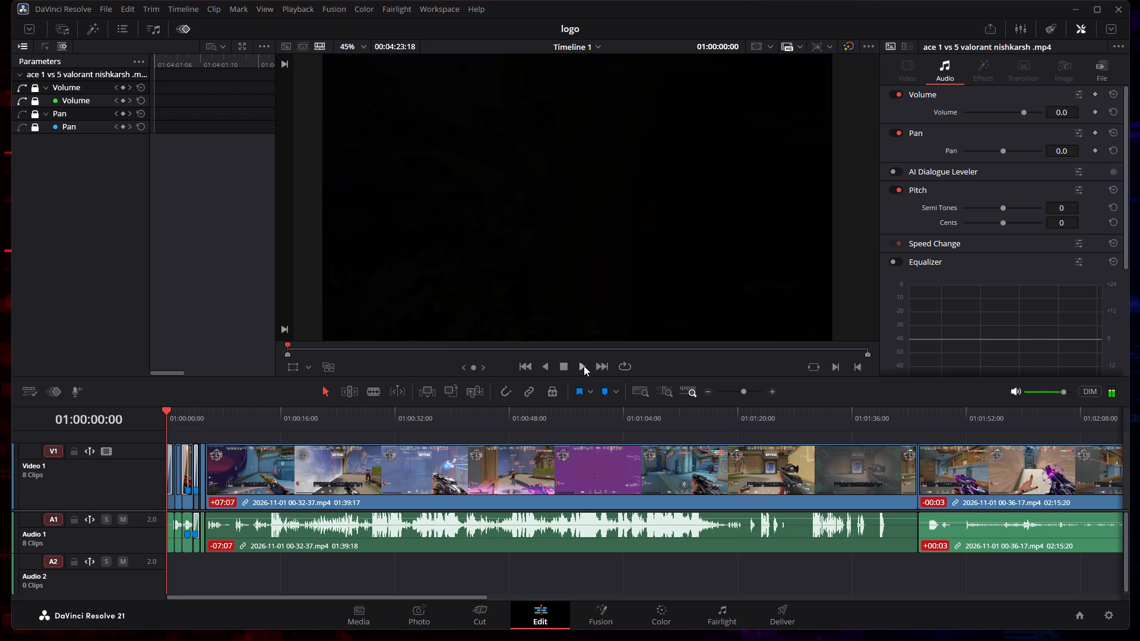
pyautogui.click(582, 365)
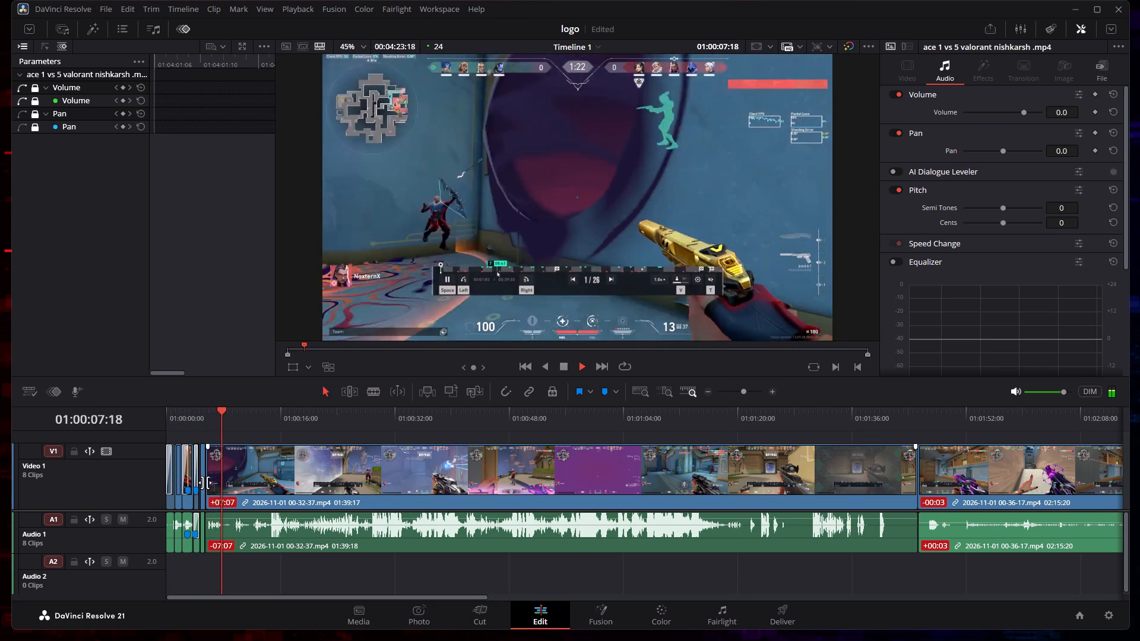
pyautogui.click(198, 481)
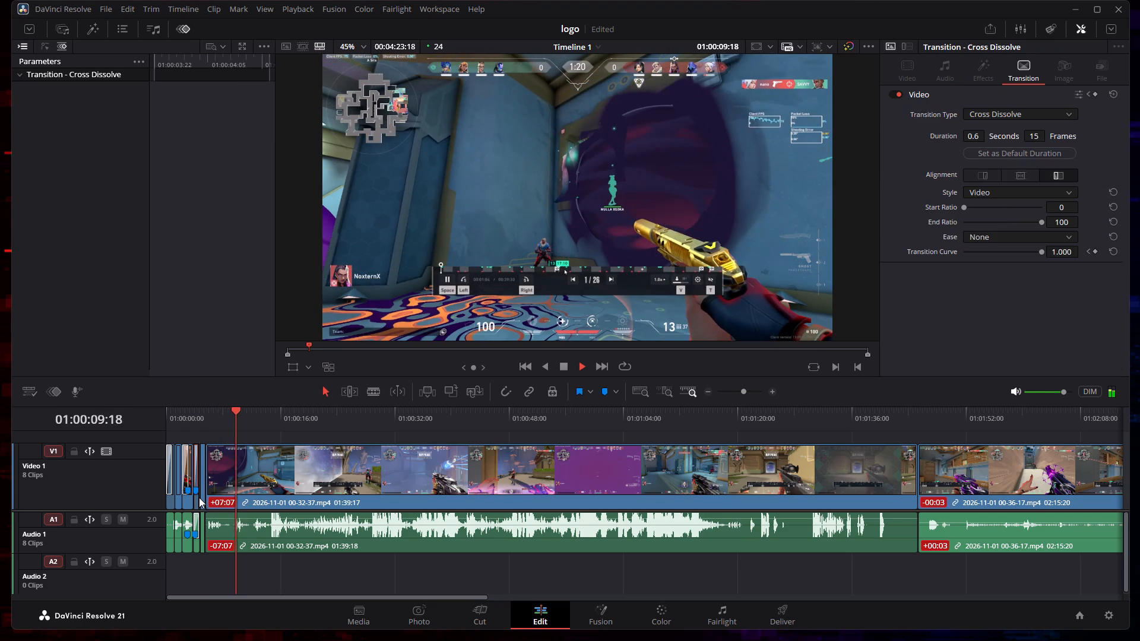
pyautogui.click(197, 497)
pyautogui.click(349, 394)
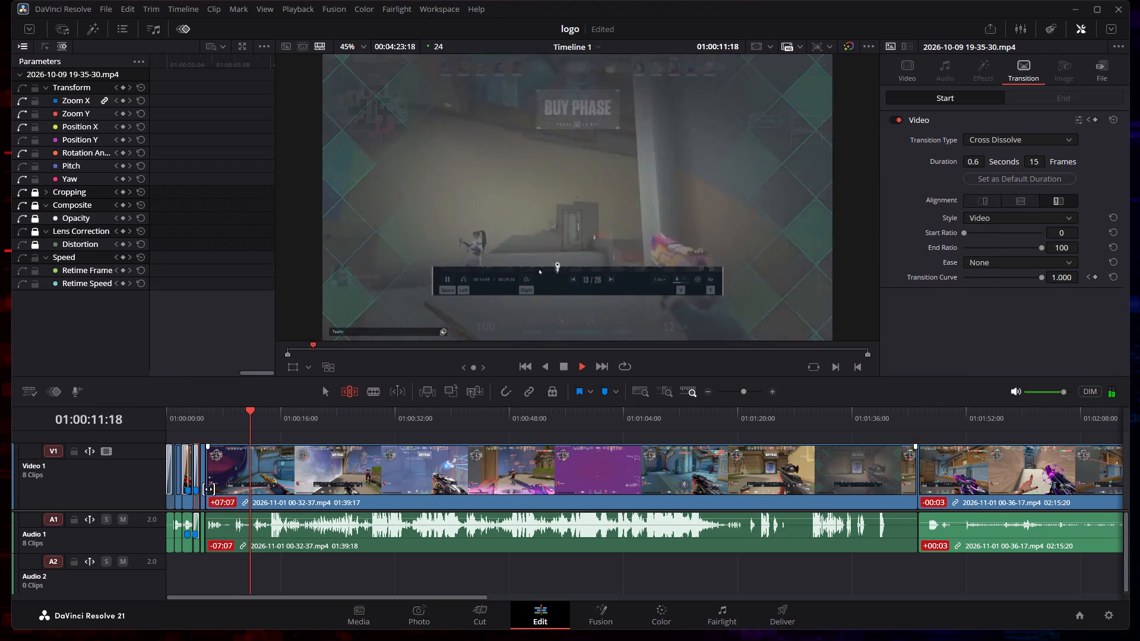
pyautogui.click(199, 495)
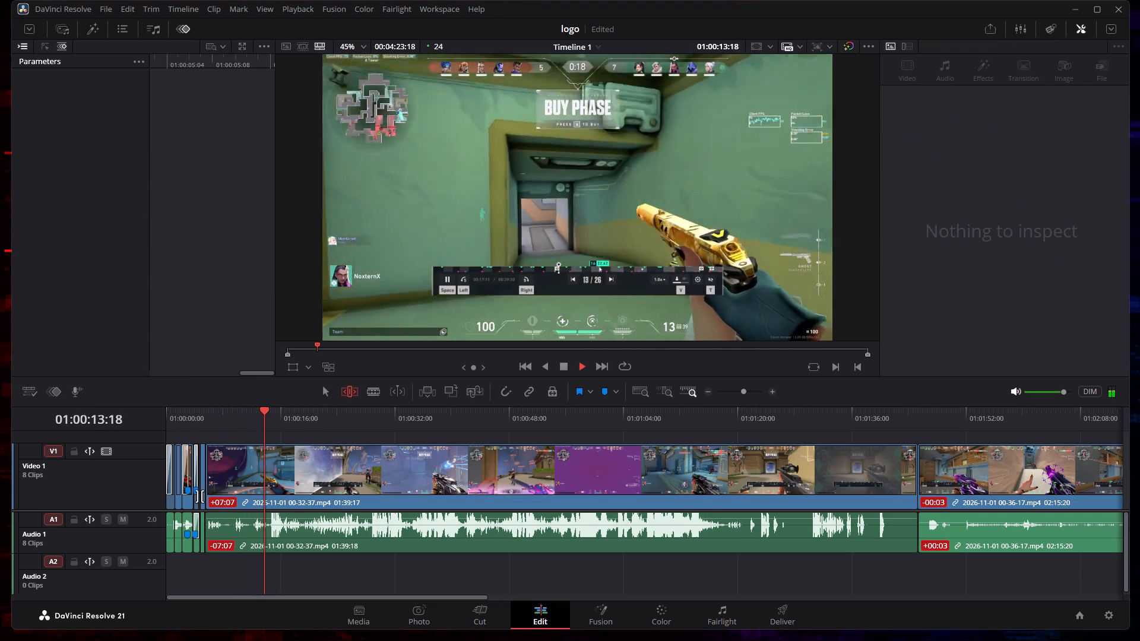
pyautogui.click(197, 496)
pyautogui.click(197, 496)
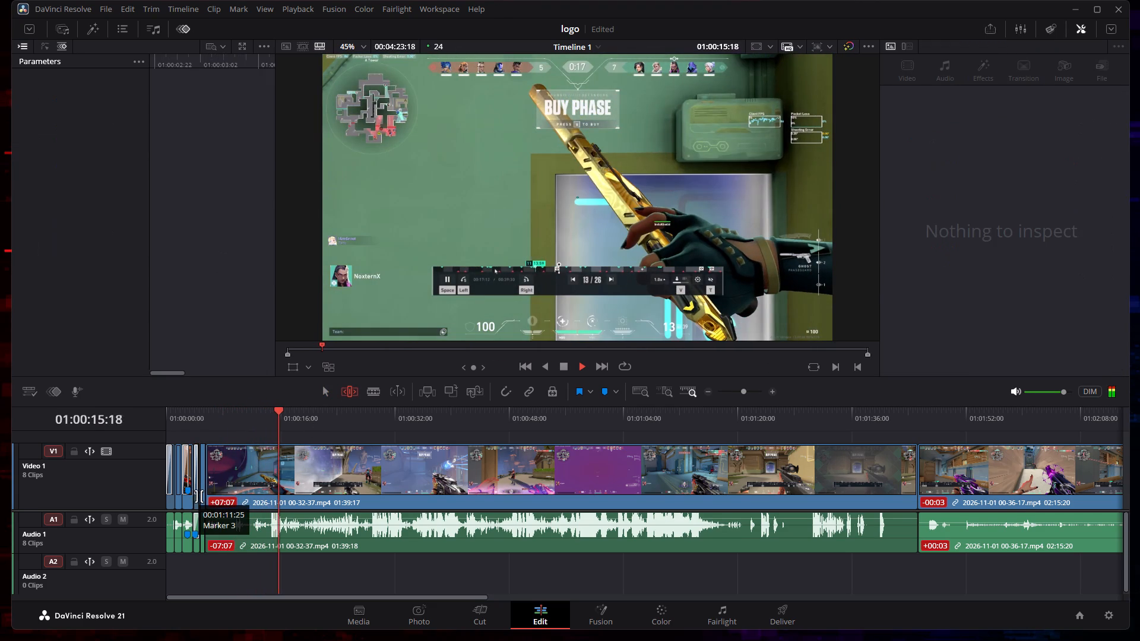
pyautogui.click(195, 490)
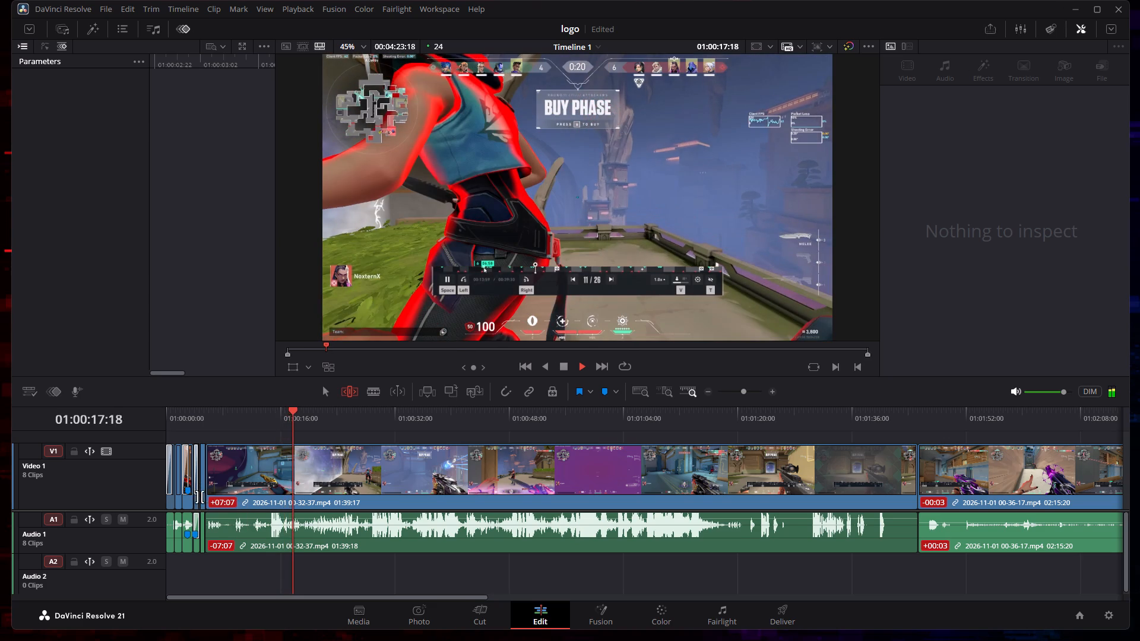
pyautogui.moveTo(197, 497); pyautogui.dragTo(208, 497)
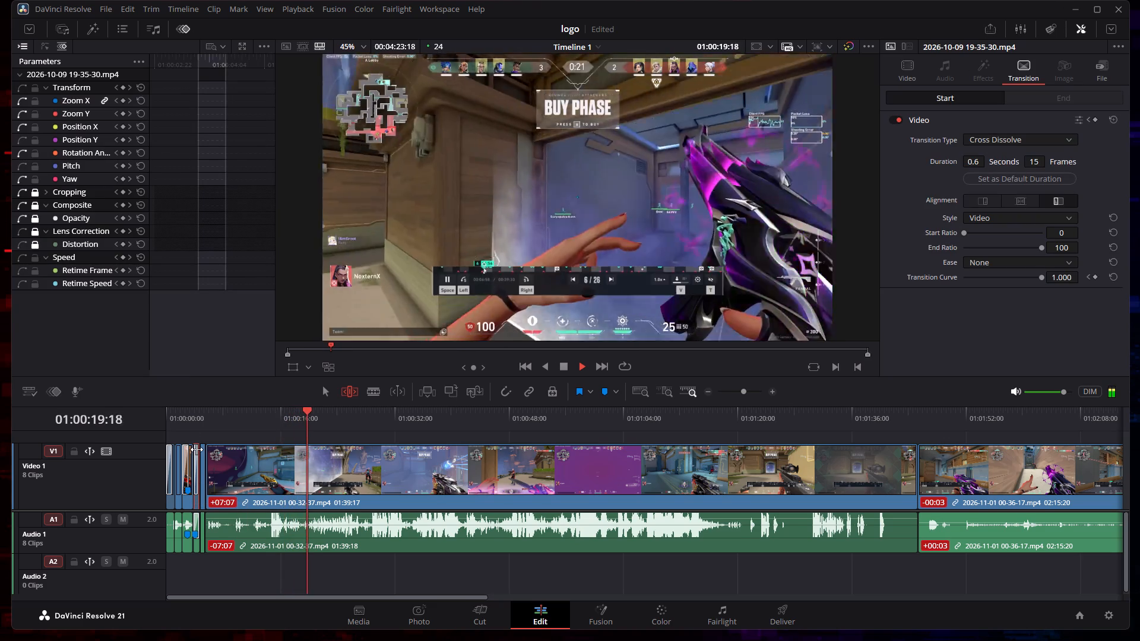
pyautogui.click(197, 449)
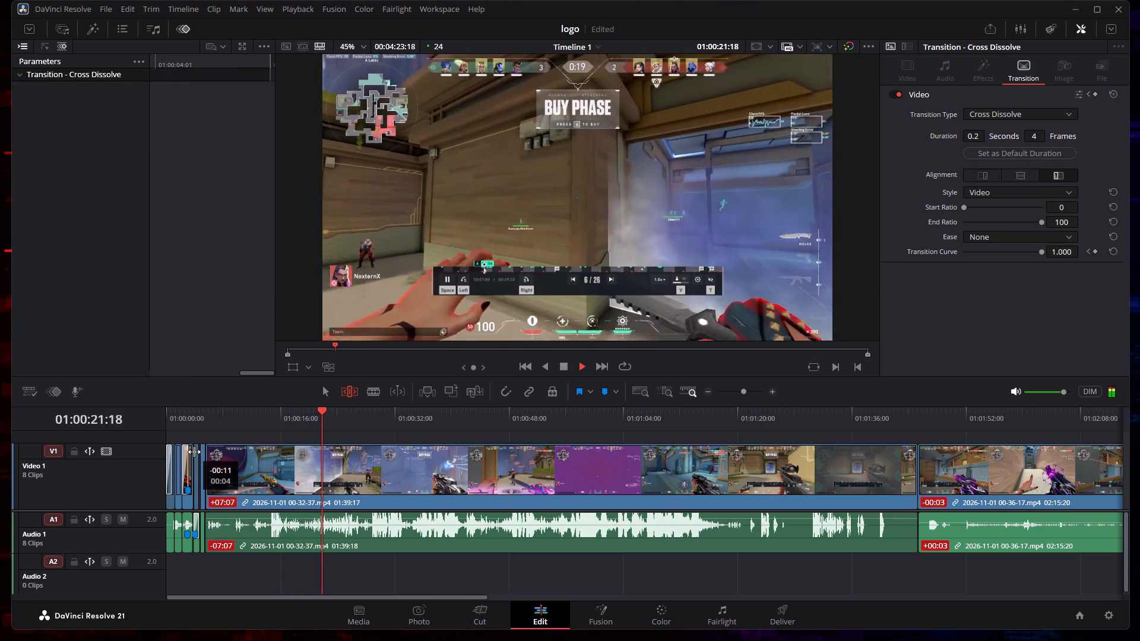
pyautogui.click(187, 457)
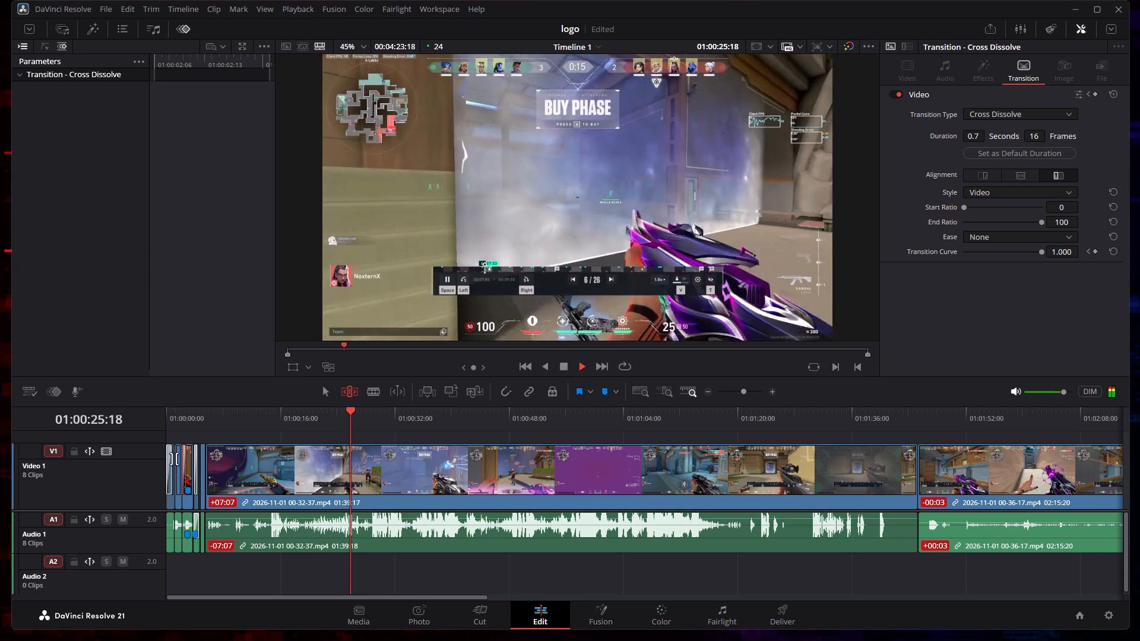
pyautogui.click(170, 458)
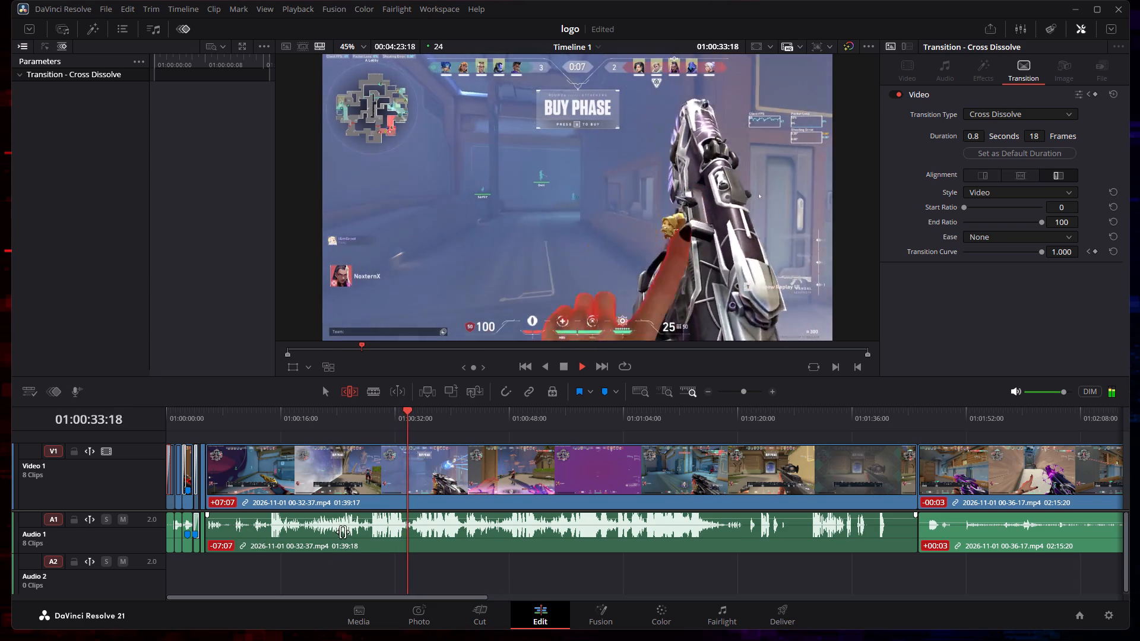
pyautogui.click(319, 520)
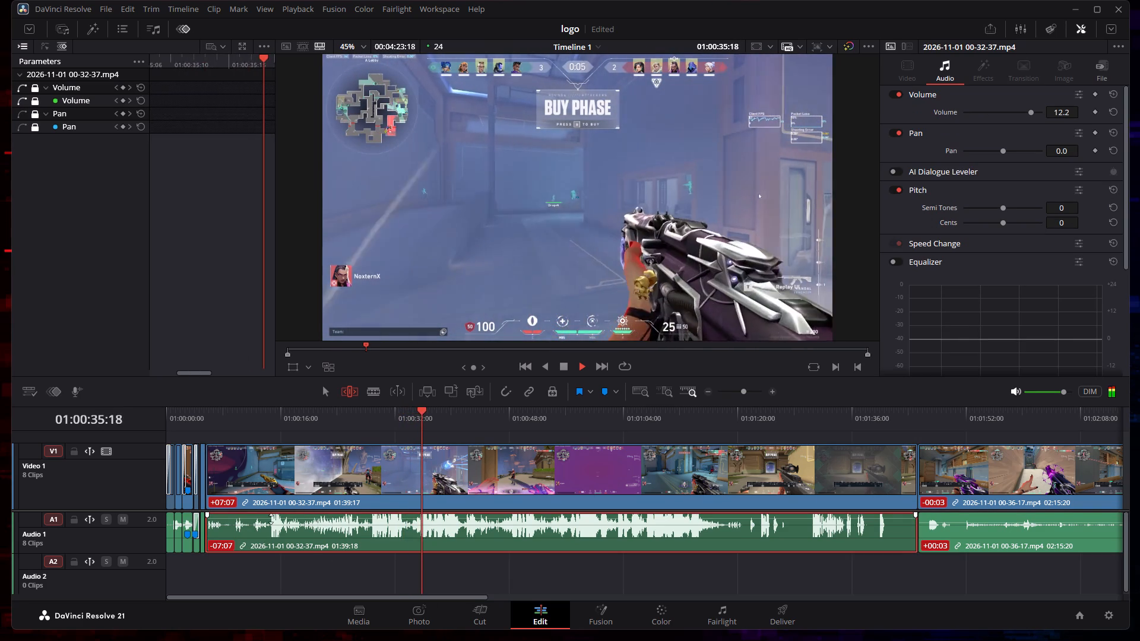
pyautogui.moveTo(271, 519); pyautogui.dragTo(271, 523)
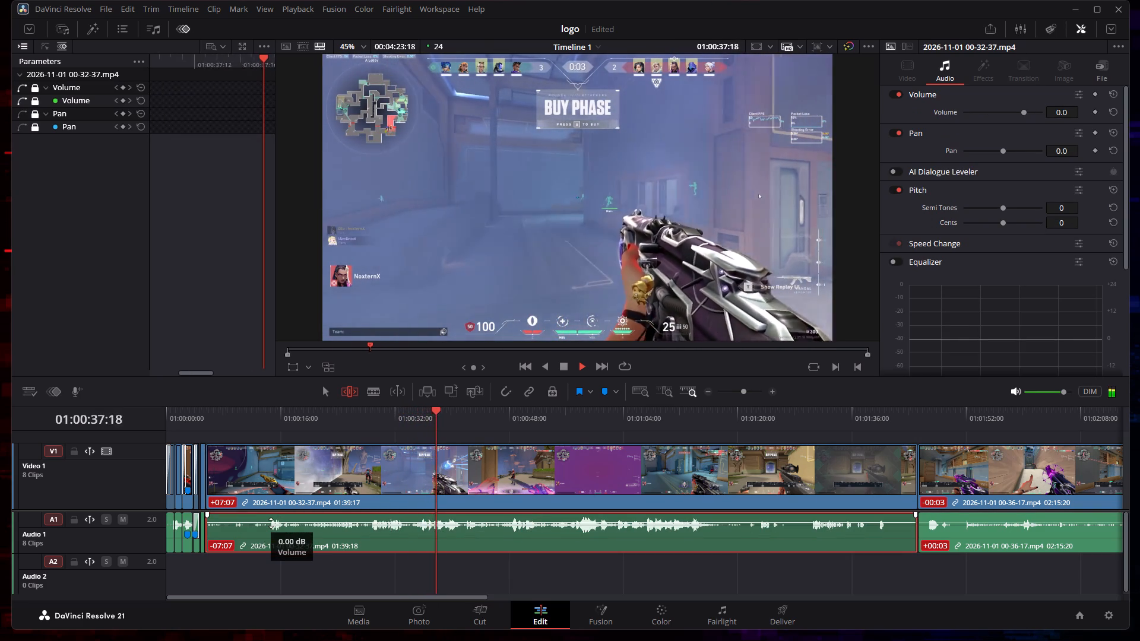
pyautogui.moveTo(271, 523); pyautogui.dragTo(271, 523)
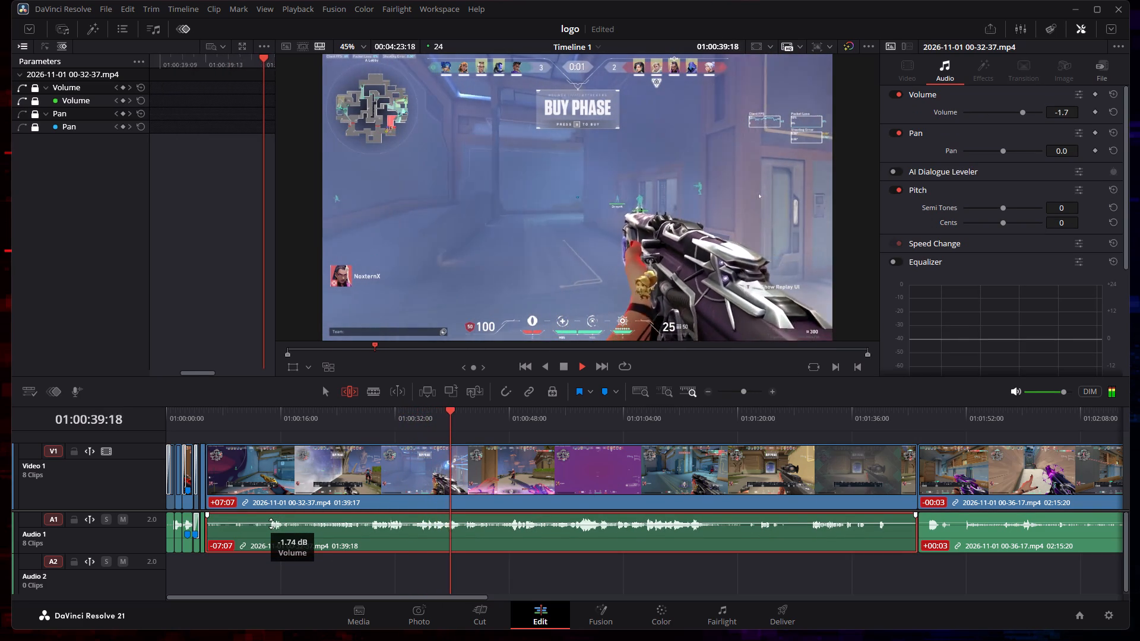
pyautogui.moveTo(271, 523); pyautogui.dragTo(271, 524)
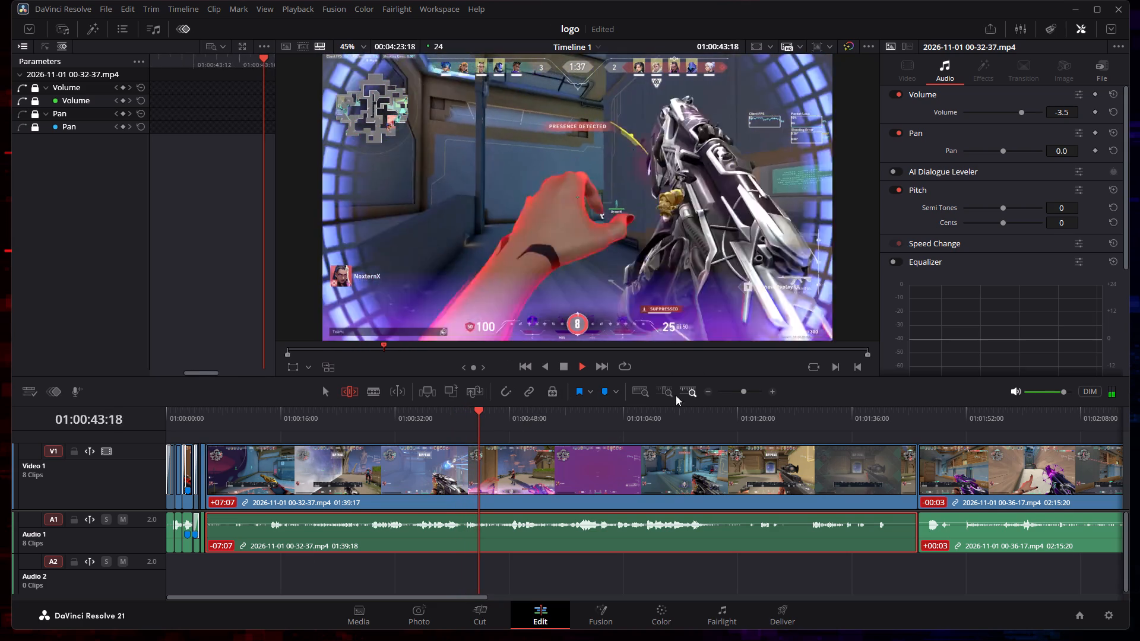
pyautogui.click(639, 389)
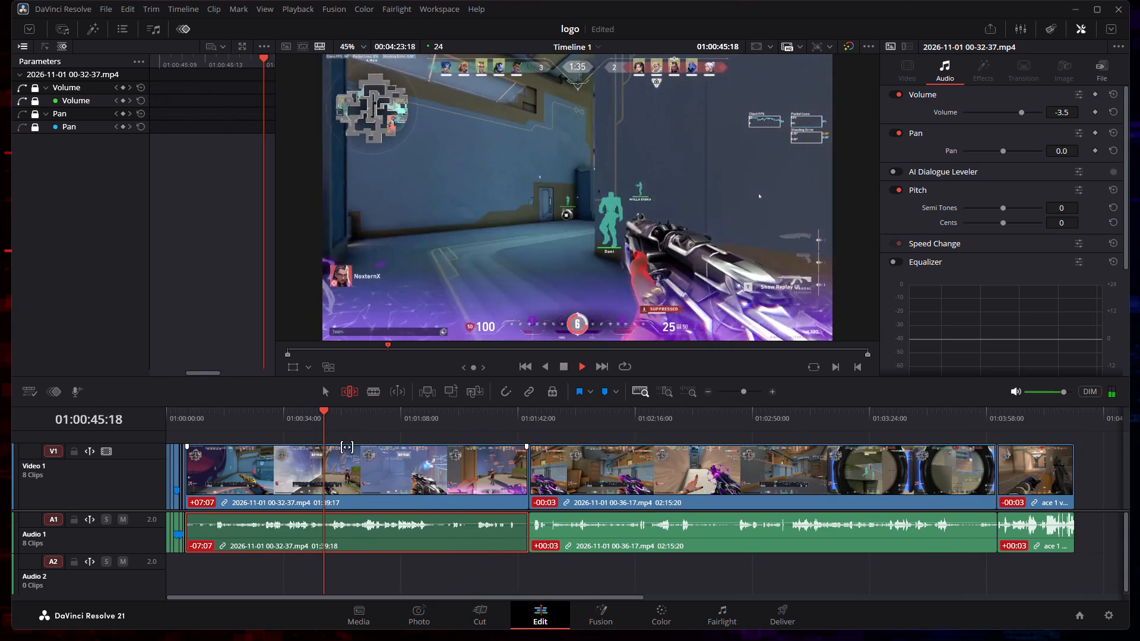
pyautogui.click(693, 390)
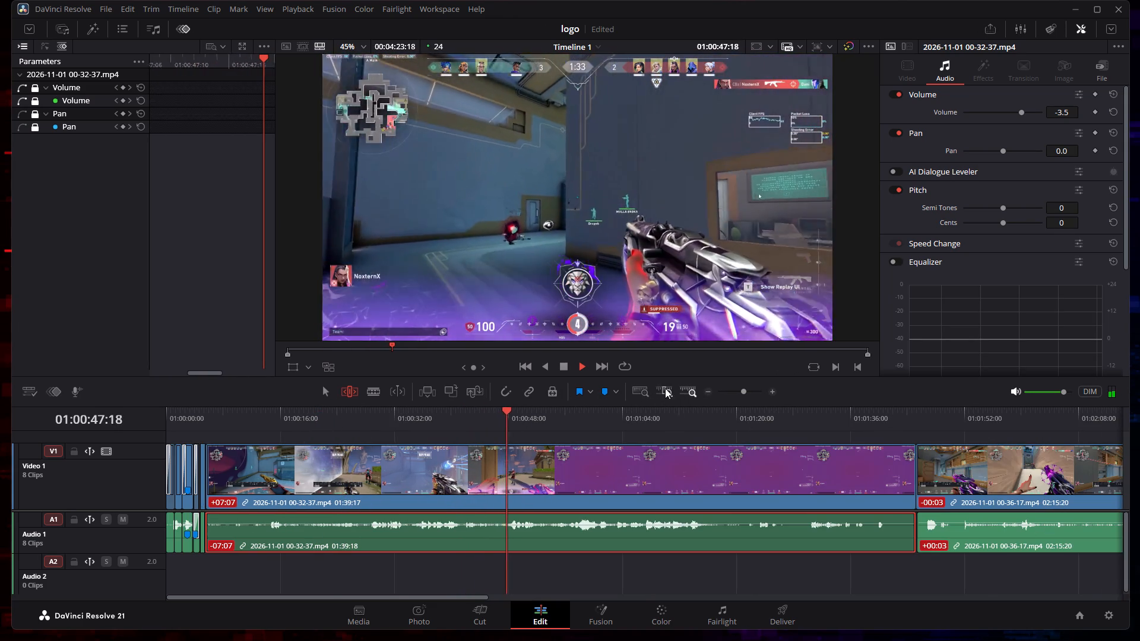
pyautogui.click(665, 388)
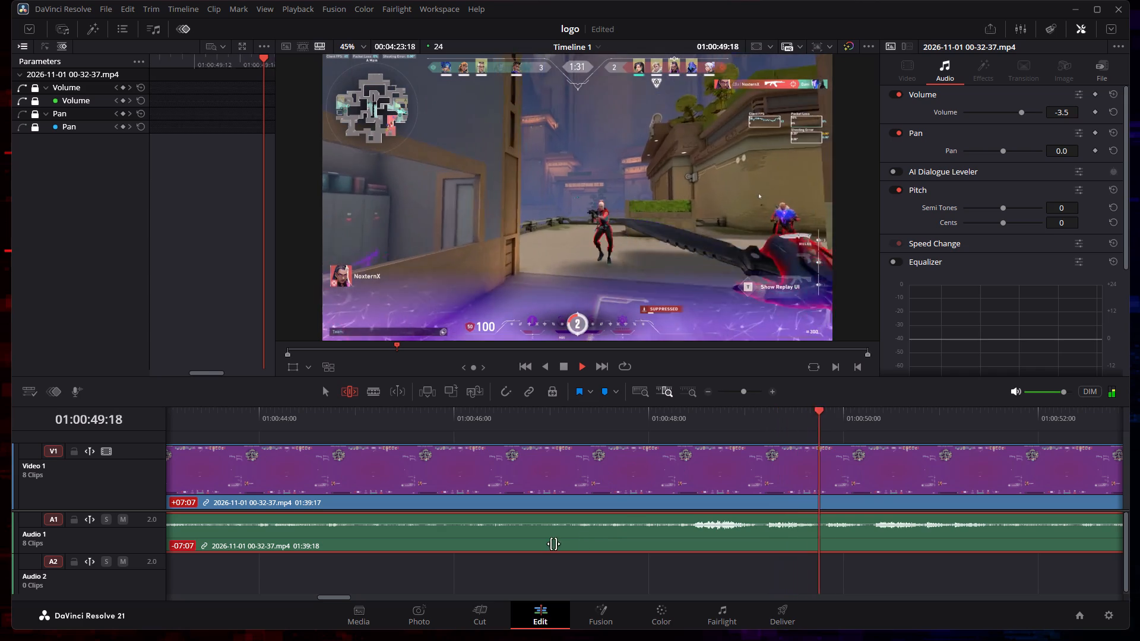
pyautogui.moveTo(335, 598); pyautogui.dragTo(381, 595)
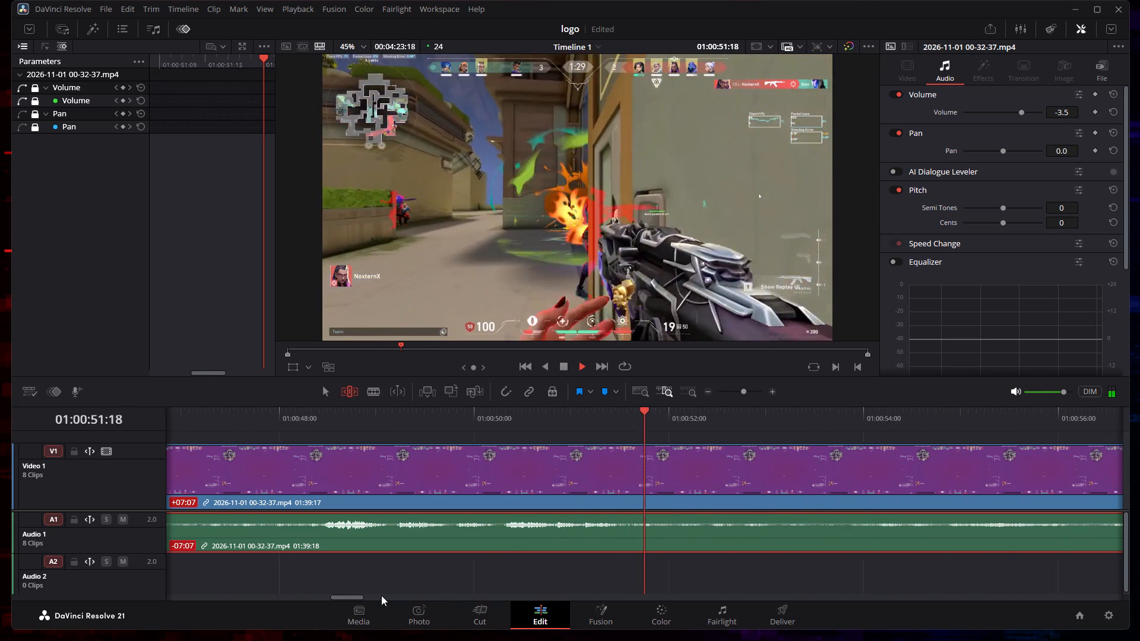
pyautogui.moveTo(381, 595); pyautogui.dragTo(487, 591)
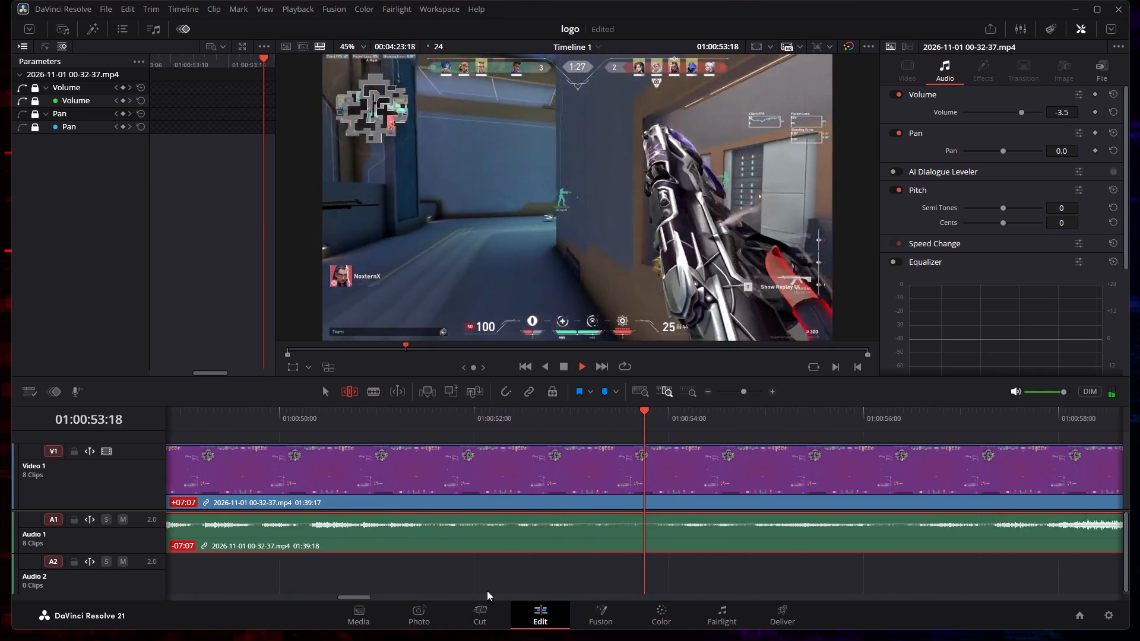
pyautogui.moveTo(487, 591); pyautogui.dragTo(605, 586)
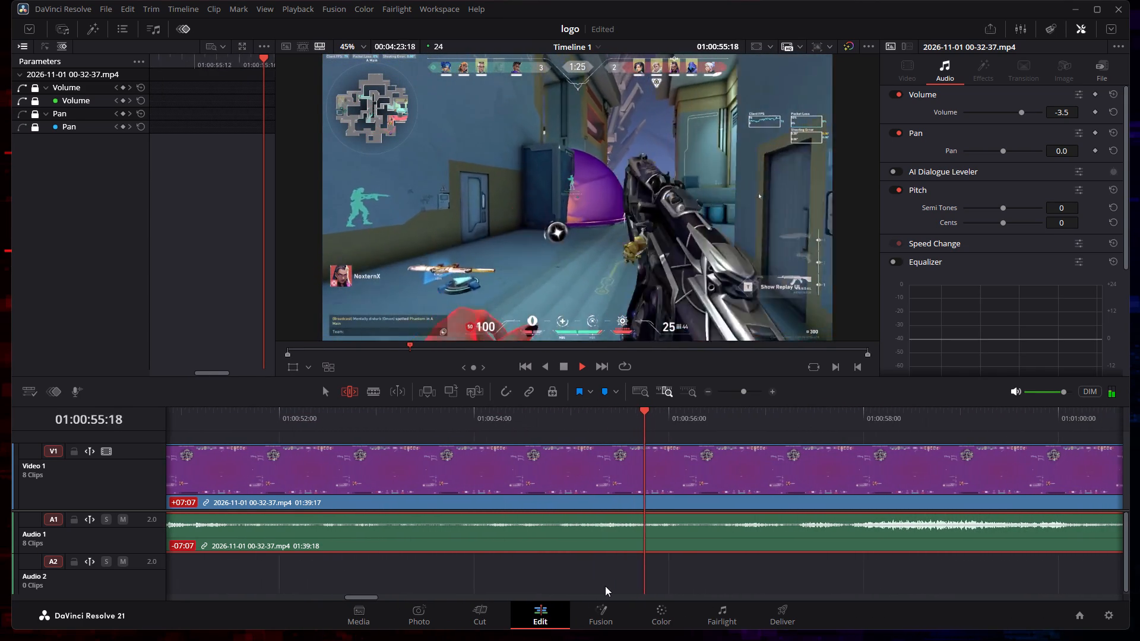
pyautogui.moveTo(605, 586); pyautogui.dragTo(634, 585)
pyautogui.moveTo(370, 596); pyautogui.dragTo(380, 596)
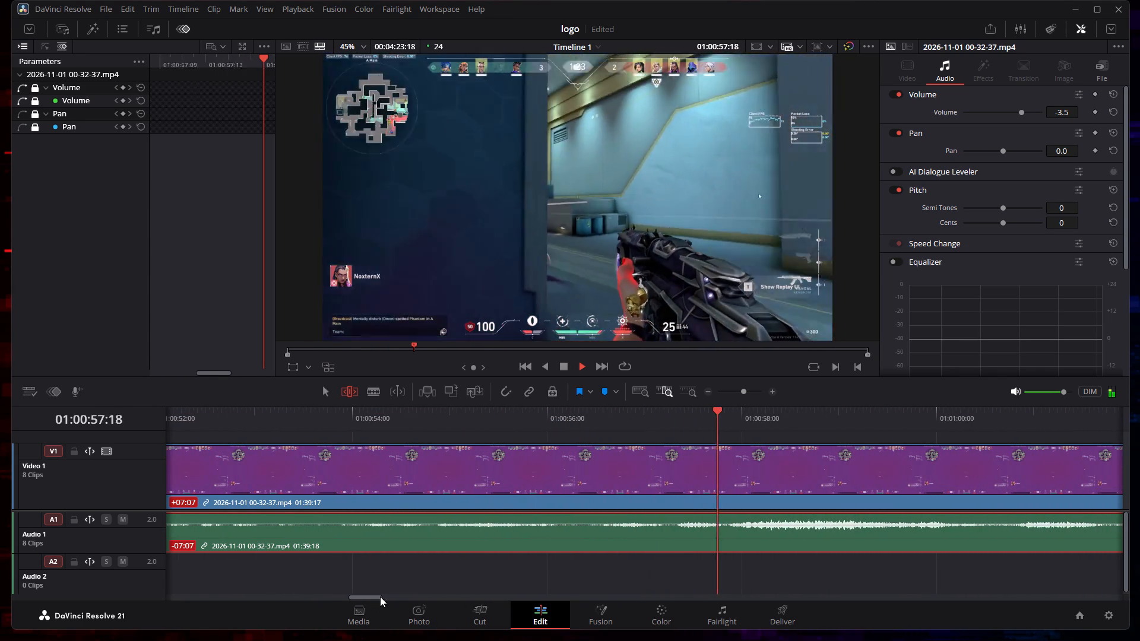
pyautogui.moveTo(380, 596); pyautogui.dragTo(446, 596)
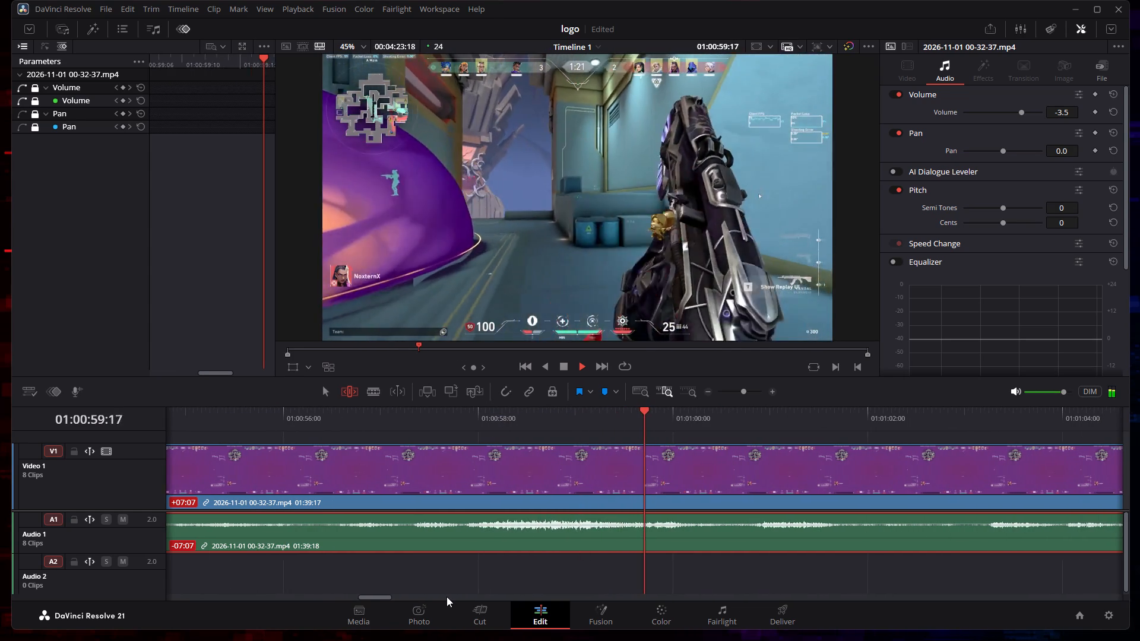
pyautogui.moveTo(446, 596); pyautogui.dragTo(503, 594)
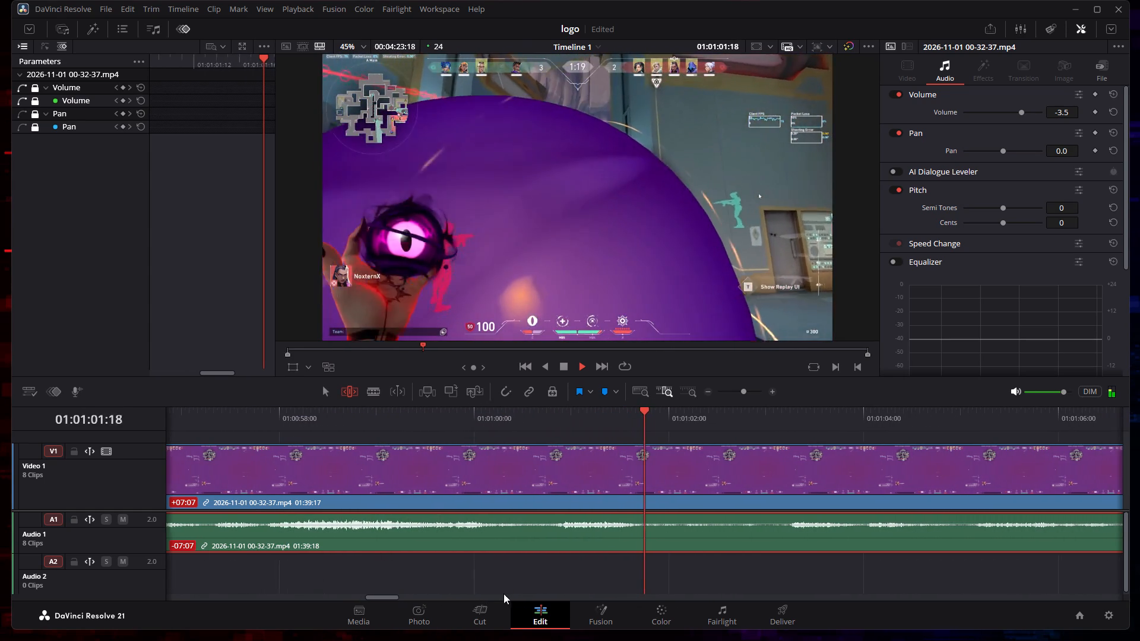
pyautogui.moveTo(503, 594); pyautogui.dragTo(591, 589)
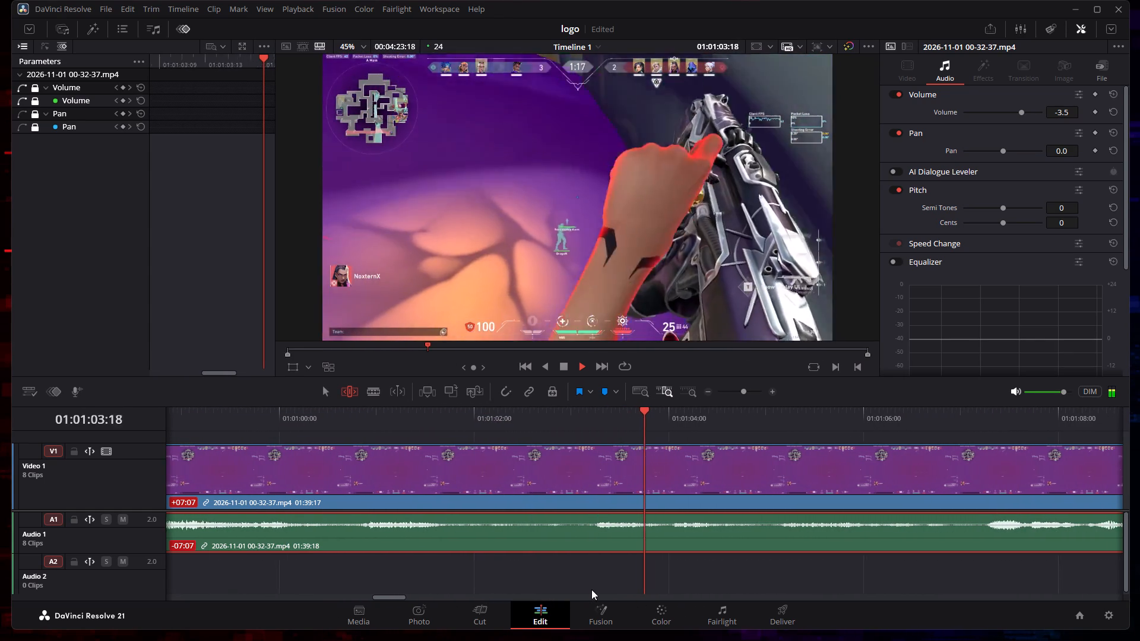
pyautogui.moveTo(591, 589); pyautogui.dragTo(622, 588)
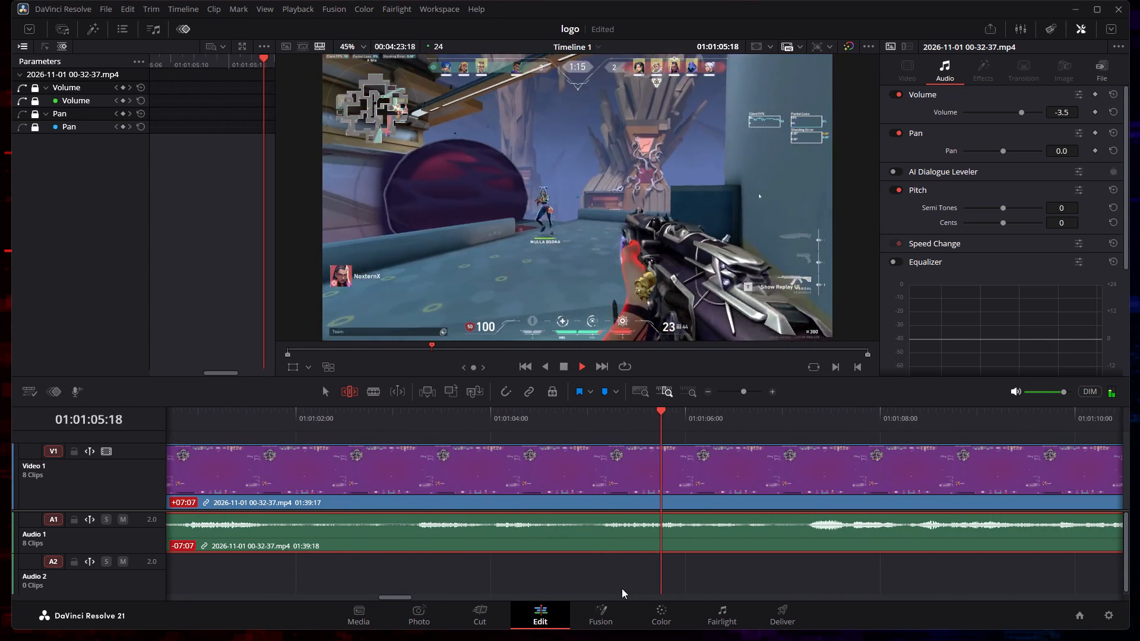
pyautogui.moveTo(622, 588); pyautogui.dragTo(647, 588)
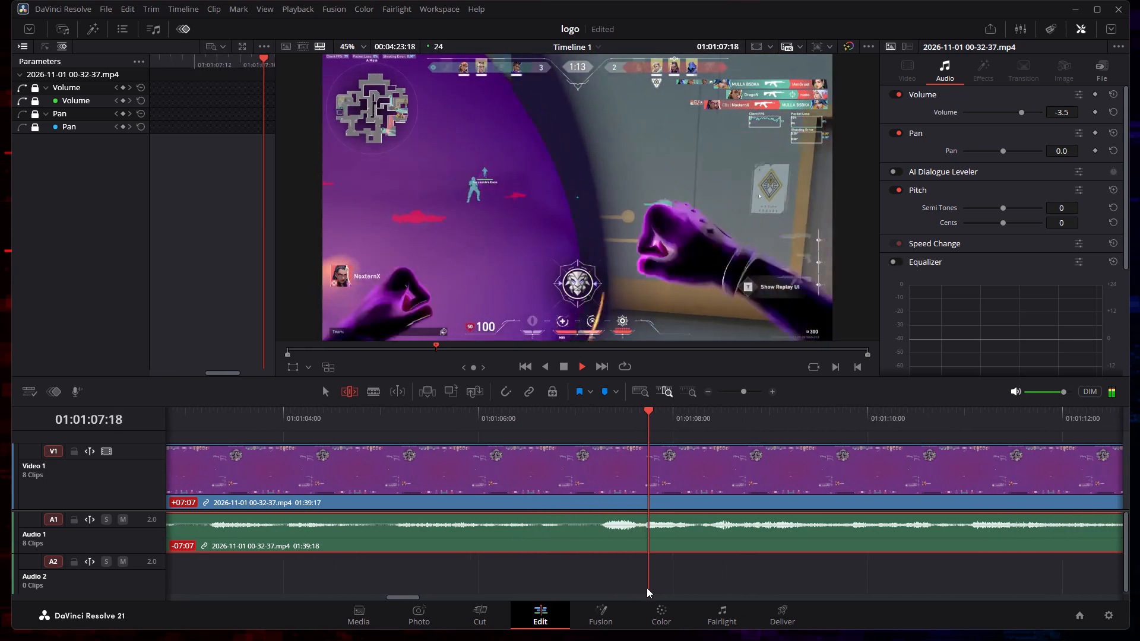
pyautogui.moveTo(647, 588); pyautogui.dragTo(657, 587)
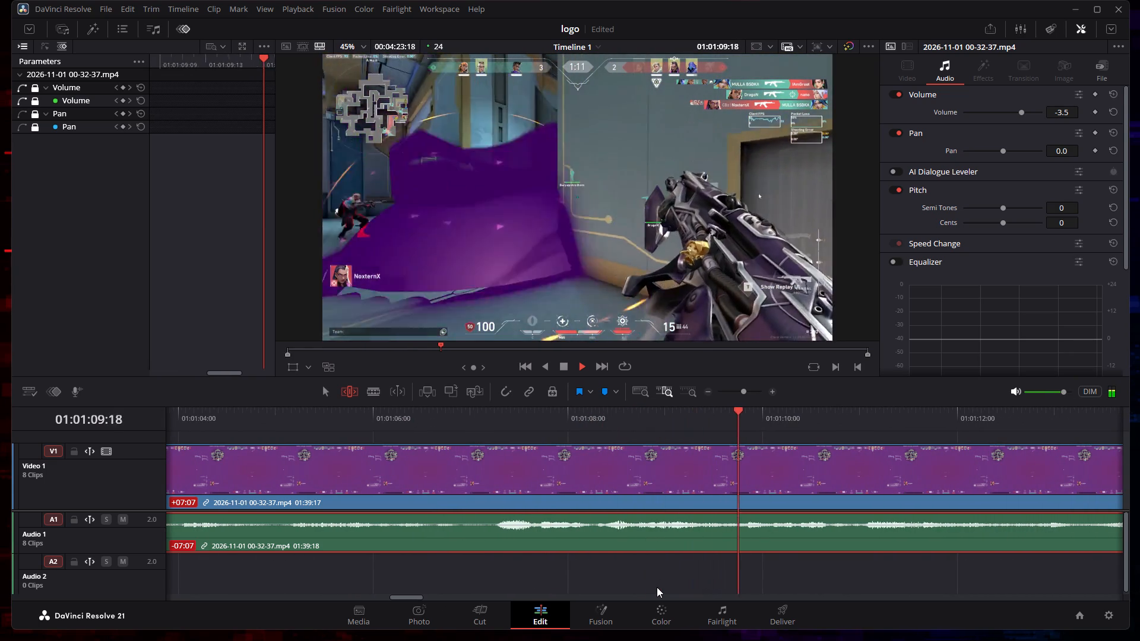
pyautogui.moveTo(657, 587); pyautogui.dragTo(671, 586)
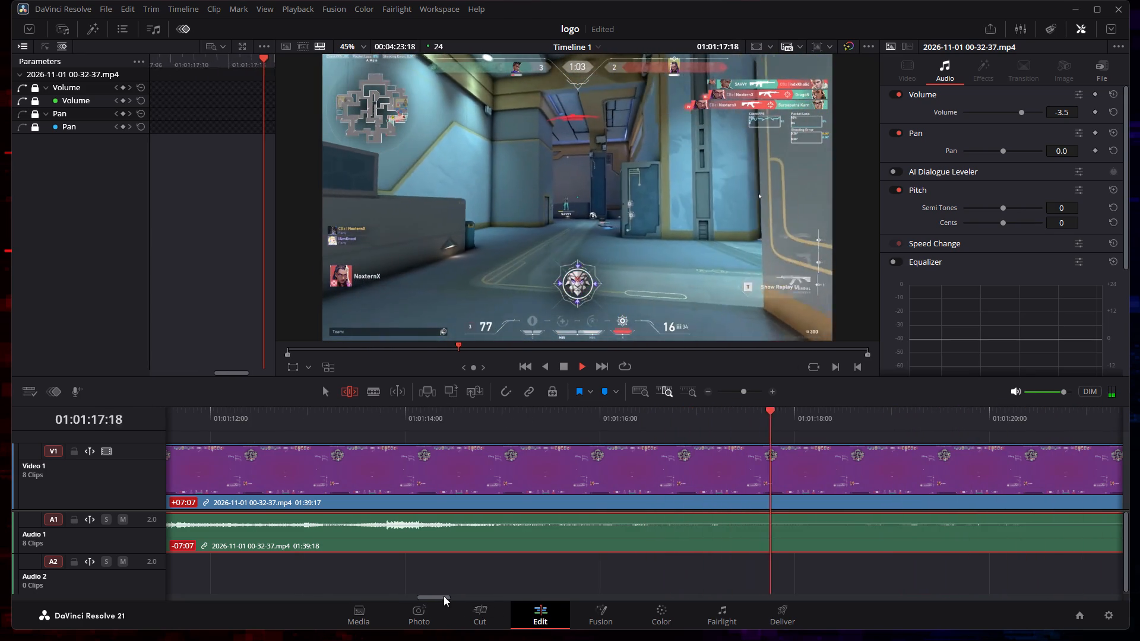
pyautogui.moveTo(444, 596); pyautogui.dragTo(620, 593)
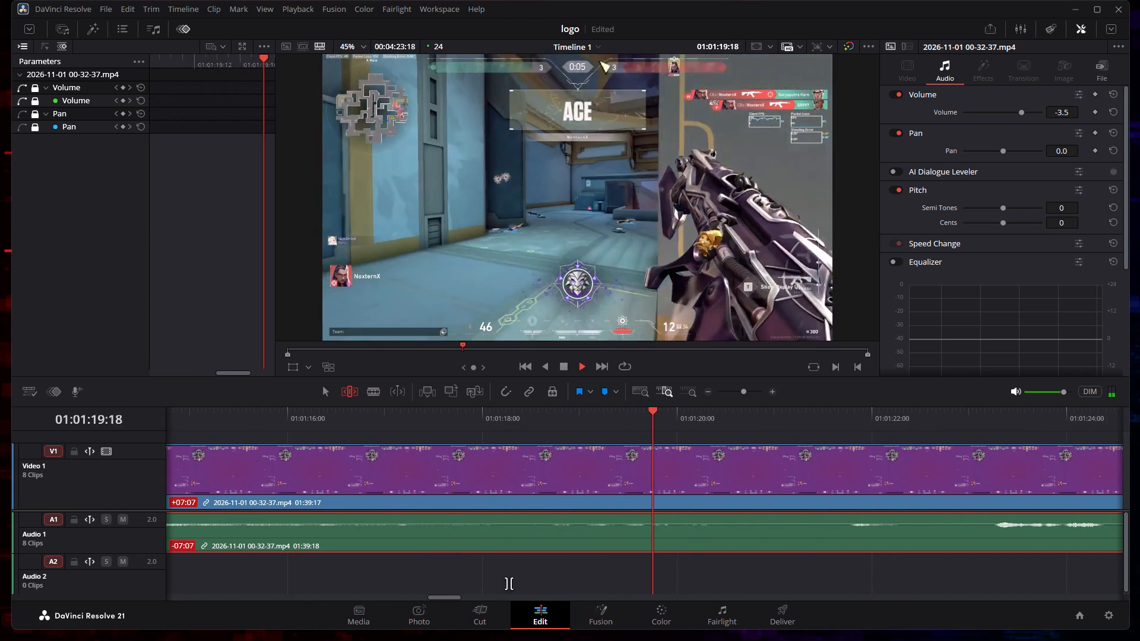
pyautogui.moveTo(482, 578); pyautogui.dragTo(625, 577)
pyautogui.moveTo(455, 598); pyautogui.dragTo(278, 598)
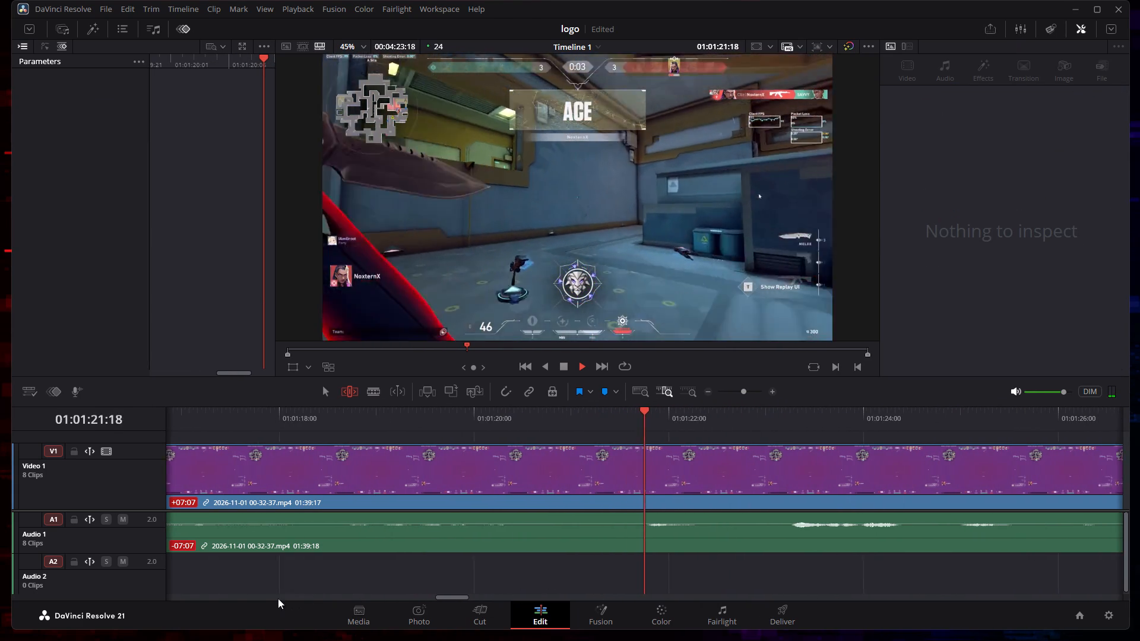
pyautogui.moveTo(278, 598); pyautogui.dragTo(185, 594)
pyautogui.moveTo(451, 596); pyautogui.dragTo(399, 597)
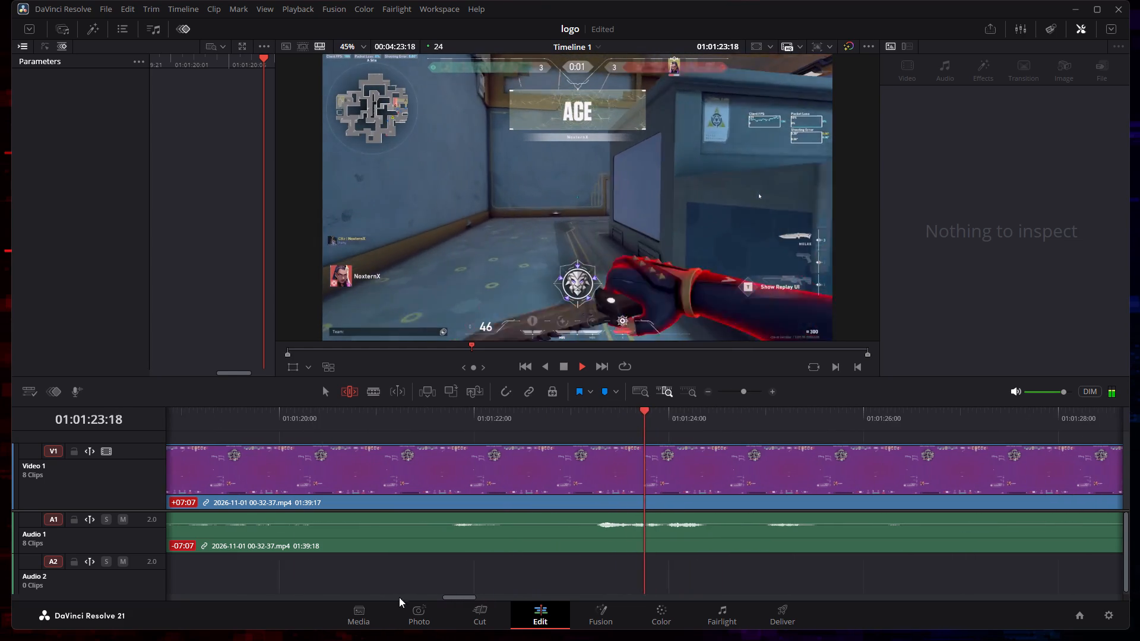
pyautogui.moveTo(399, 597); pyautogui.dragTo(370, 594)
pyautogui.click(556, 364)
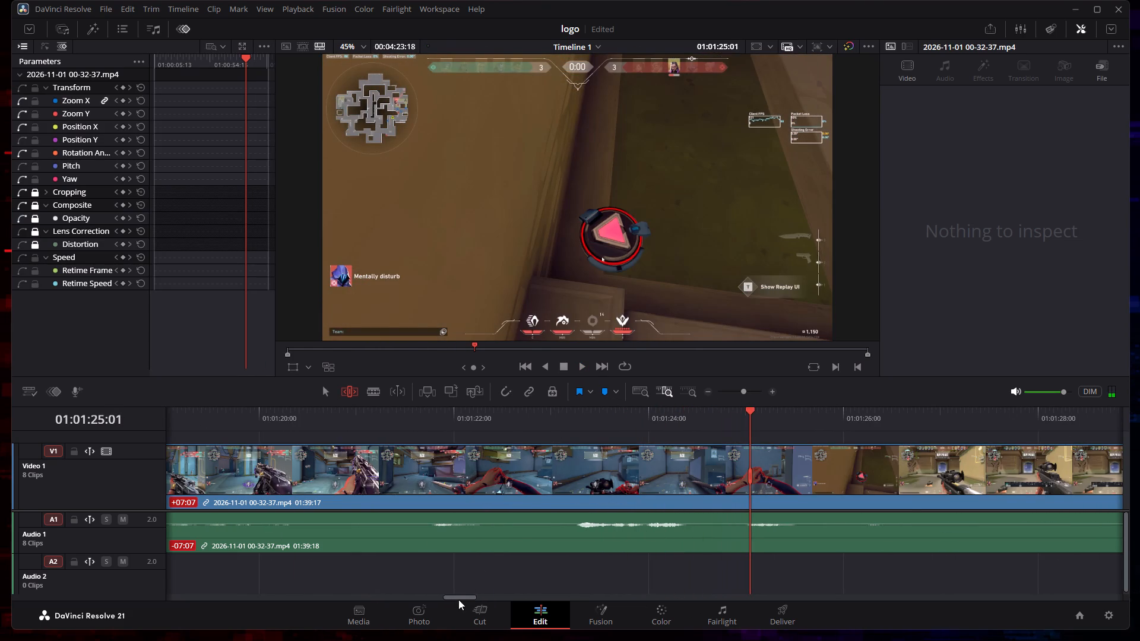
pyautogui.moveTo(458, 599); pyautogui.dragTo(328, 598)
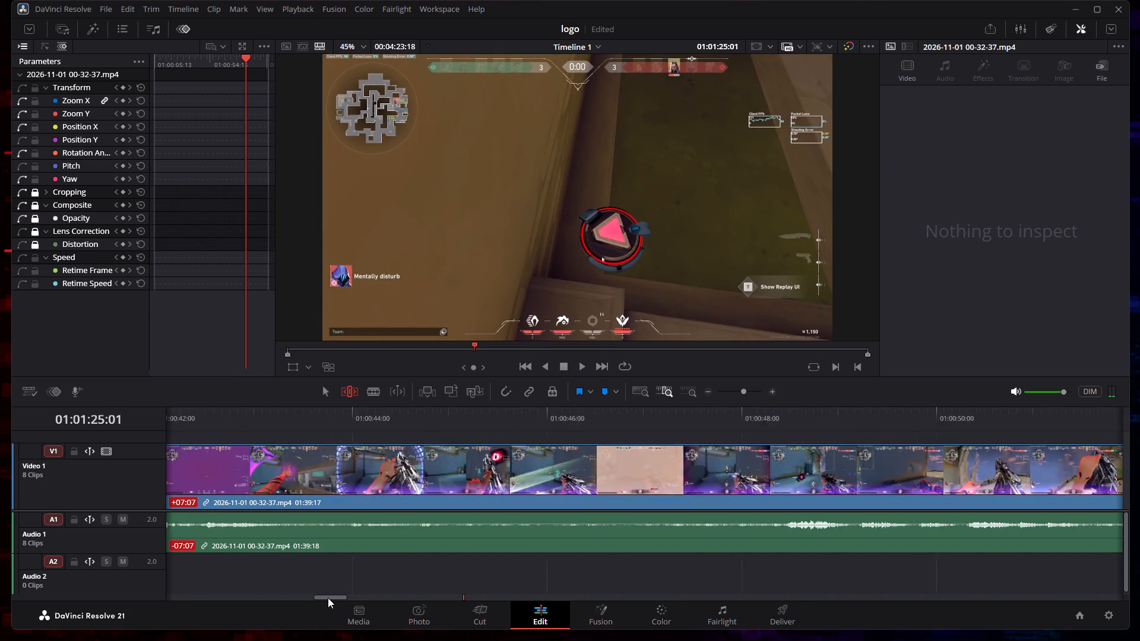
pyautogui.moveTo(328, 598); pyautogui.dragTo(239, 592)
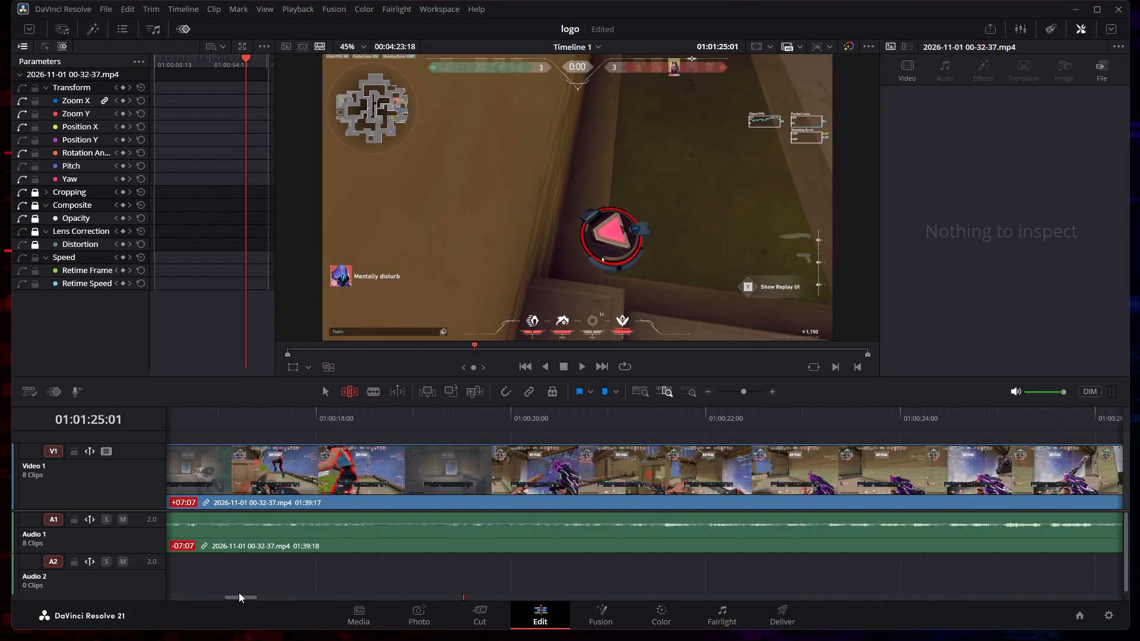
pyautogui.moveTo(239, 592); pyautogui.dragTo(177, 592)
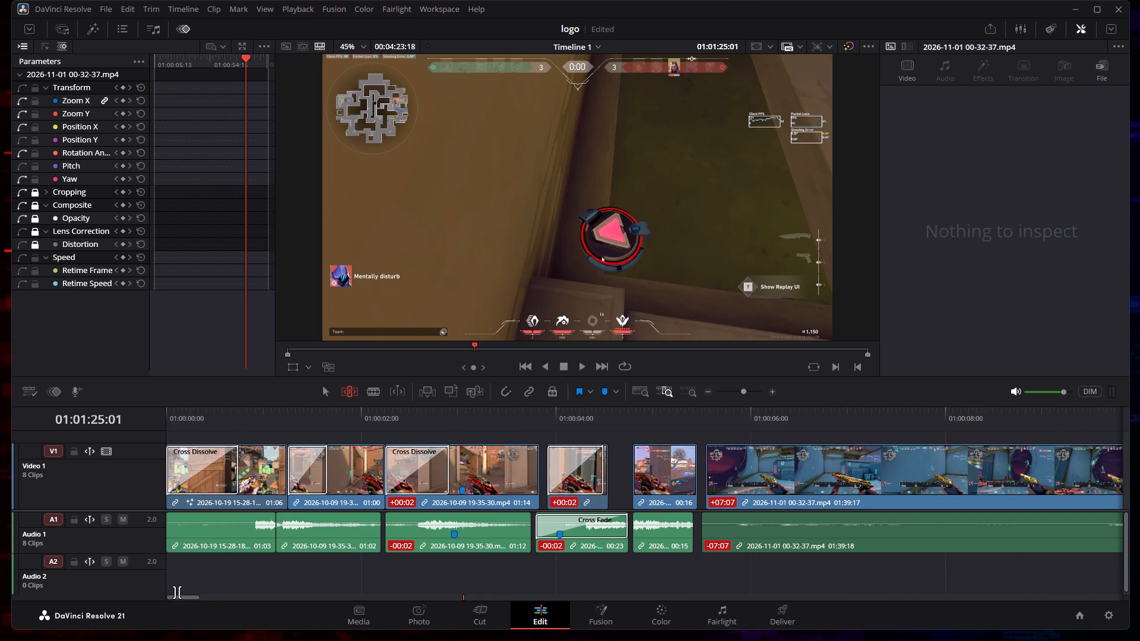
pyautogui.moveTo(755, 542); pyautogui.dragTo(742, 542)
pyautogui.moveTo(750, 465); pyautogui.dragTo(736, 469)
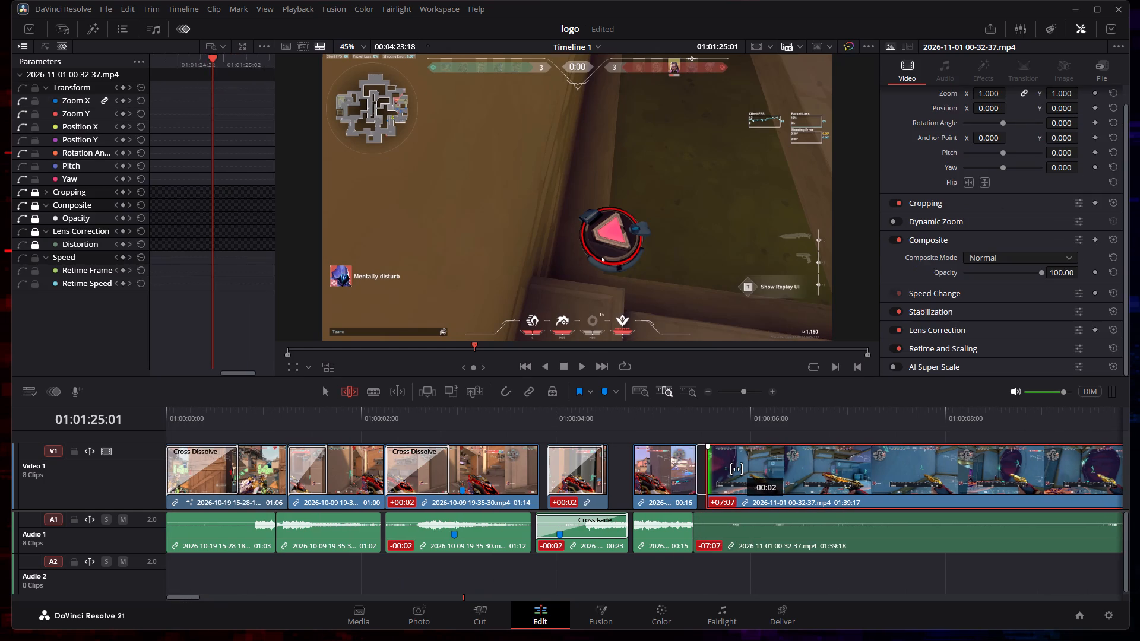
pyautogui.moveTo(736, 469); pyautogui.dragTo(735, 469)
pyautogui.moveTo(656, 477); pyautogui.dragTo(632, 479)
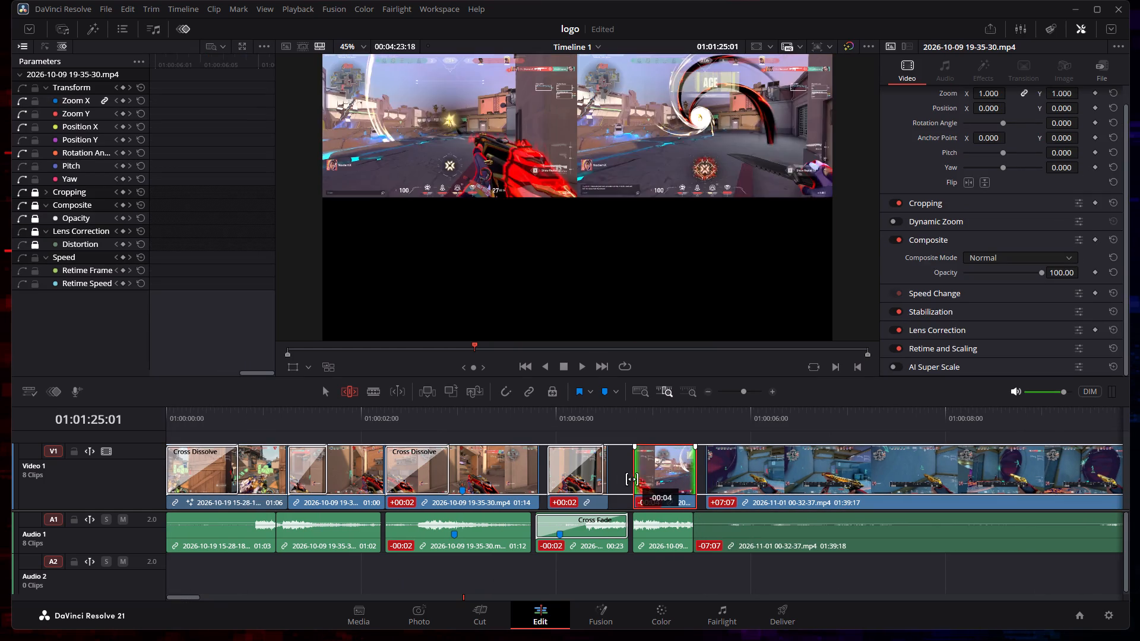
pyautogui.moveTo(632, 479); pyautogui.dragTo(666, 480)
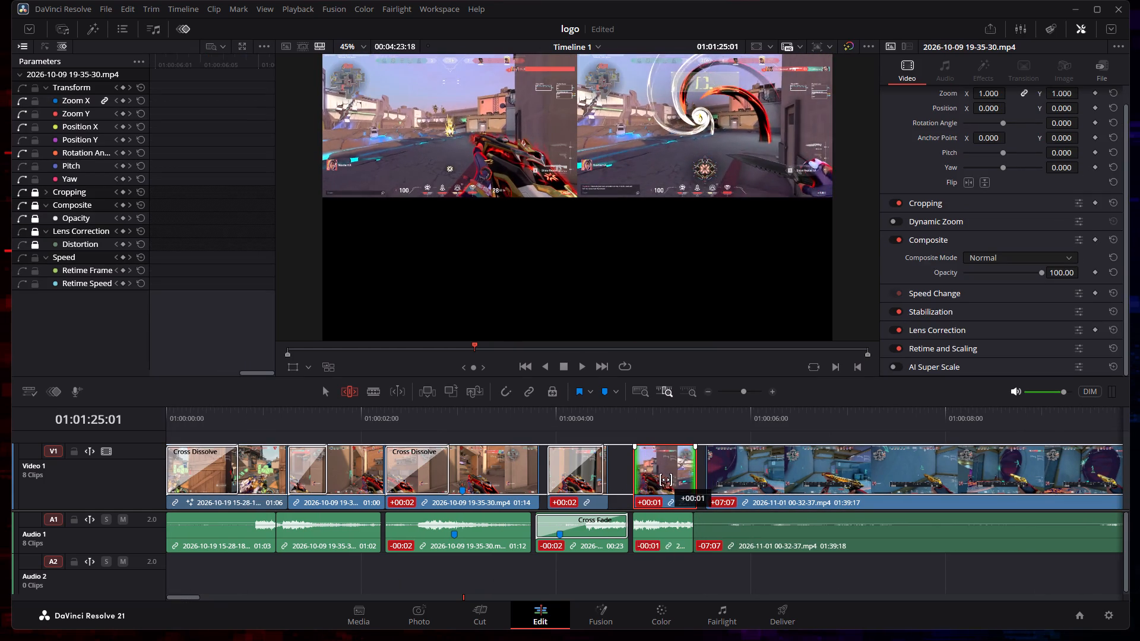
pyautogui.moveTo(666, 480); pyautogui.dragTo(682, 479)
pyautogui.click(696, 579)
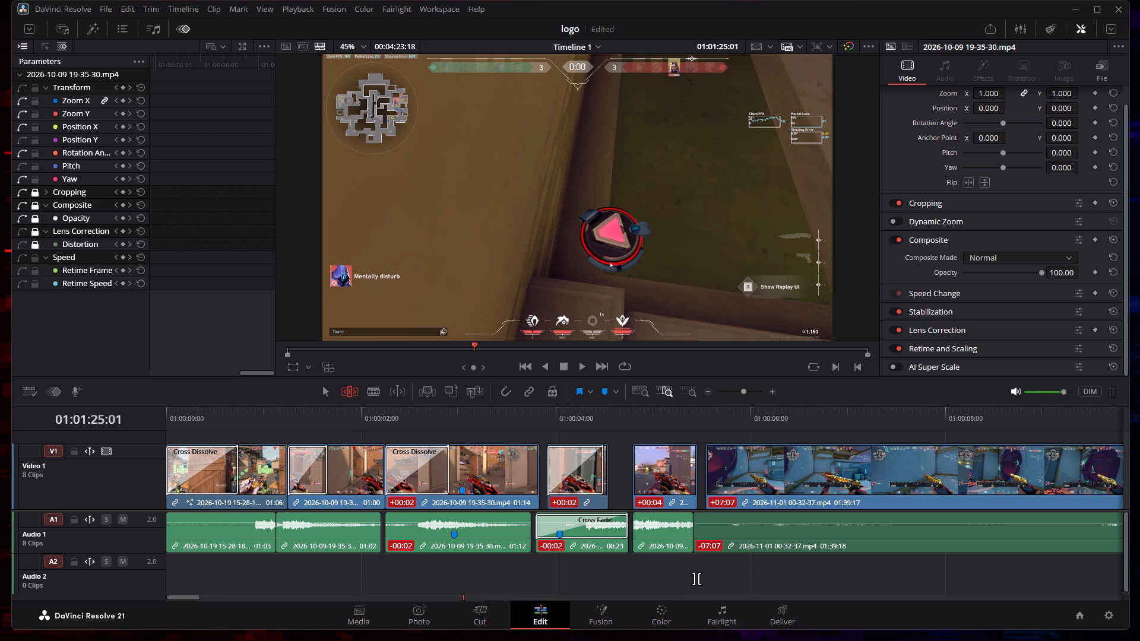
pyautogui.click(669, 502)
pyautogui.click(318, 392)
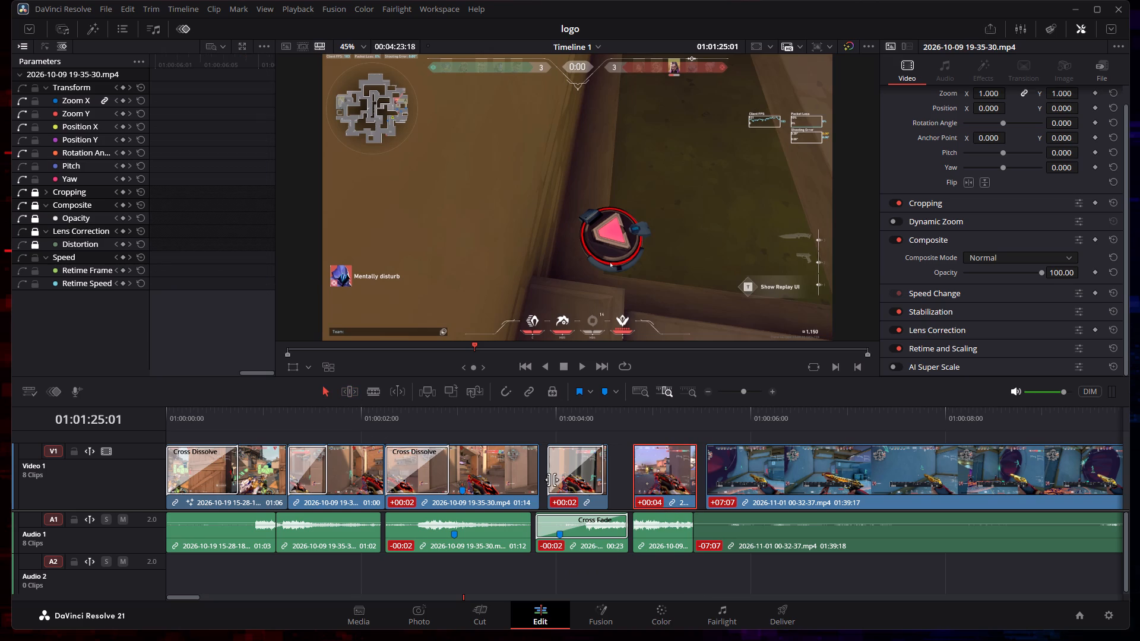
pyautogui.moveTo(668, 497); pyautogui.dragTo(639, 500)
pyautogui.moveTo(579, 484); pyautogui.dragTo(563, 484)
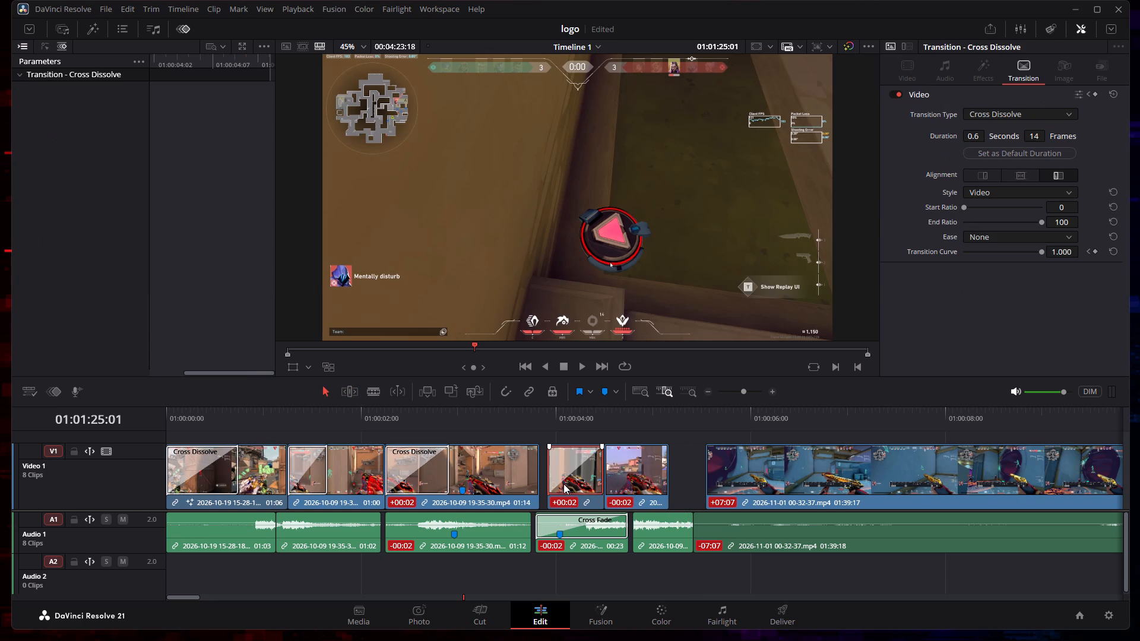
pyautogui.moveTo(563, 484); pyautogui.dragTo(558, 483)
pyautogui.click(577, 498)
pyautogui.moveTo(588, 498); pyautogui.dragTo(579, 498)
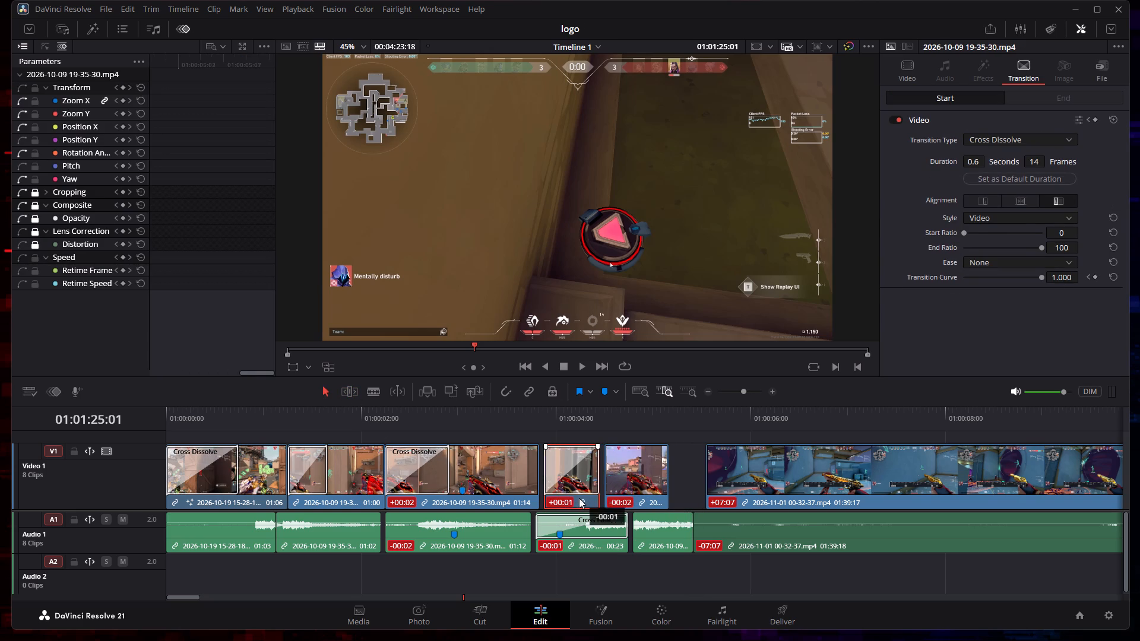
pyautogui.moveTo(579, 498); pyautogui.dragTo(576, 498)
pyautogui.moveTo(614, 490); pyautogui.dragTo(604, 490)
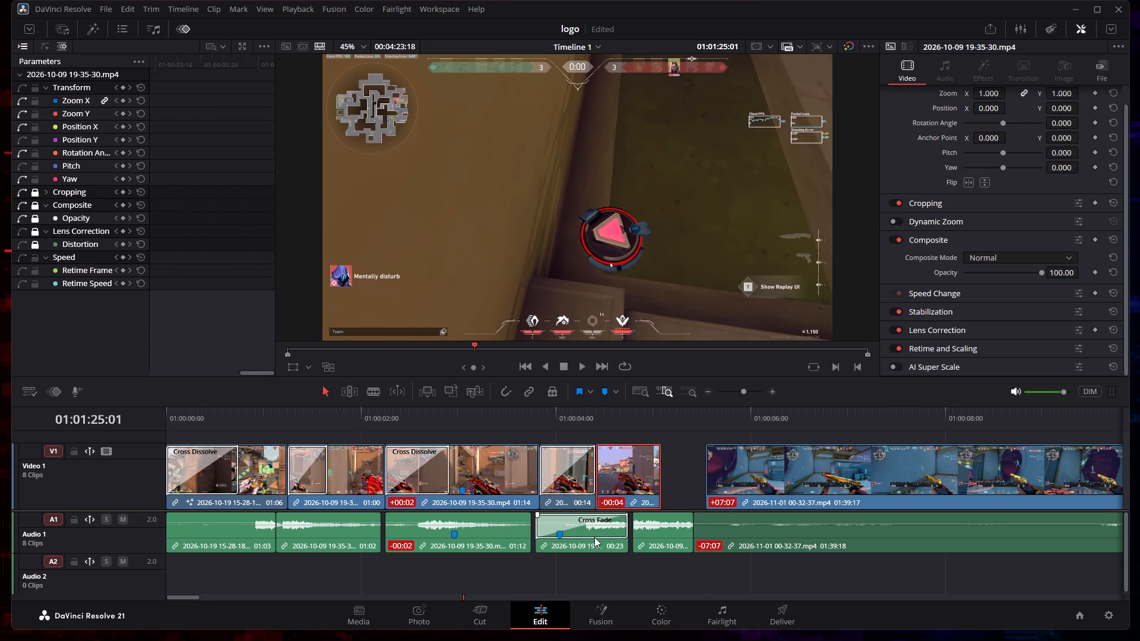
pyautogui.moveTo(594, 537); pyautogui.dragTo(584, 537)
pyautogui.click(585, 548)
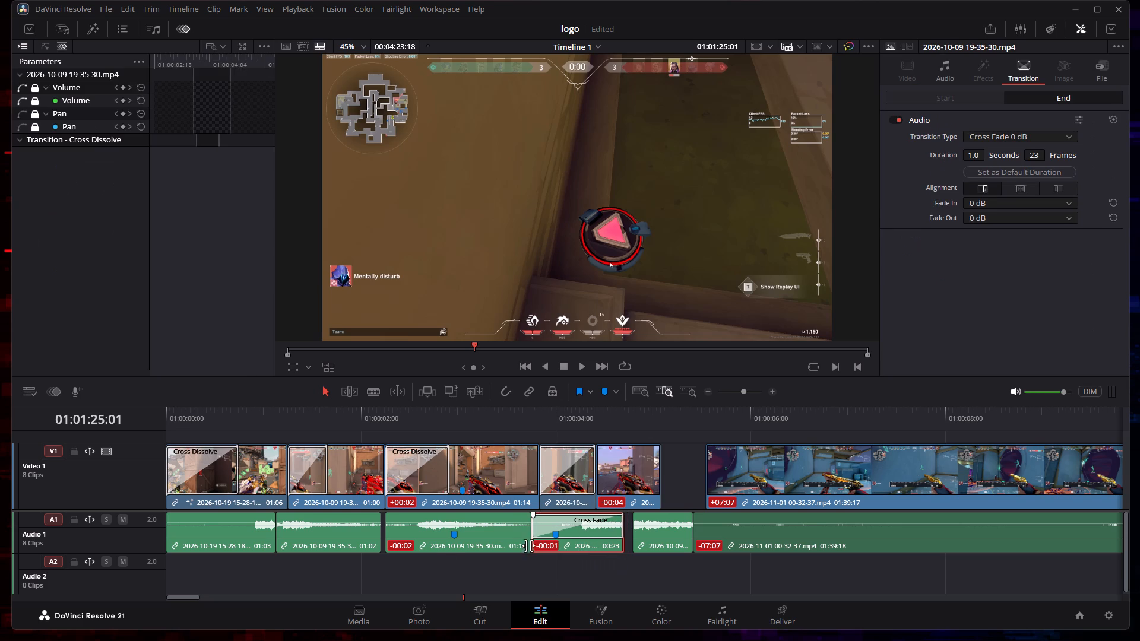
pyautogui.moveTo(442, 543); pyautogui.dragTo(435, 542)
pyautogui.moveTo(646, 545); pyautogui.dragTo(645, 545)
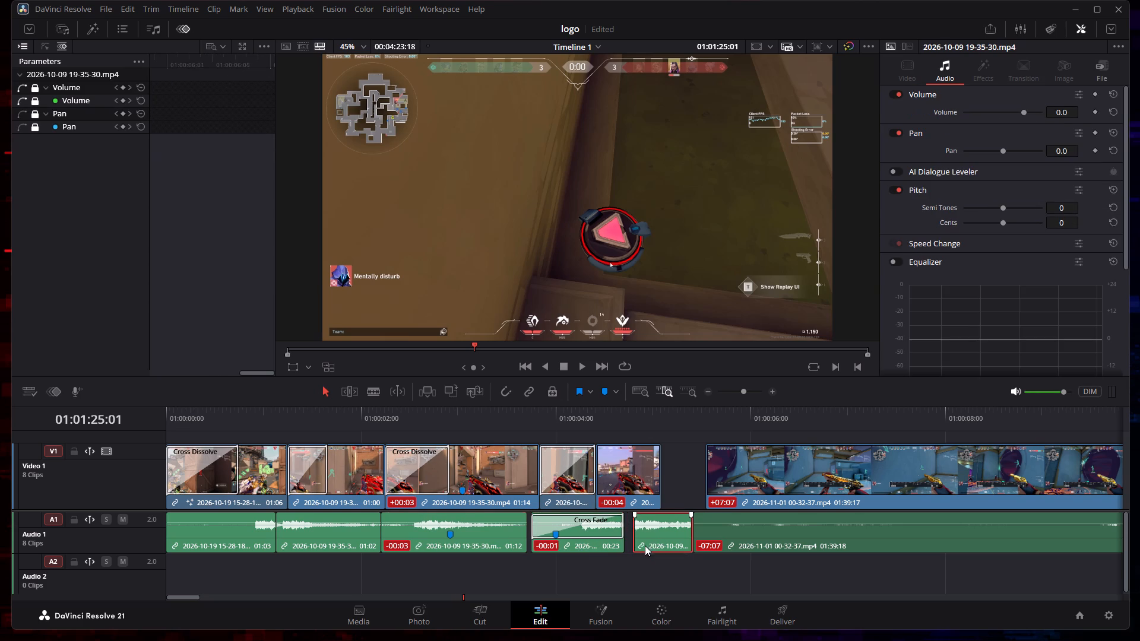
pyautogui.moveTo(645, 545); pyautogui.dragTo(634, 545)
pyautogui.moveTo(659, 471); pyautogui.dragTo(680, 474)
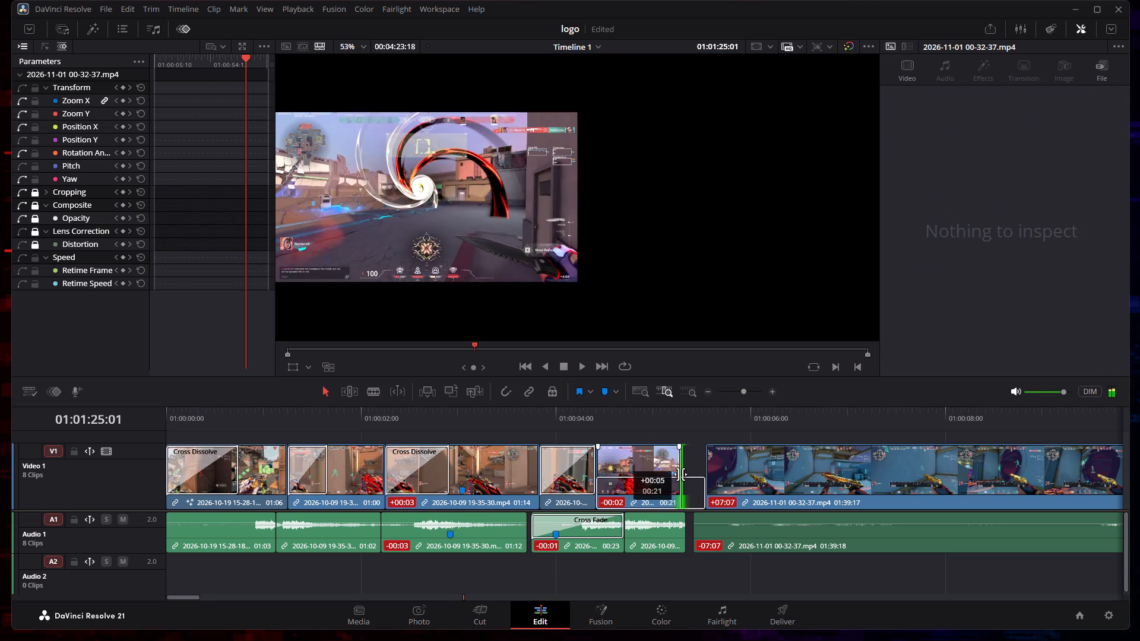
pyautogui.moveTo(680, 474); pyautogui.dragTo(670, 474)
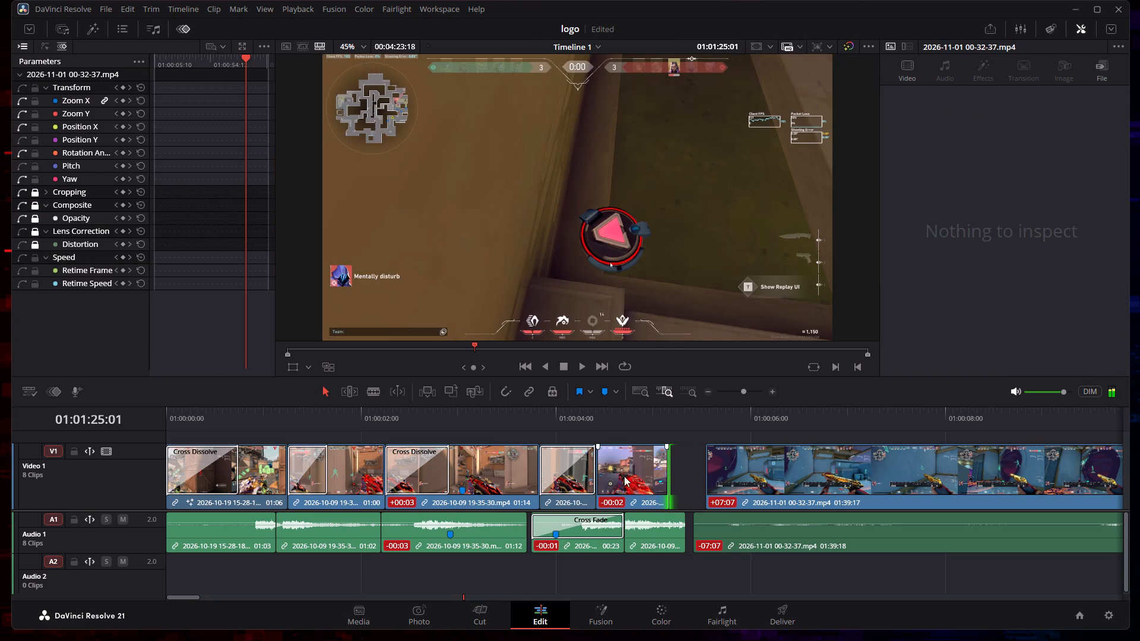
pyautogui.moveTo(622, 469); pyautogui.dragTo(649, 474)
pyautogui.click(653, 537)
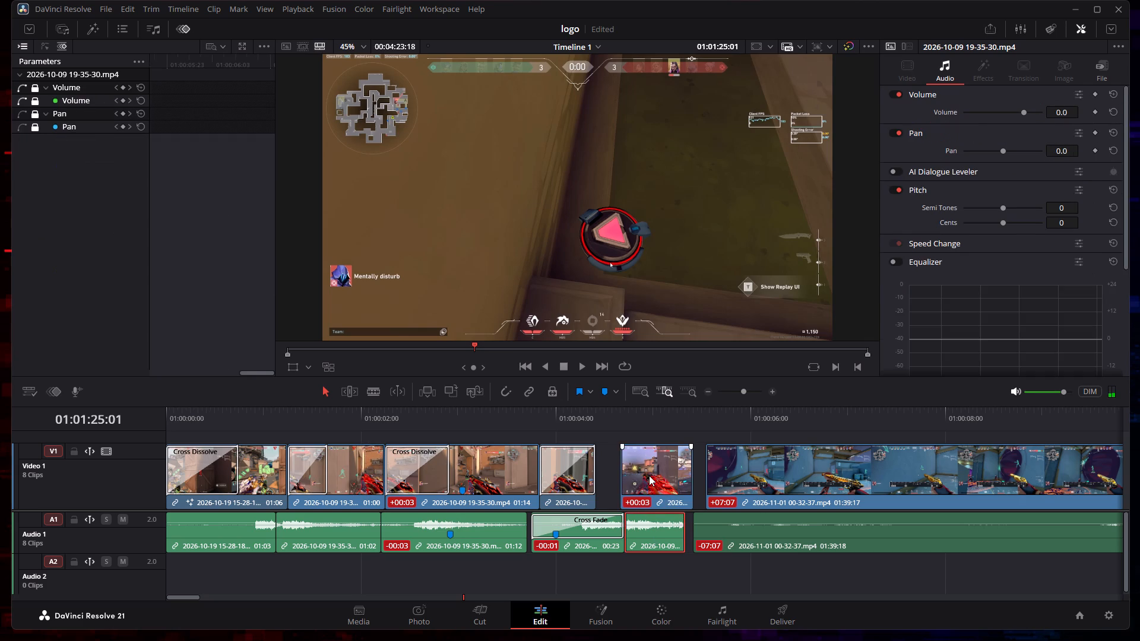
pyautogui.moveTo(649, 475); pyautogui.dragTo(654, 477)
pyautogui.click(651, 532)
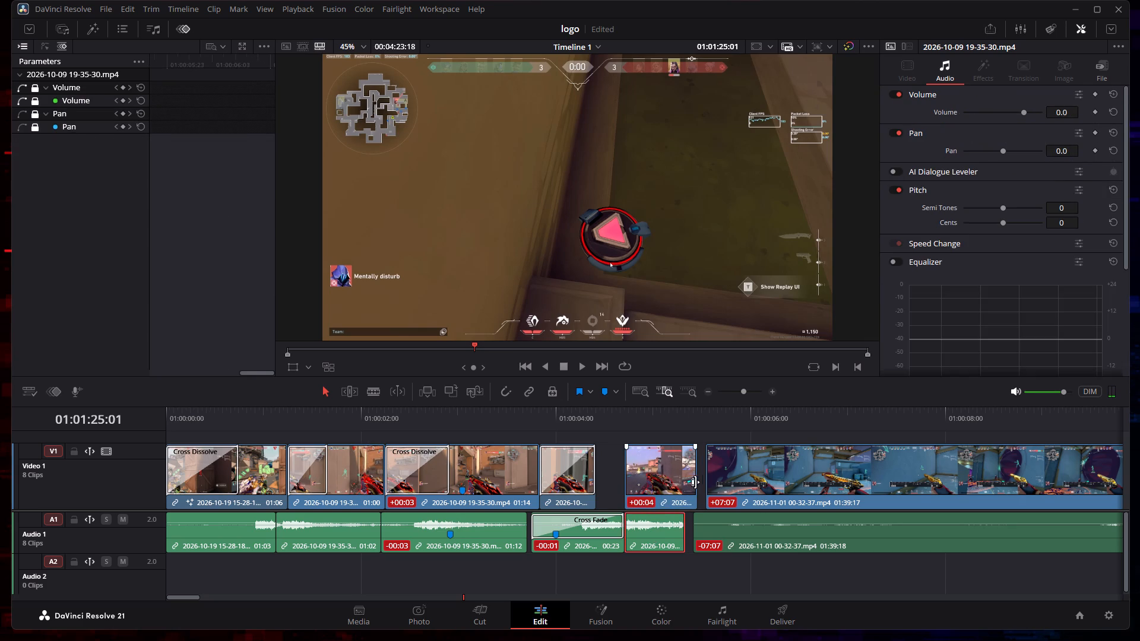
pyautogui.moveTo(696, 479); pyautogui.dragTo(682, 479)
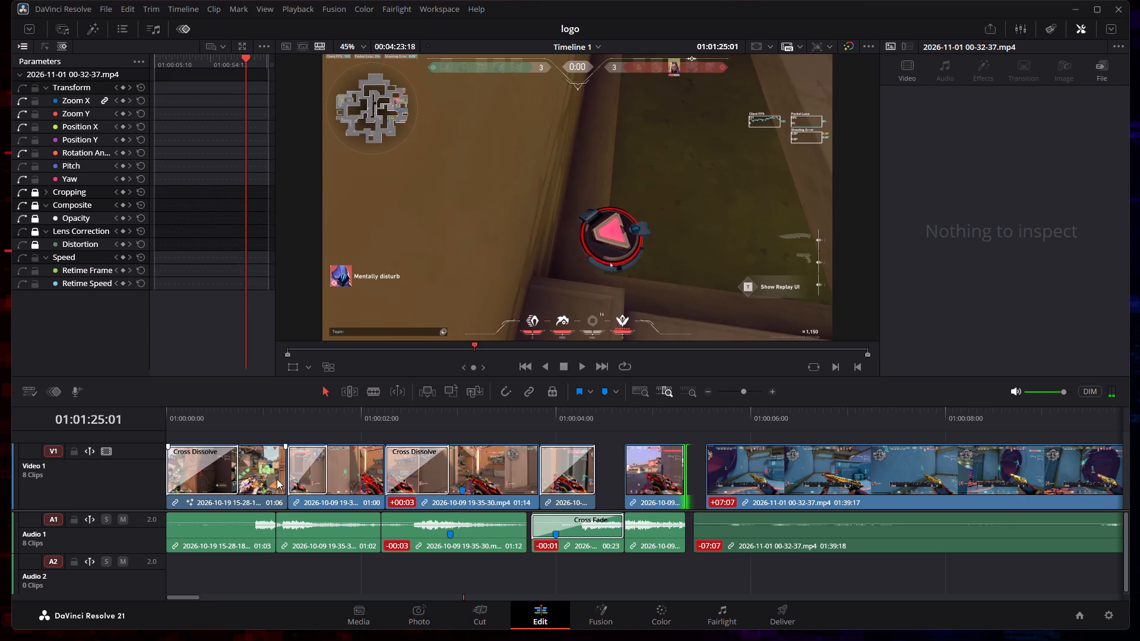
# Shift the cut between the third and fourth clips on Video 1 earlier, leaving the third clip 01:11 long.
pyautogui.click(535, 487)
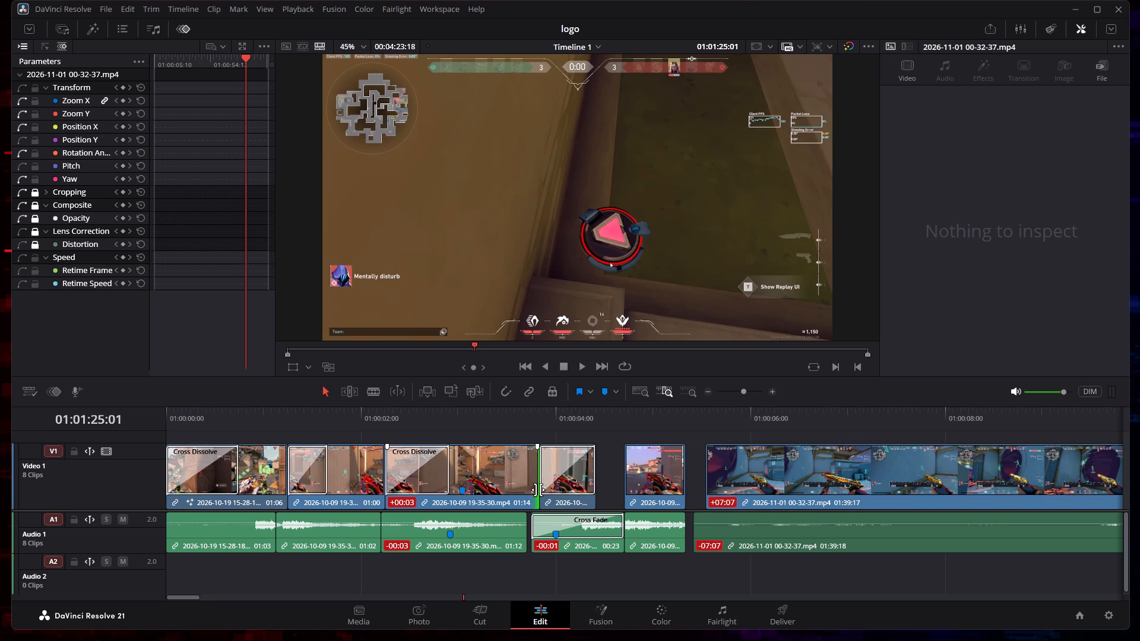
pyautogui.moveTo(538, 490); pyautogui.dragTo(524, 491)
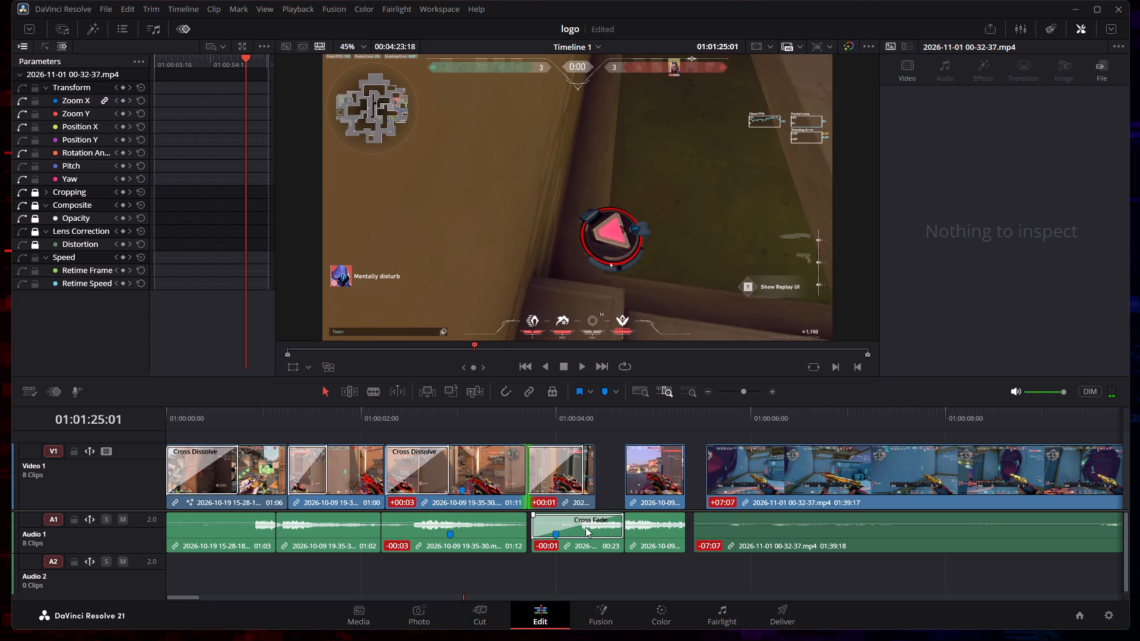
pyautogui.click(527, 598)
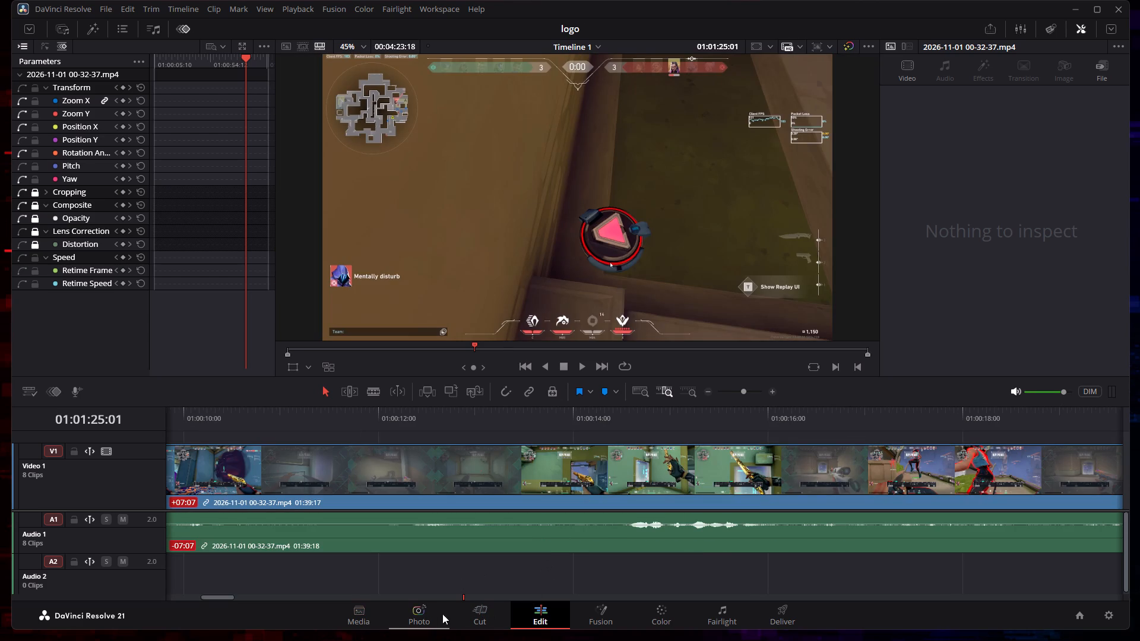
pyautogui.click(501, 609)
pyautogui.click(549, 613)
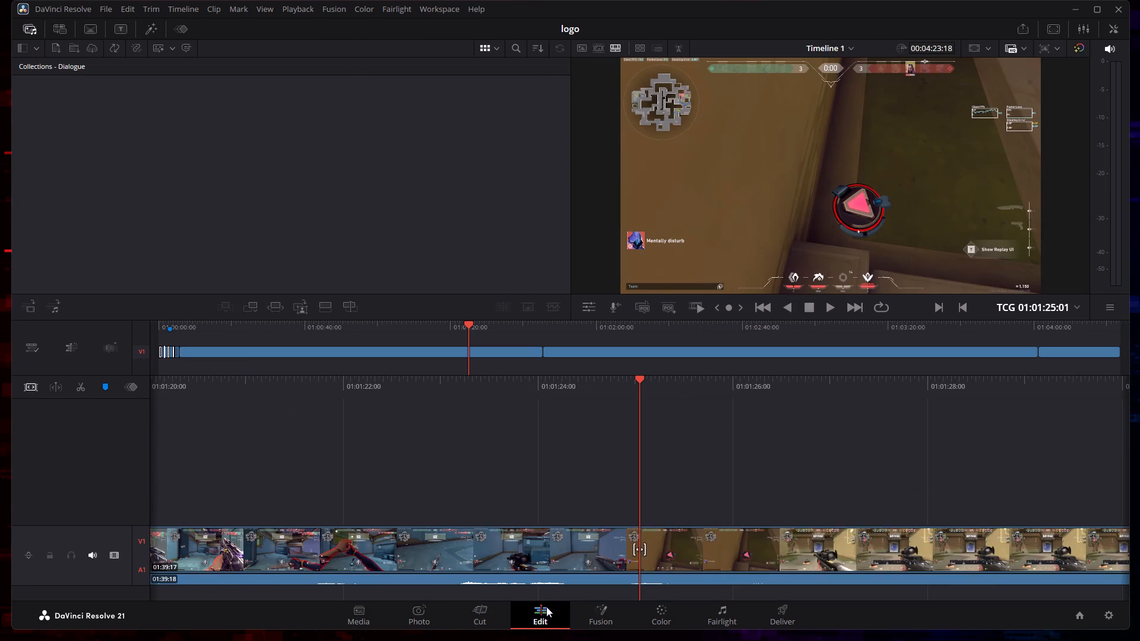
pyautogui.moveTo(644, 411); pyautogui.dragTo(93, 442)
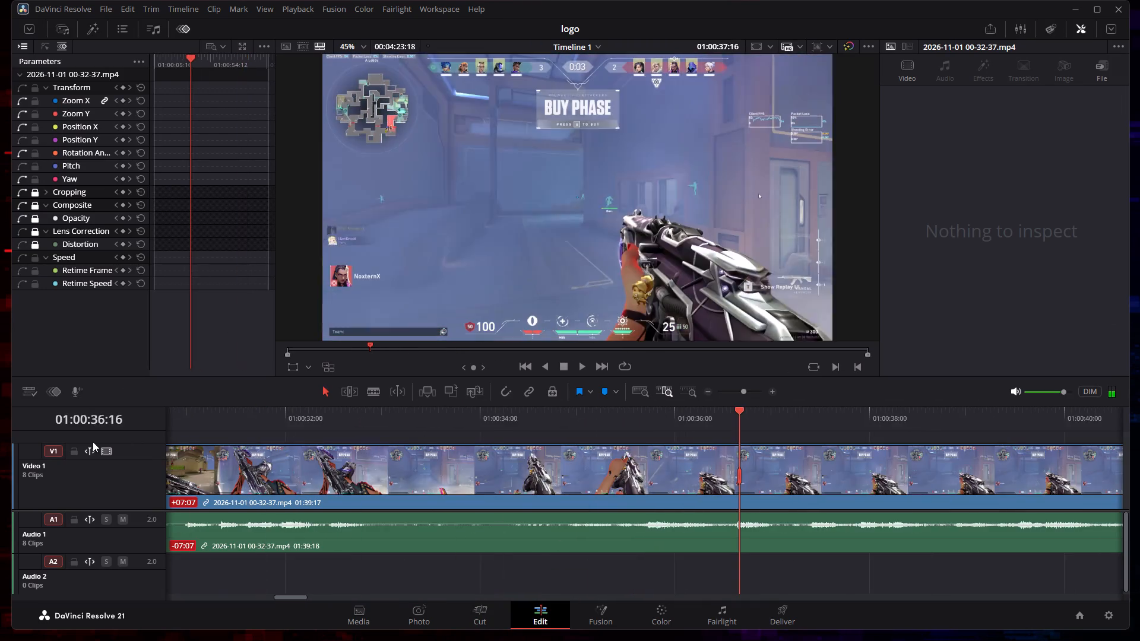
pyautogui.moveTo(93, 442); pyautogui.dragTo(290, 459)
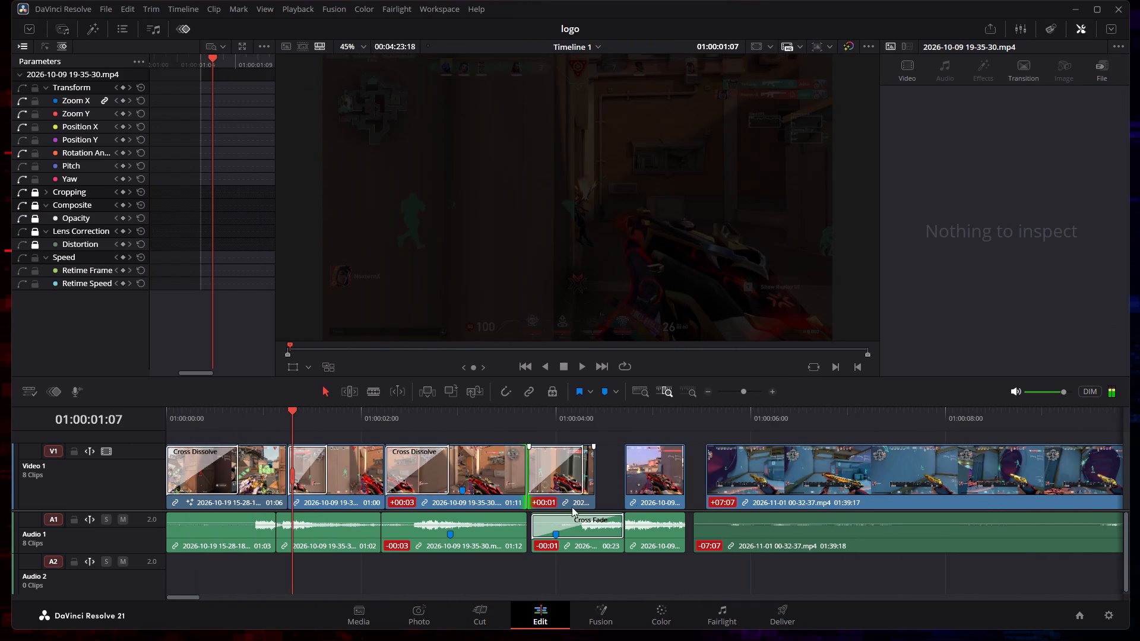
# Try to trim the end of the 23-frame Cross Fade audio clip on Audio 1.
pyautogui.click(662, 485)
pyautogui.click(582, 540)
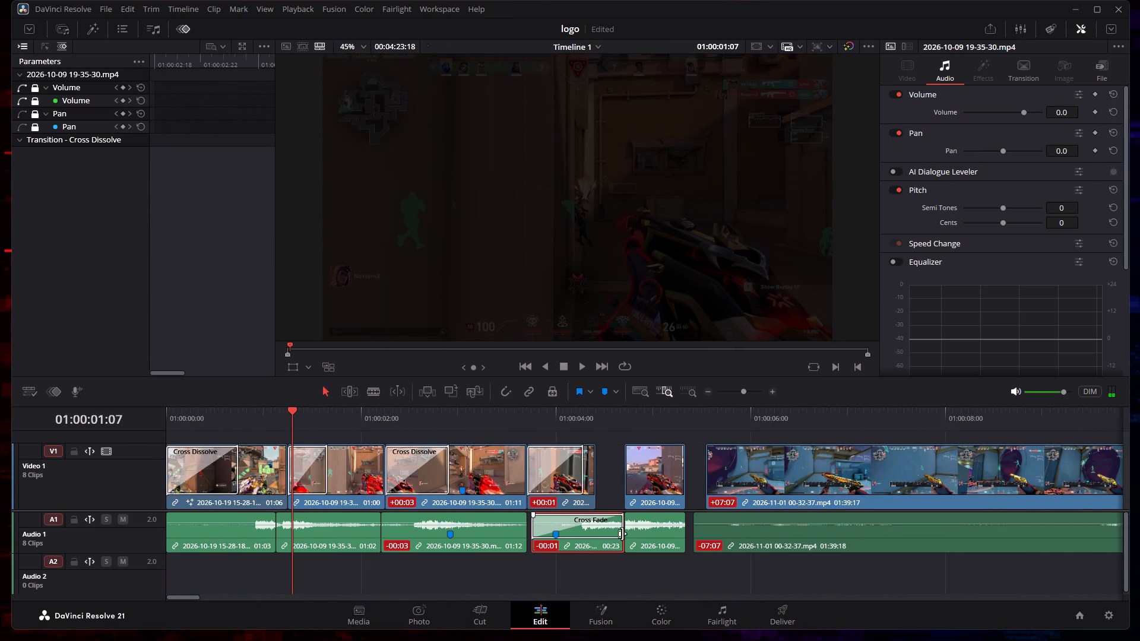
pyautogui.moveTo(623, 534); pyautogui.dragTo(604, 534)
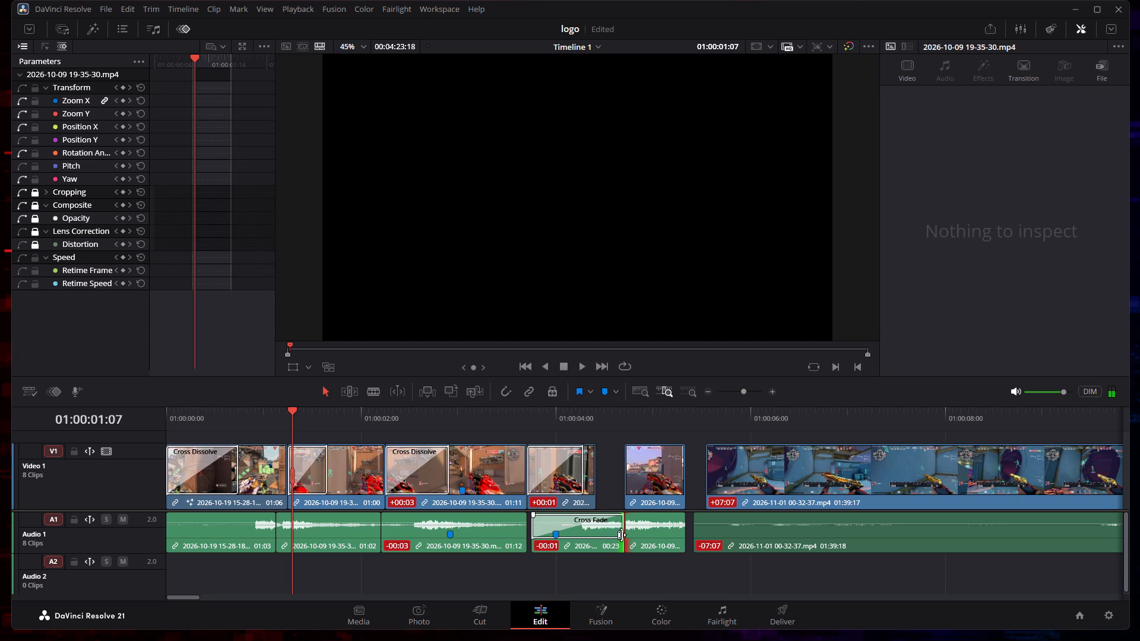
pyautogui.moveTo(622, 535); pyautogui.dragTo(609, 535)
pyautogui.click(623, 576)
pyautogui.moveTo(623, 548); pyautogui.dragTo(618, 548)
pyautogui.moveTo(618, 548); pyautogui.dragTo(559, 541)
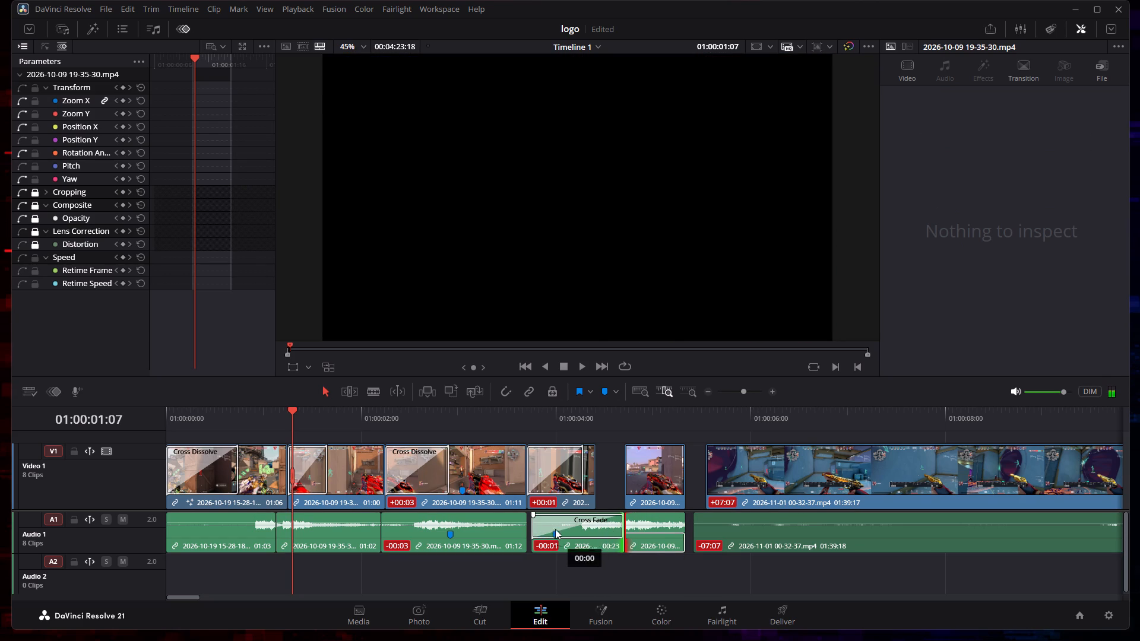
# Move the blue marker on the 23-frame Cross Fade audio clip slightly earlier.
pyautogui.moveTo(555, 531); pyautogui.dragTo(547, 531)
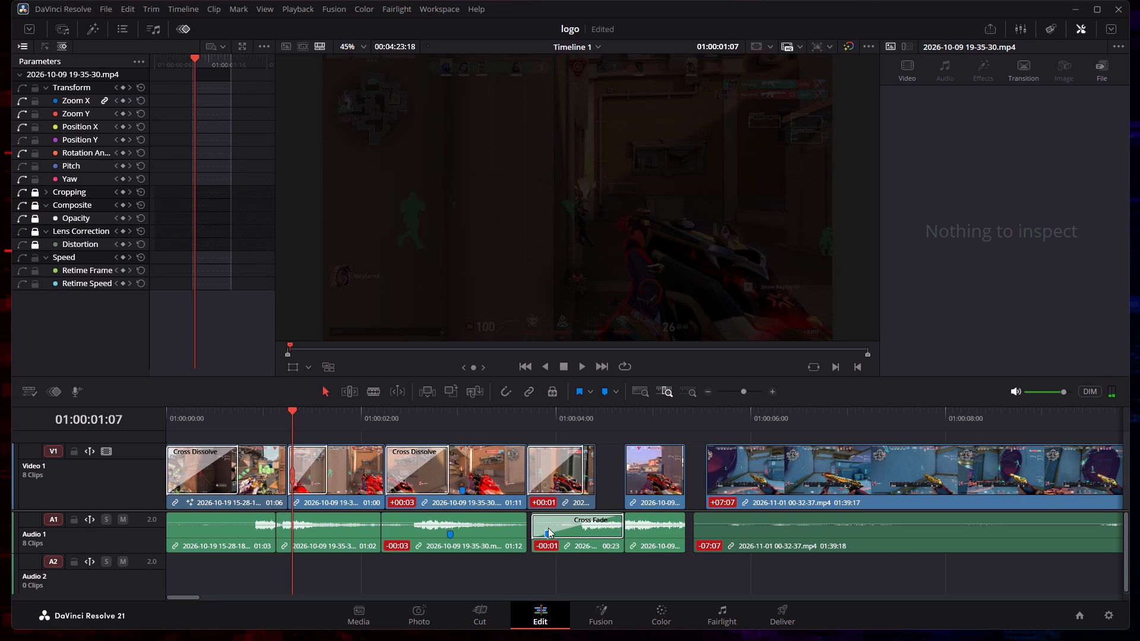
pyautogui.rightClick(549, 532)
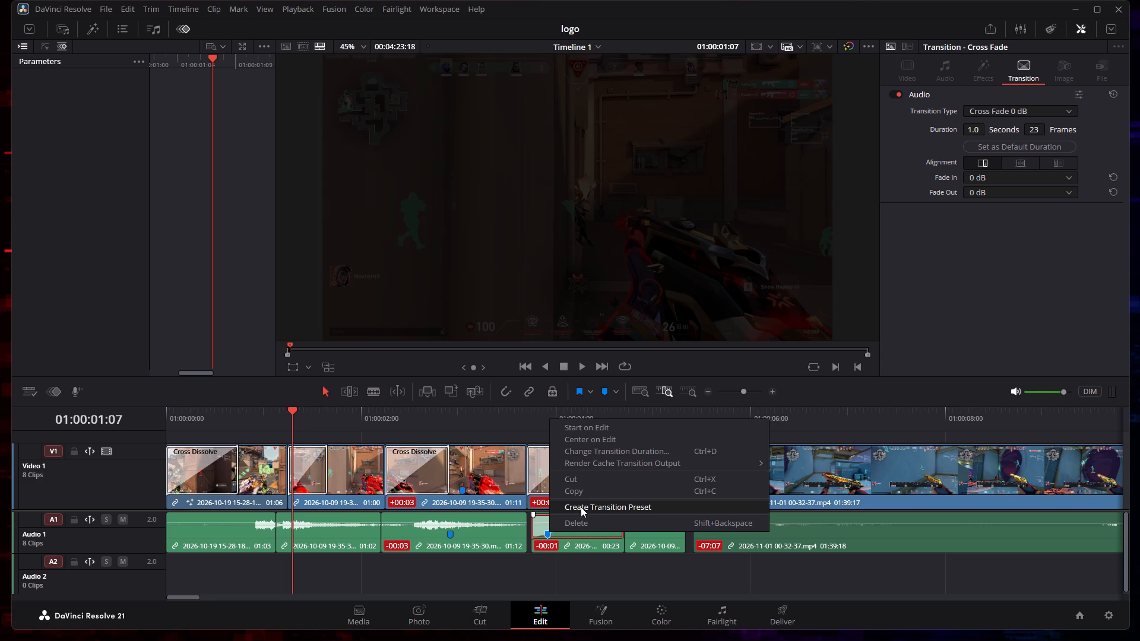
pyautogui.click(578, 575)
# Move the Cross Fade audio clip on Audio 1 earlier to a -3 frame offset, keeping its length at 23 frames.
pyautogui.moveTo(575, 549); pyautogui.dragTo(565, 549)
pyautogui.moveTo(615, 532); pyautogui.dragTo(626, 532)
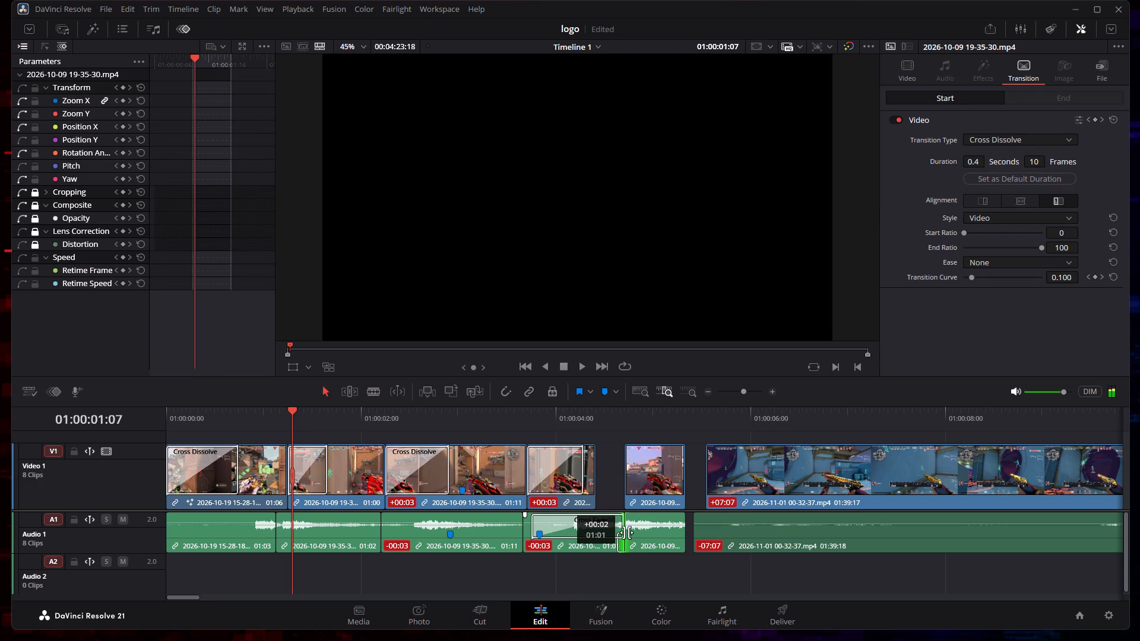
pyautogui.moveTo(626, 532); pyautogui.dragTo(599, 532)
pyautogui.click(590, 590)
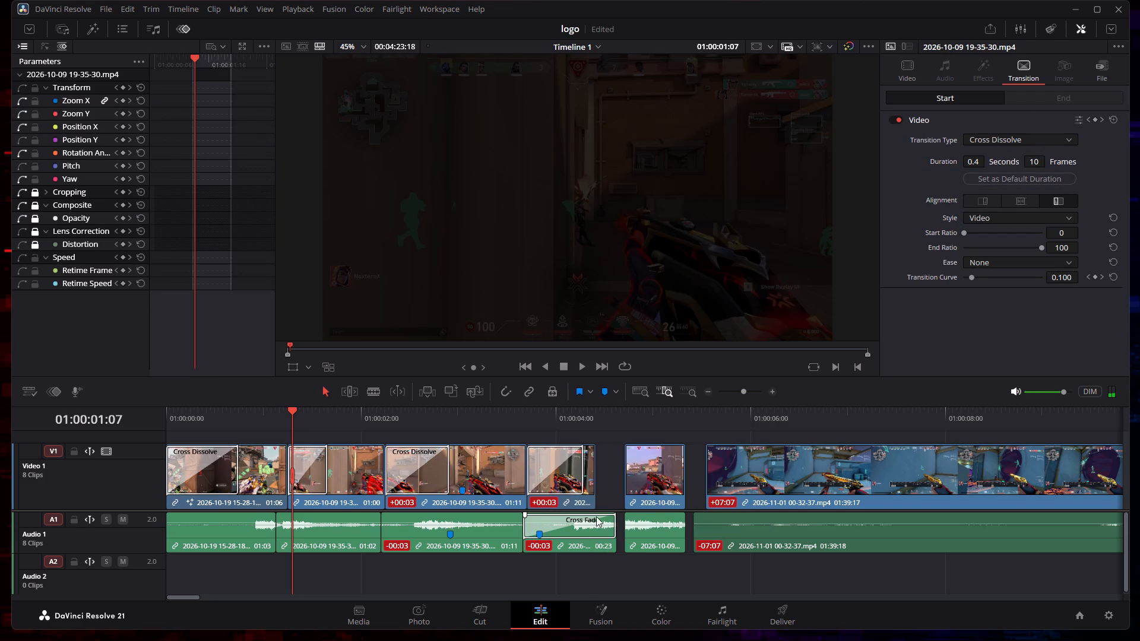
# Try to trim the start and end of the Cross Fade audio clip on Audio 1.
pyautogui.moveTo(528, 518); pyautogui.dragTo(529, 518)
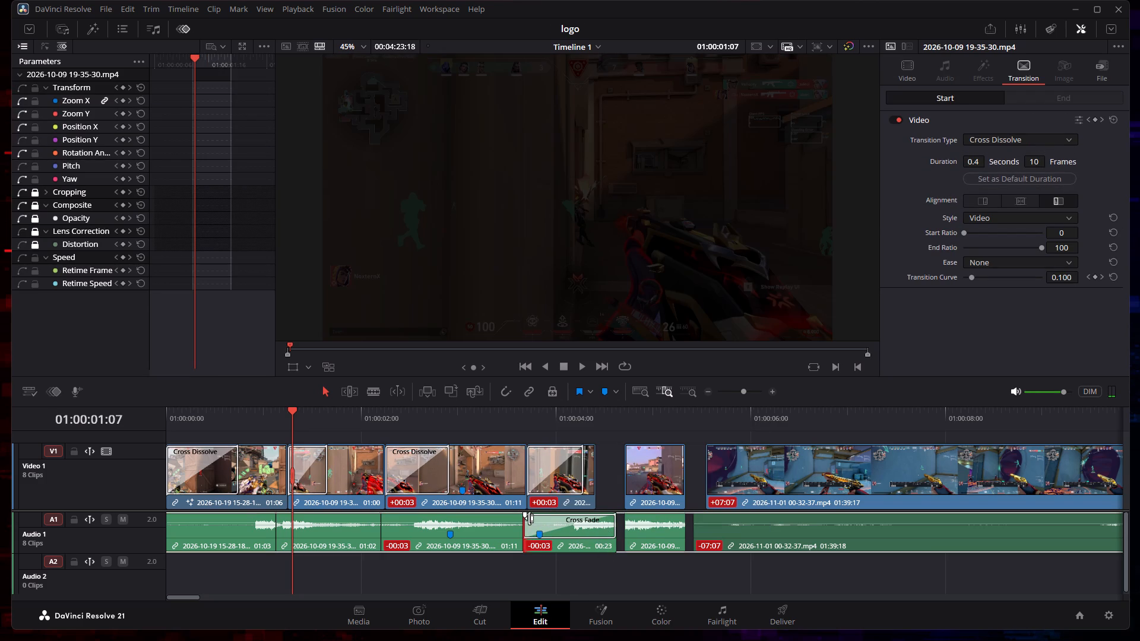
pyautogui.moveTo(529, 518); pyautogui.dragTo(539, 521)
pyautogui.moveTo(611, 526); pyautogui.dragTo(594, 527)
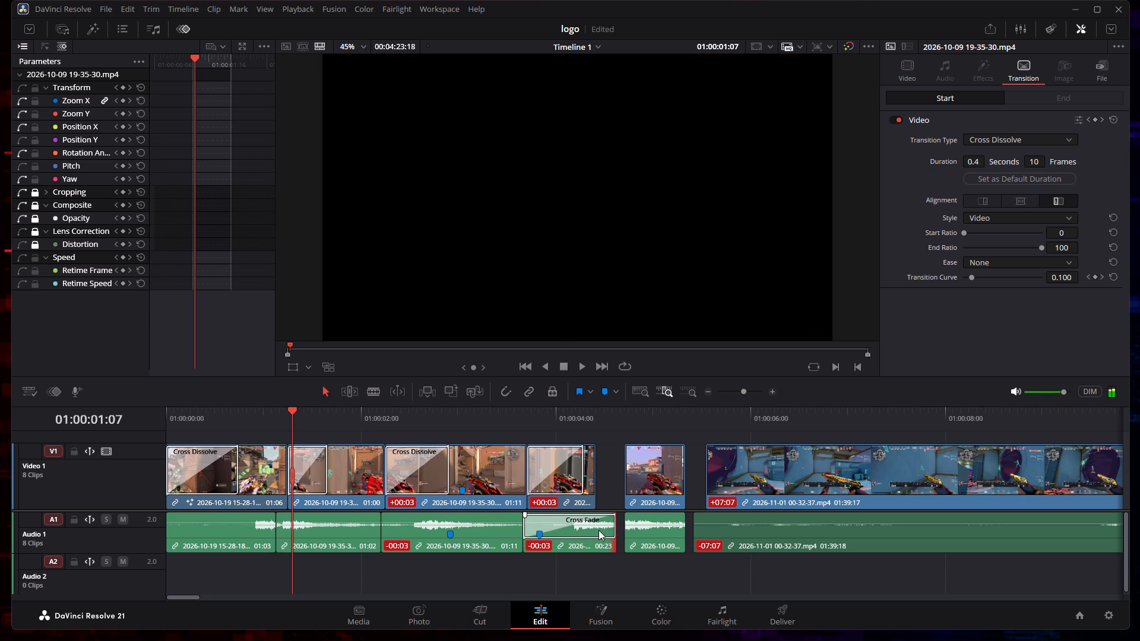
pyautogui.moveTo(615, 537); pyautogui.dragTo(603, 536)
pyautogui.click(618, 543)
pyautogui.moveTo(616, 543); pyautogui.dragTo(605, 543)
# Extend the start of the last short audio clip on Audio 1 earlier to meet the Cross Fade clip.
pyautogui.moveTo(626, 534); pyautogui.dragTo(609, 534)
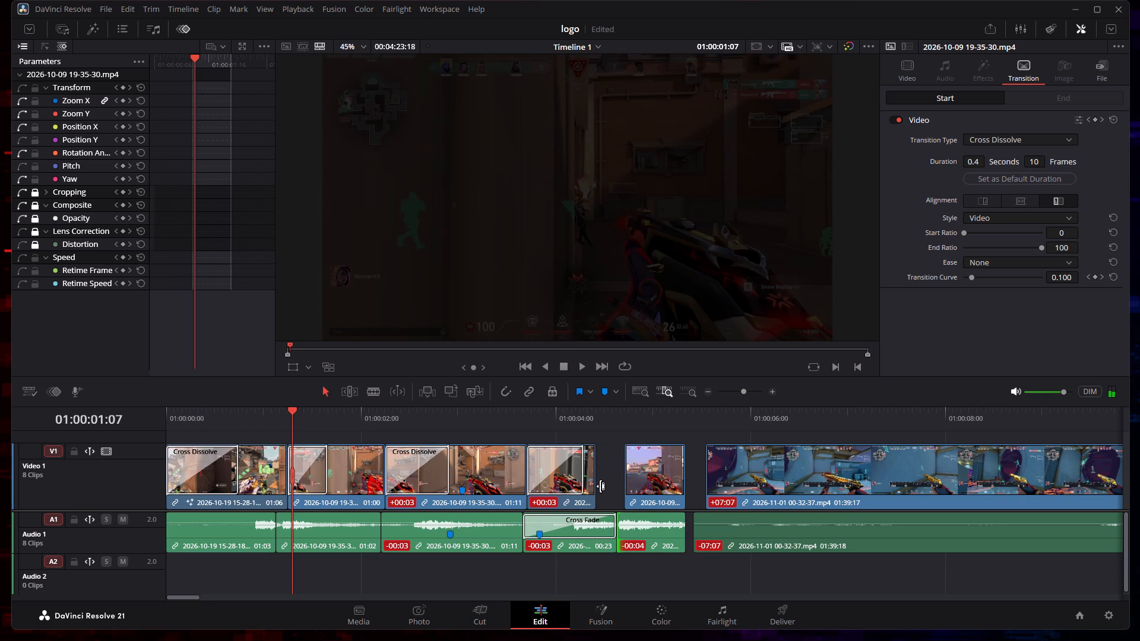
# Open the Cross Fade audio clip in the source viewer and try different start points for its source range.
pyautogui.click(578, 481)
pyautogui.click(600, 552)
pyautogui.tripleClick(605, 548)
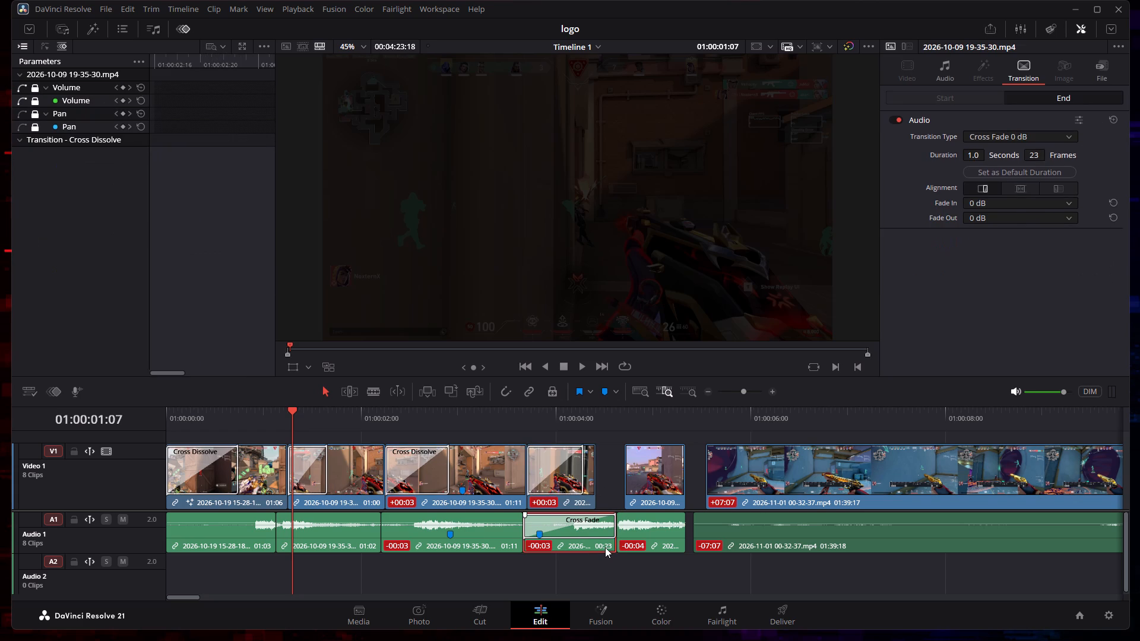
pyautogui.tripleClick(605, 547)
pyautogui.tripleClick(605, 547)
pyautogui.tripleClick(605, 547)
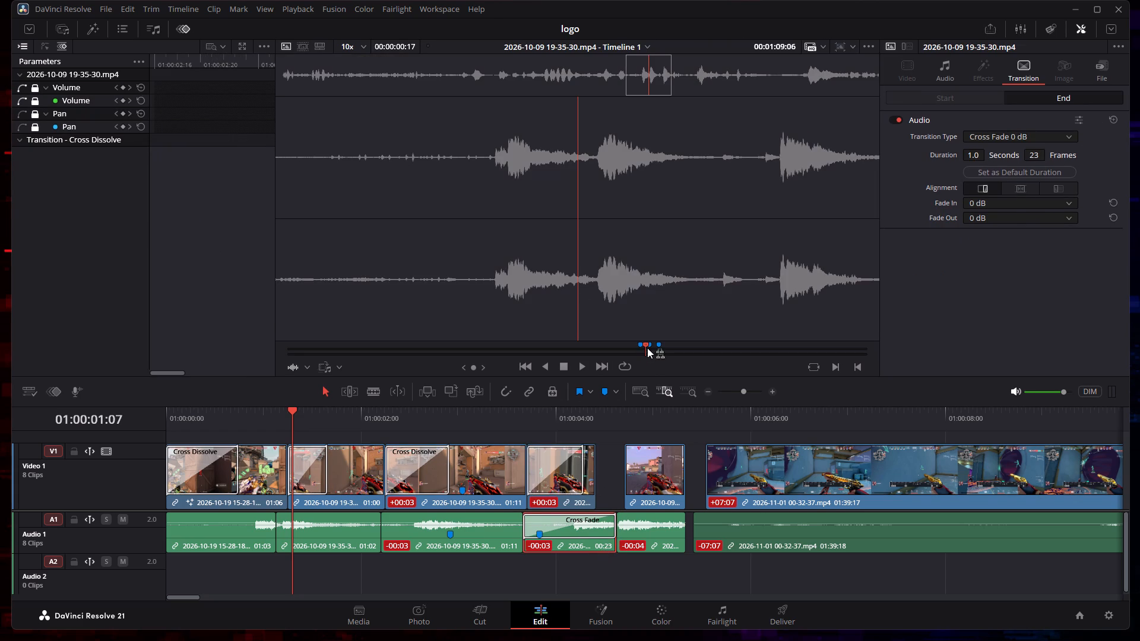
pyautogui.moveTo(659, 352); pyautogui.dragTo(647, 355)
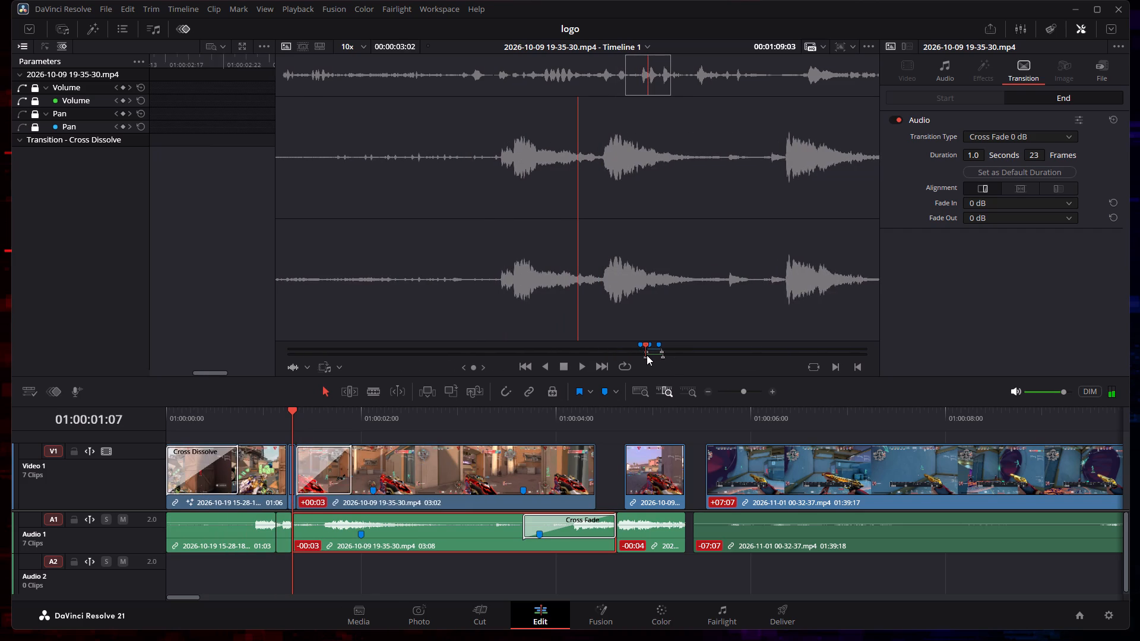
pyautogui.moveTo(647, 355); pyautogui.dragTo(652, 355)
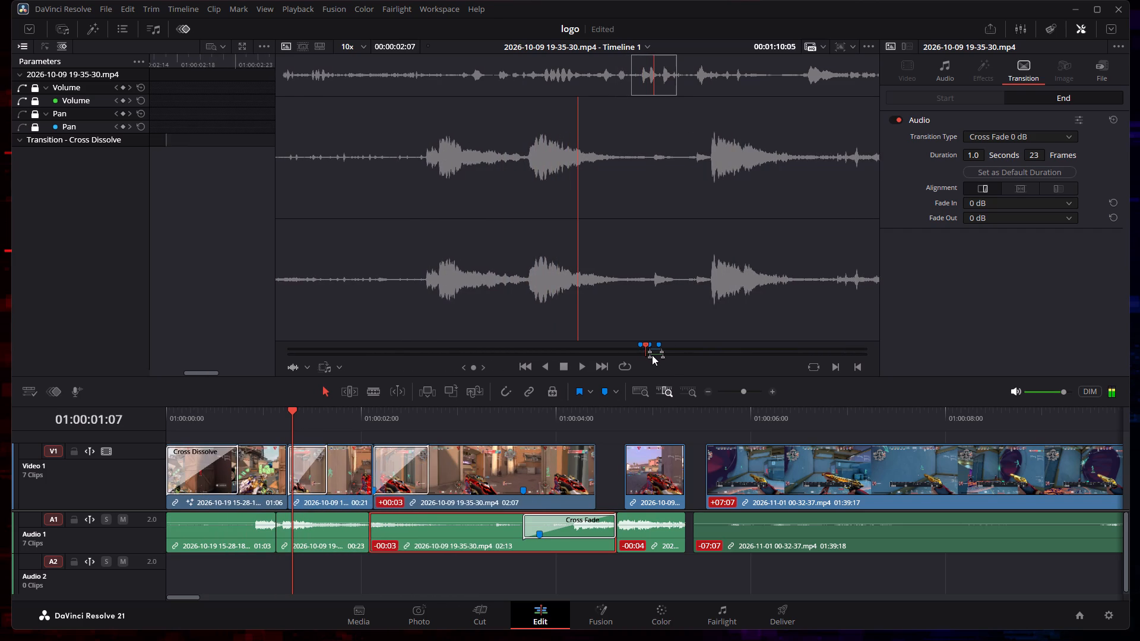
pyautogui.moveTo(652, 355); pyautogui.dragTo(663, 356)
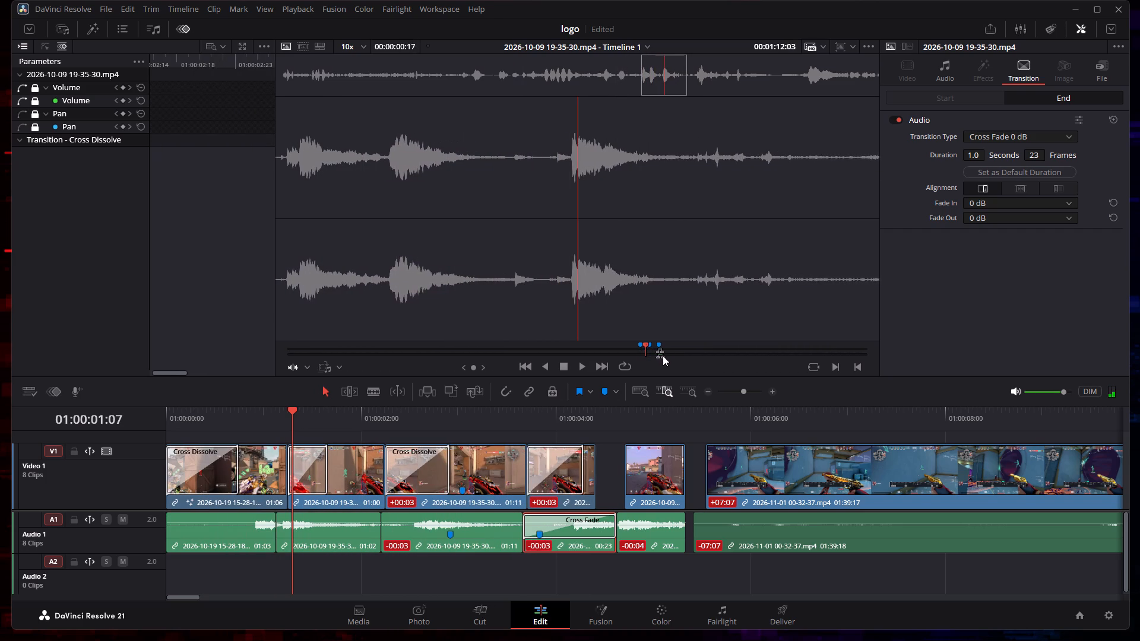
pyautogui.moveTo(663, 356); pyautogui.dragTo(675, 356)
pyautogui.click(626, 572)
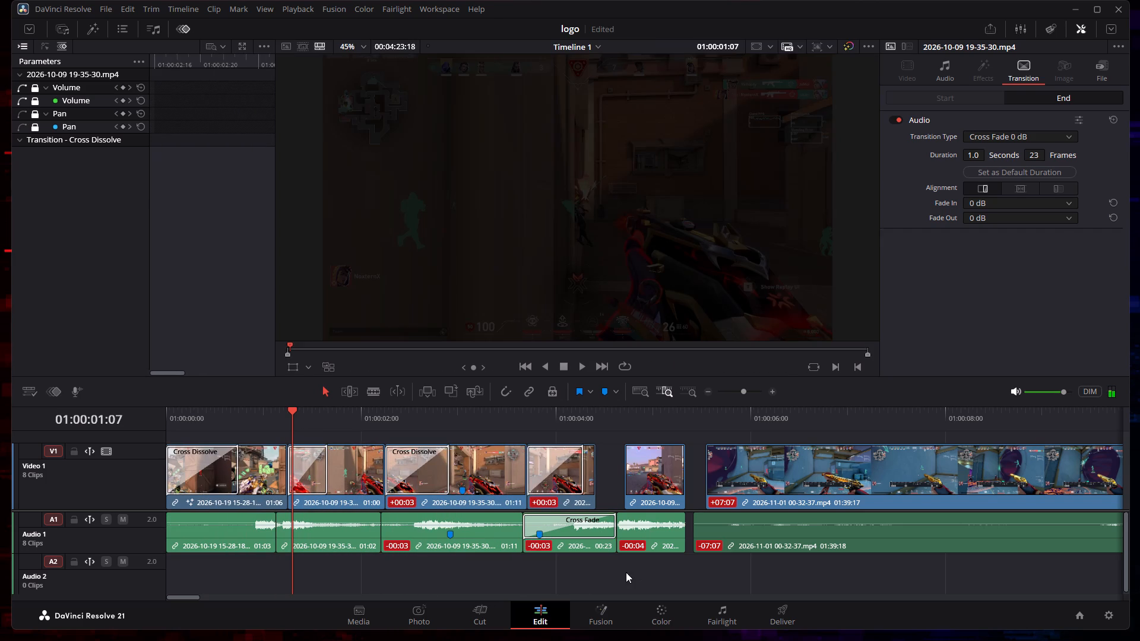
pyautogui.click(594, 369)
pyautogui.click(590, 367)
pyautogui.click(584, 366)
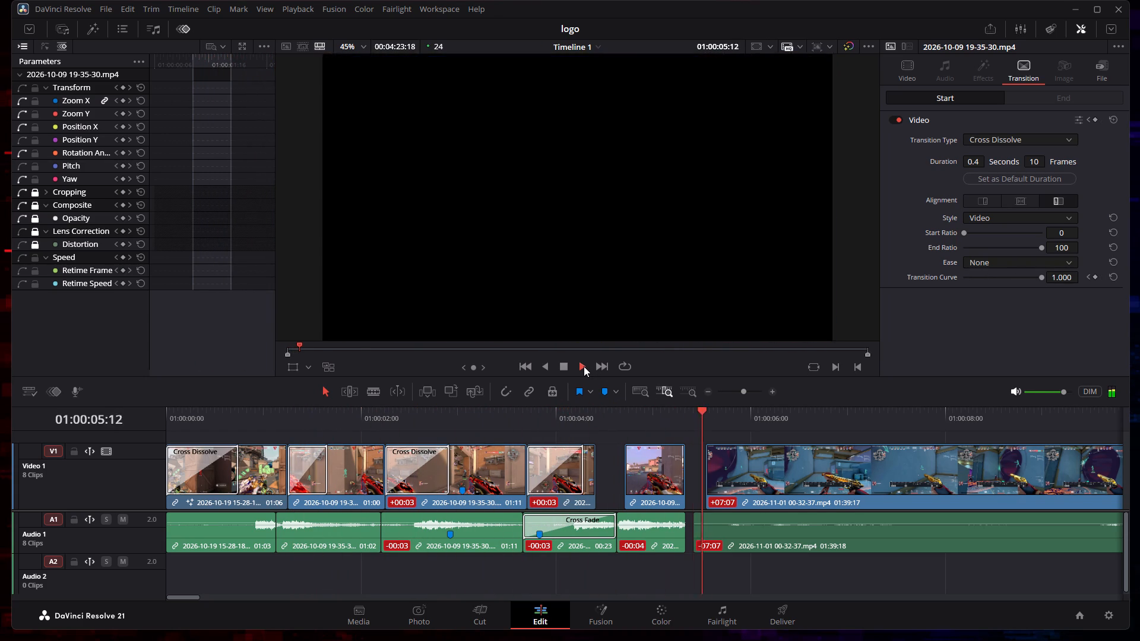
pyautogui.click(569, 366)
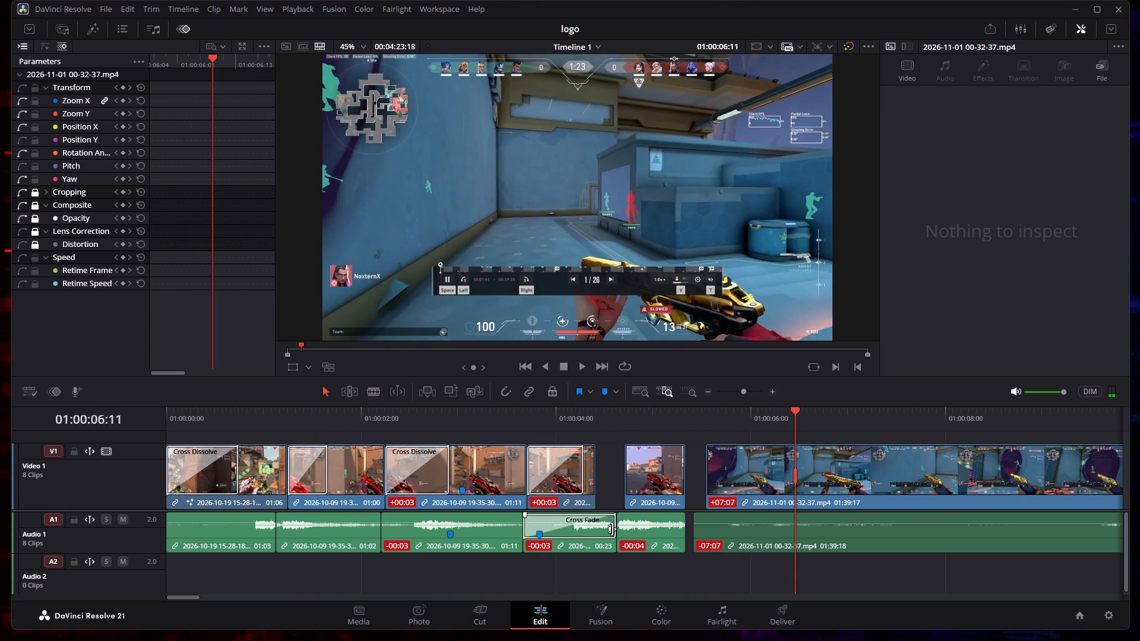
# Move the Cross Fade audio clip on Audio 1 to line up with the start of the fourth video clip.
pyautogui.click(615, 530)
pyautogui.click(612, 544)
pyautogui.click(612, 551)
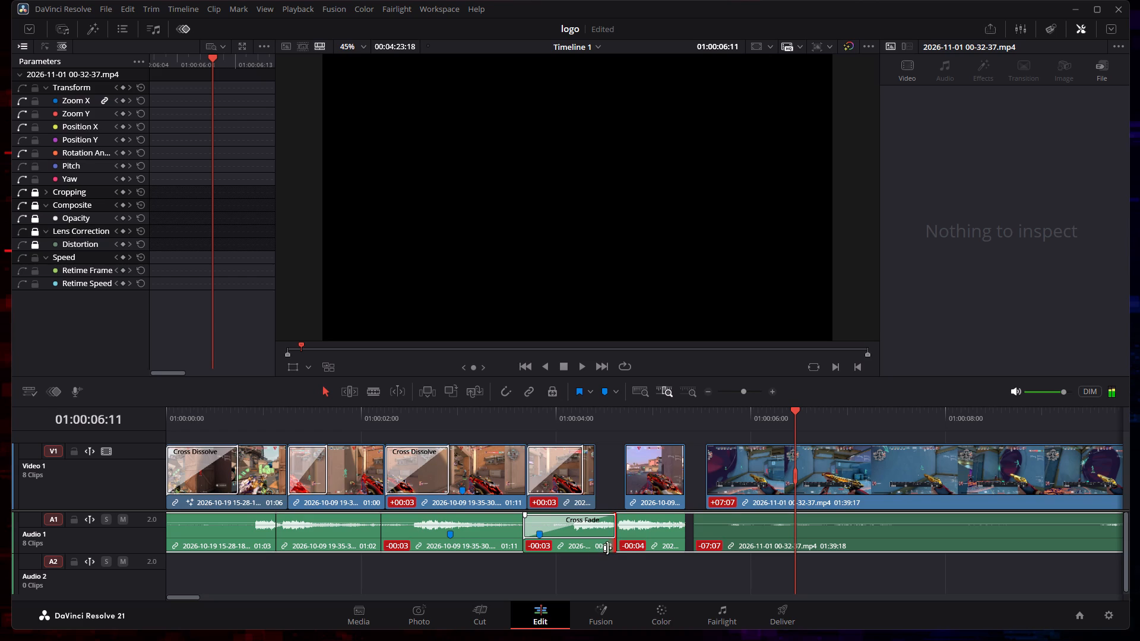
pyautogui.click(607, 548)
pyautogui.moveTo(607, 547); pyautogui.dragTo(588, 547)
pyautogui.moveTo(600, 547); pyautogui.dragTo(591, 547)
pyautogui.moveTo(578, 545); pyautogui.dragTo(578, 550)
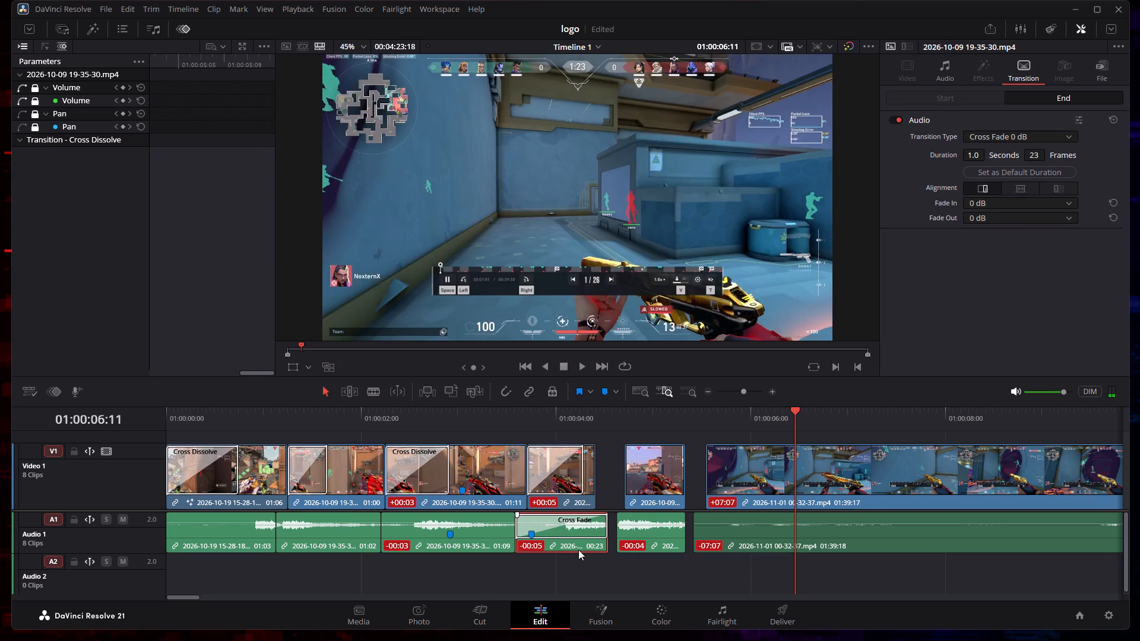
pyautogui.moveTo(578, 550); pyautogui.dragTo(590, 551)
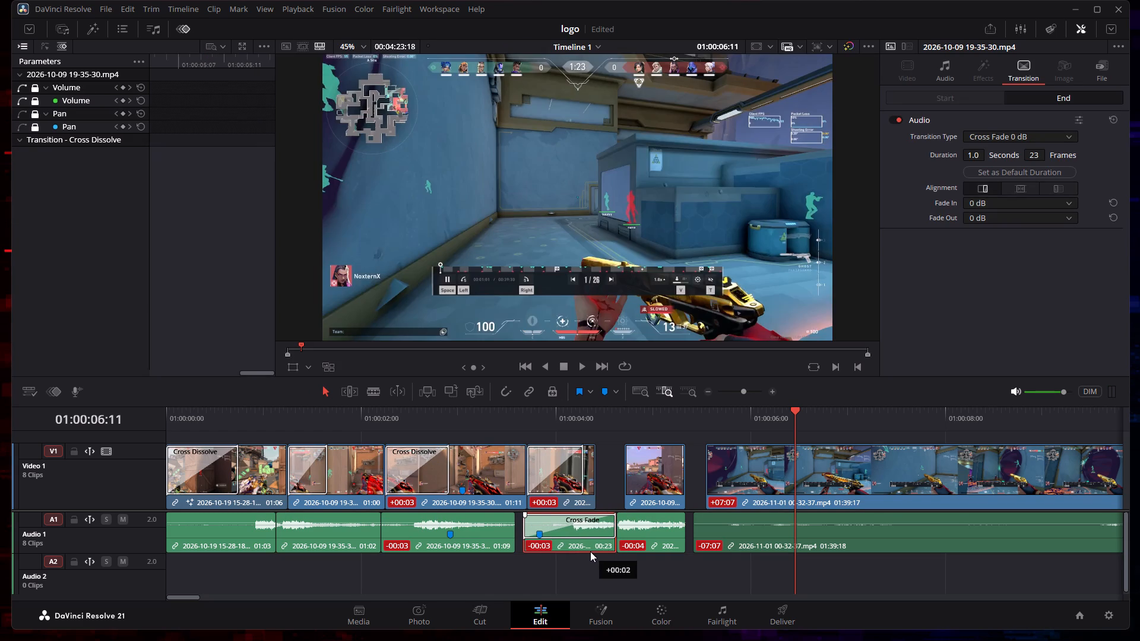
pyautogui.moveTo(590, 551); pyautogui.dragTo(592, 551)
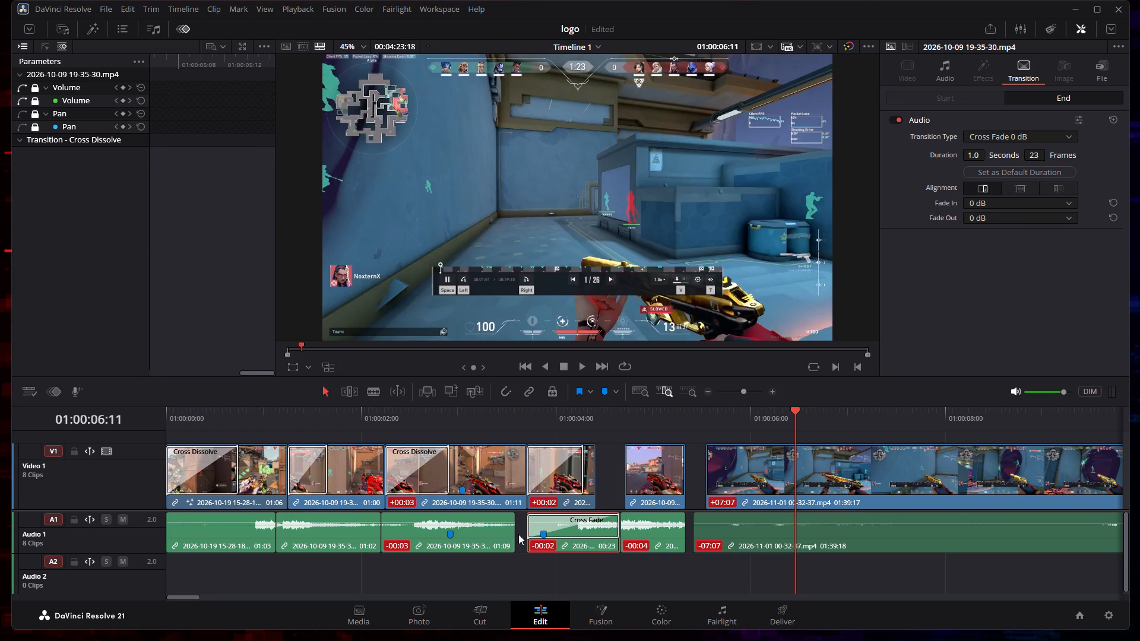
# Extend the end of the third audio clip to 01:12 so it meets the Cross Fade clip.
pyautogui.moveTo(513, 531); pyautogui.dragTo(531, 531)
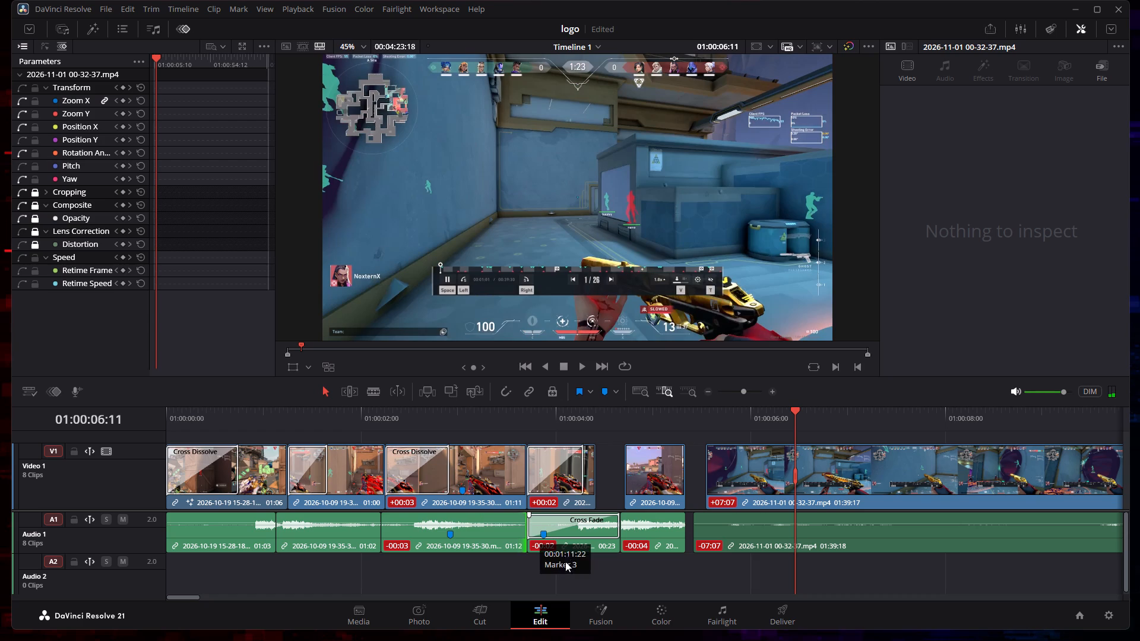
pyautogui.click(565, 567)
# Remove the Cross Fade transition from the fourth audio clip on Audio 1.
pyautogui.click(445, 469)
pyautogui.moveTo(445, 490); pyautogui.dragTo(441, 490)
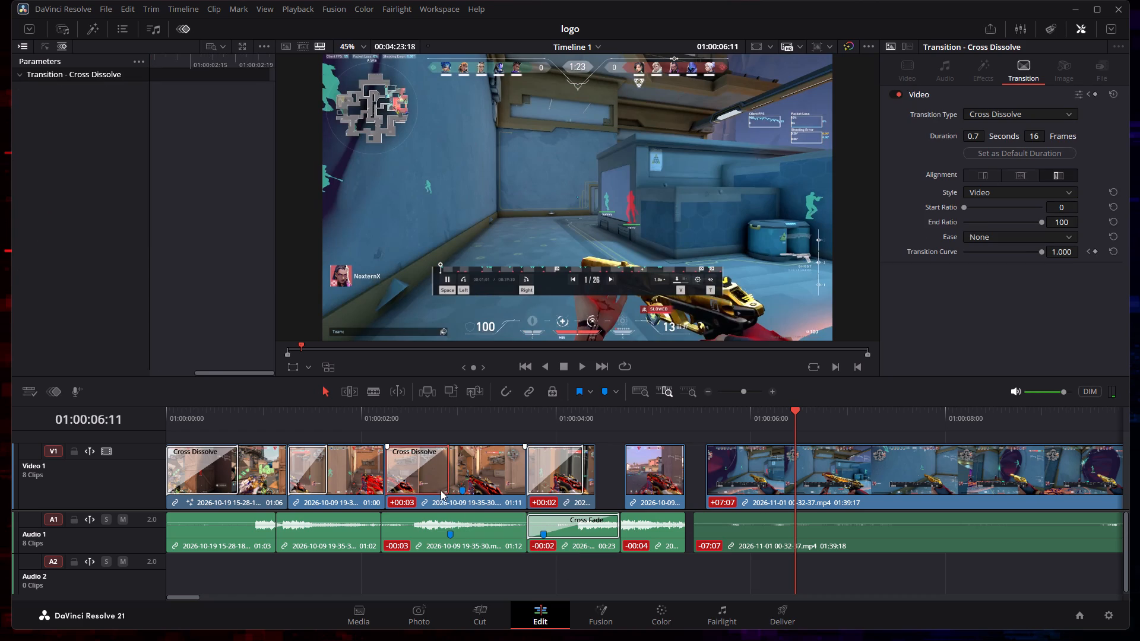
pyautogui.moveTo(441, 490); pyautogui.dragTo(439, 490)
pyautogui.click(550, 535)
pyautogui.tripleClick(571, 535)
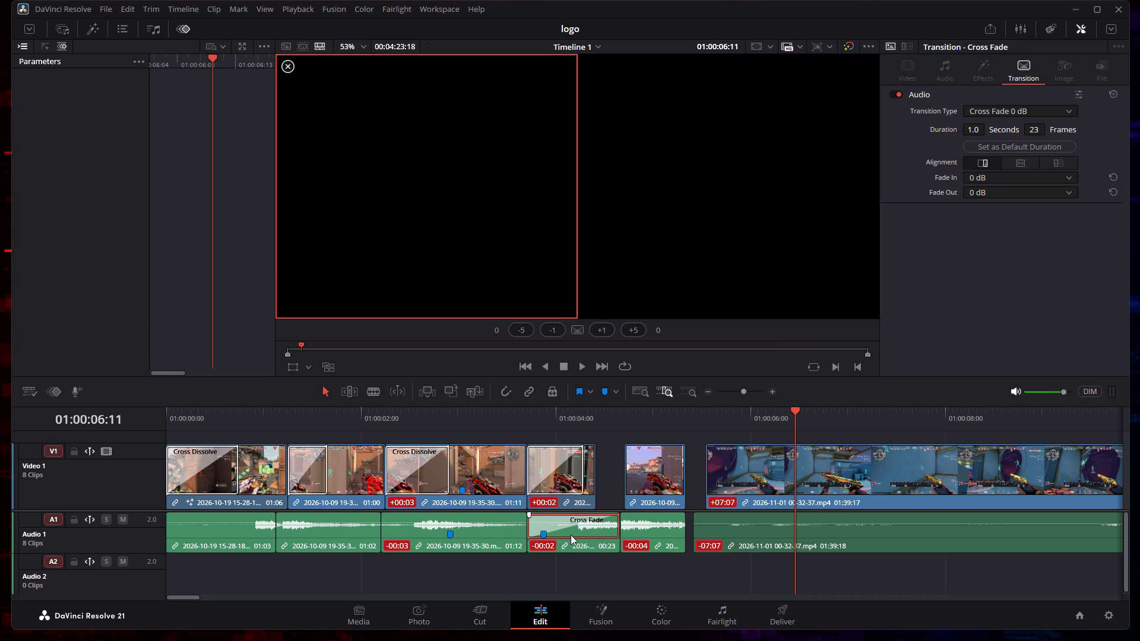
pyautogui.rightClick(571, 535)
pyautogui.click(601, 525)
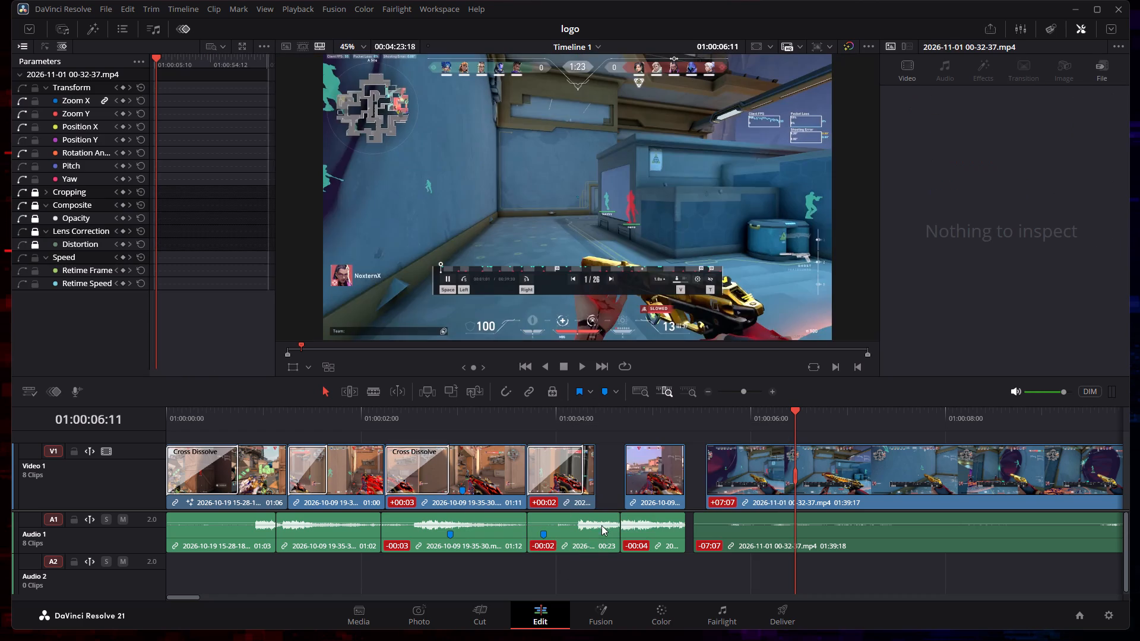
# Trim the end of the fourth audio clip to match the end of the video clip above it.
pyautogui.moveTo(617, 519); pyautogui.dragTo(598, 520)
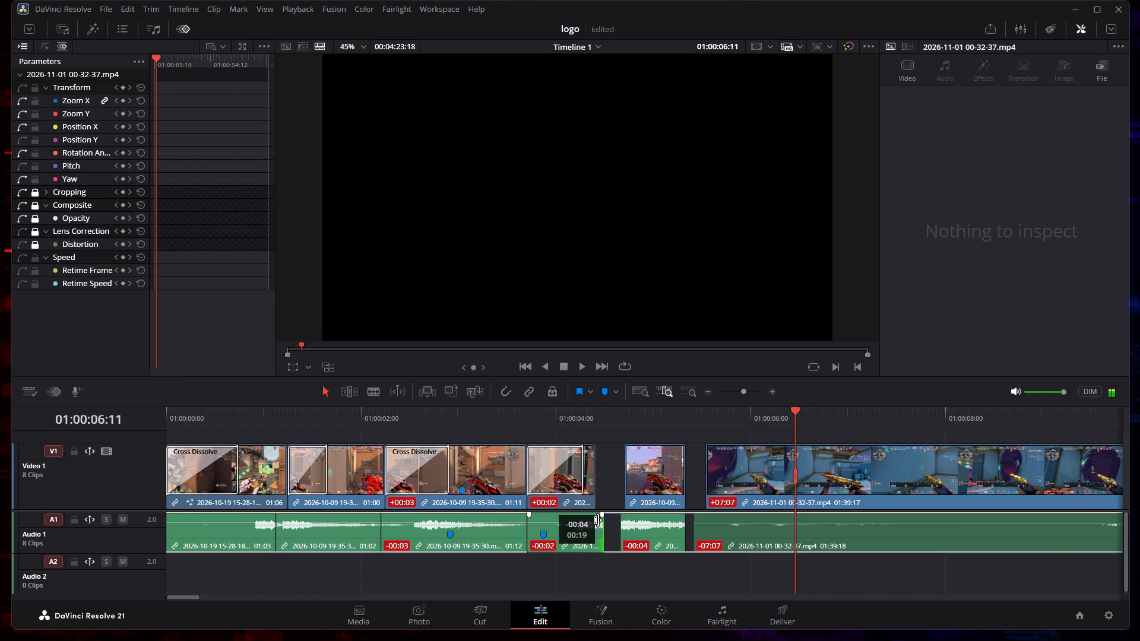
pyautogui.moveTo(598, 520); pyautogui.dragTo(589, 520)
pyautogui.click(592, 576)
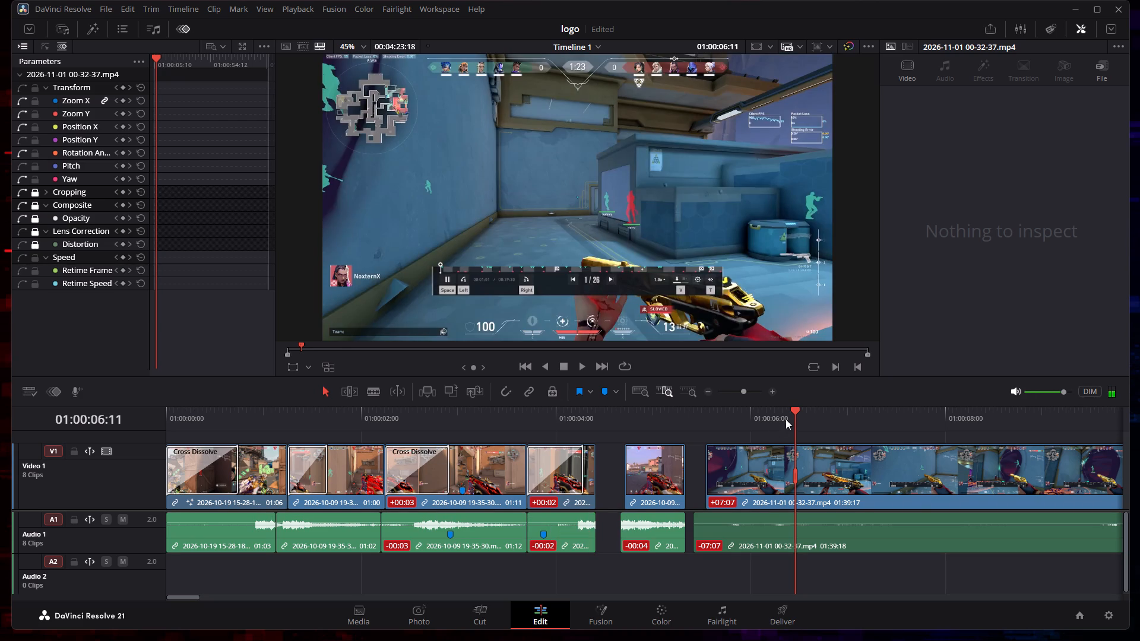
# Move the last short video and audio clips earlier to meet the fourth clip, and trim the audio end to match the video.
pyautogui.moveTo(655, 480); pyautogui.dragTo(625, 485)
pyautogui.moveTo(653, 535); pyautogui.dragTo(634, 535)
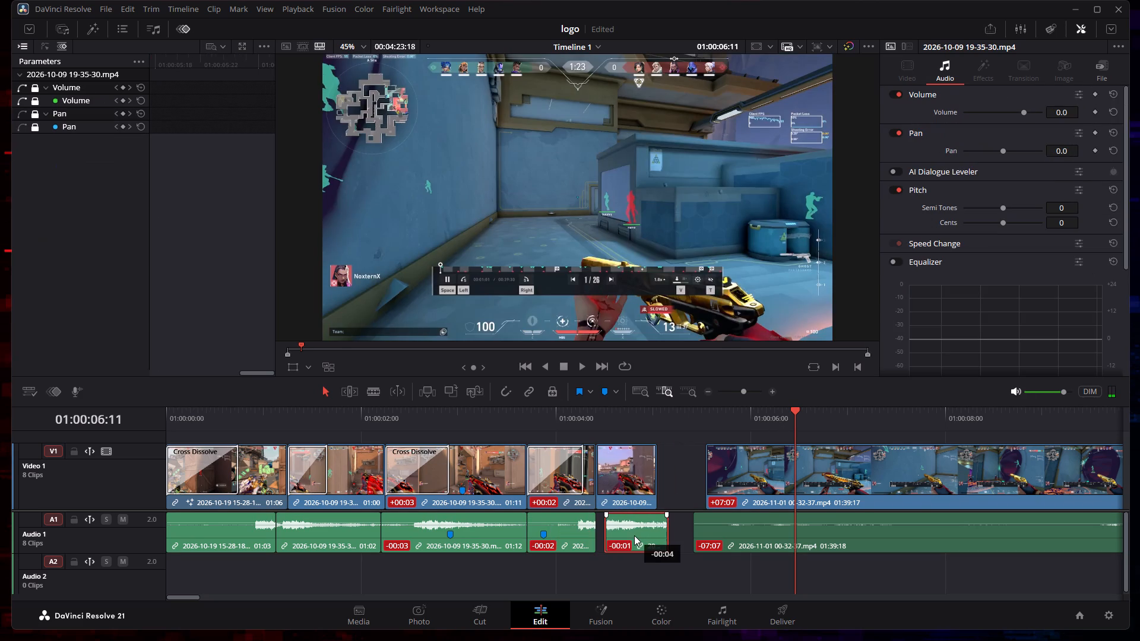
pyautogui.moveTo(634, 535); pyautogui.dragTo(626, 535)
pyautogui.moveTo(660, 526); pyautogui.dragTo(655, 526)
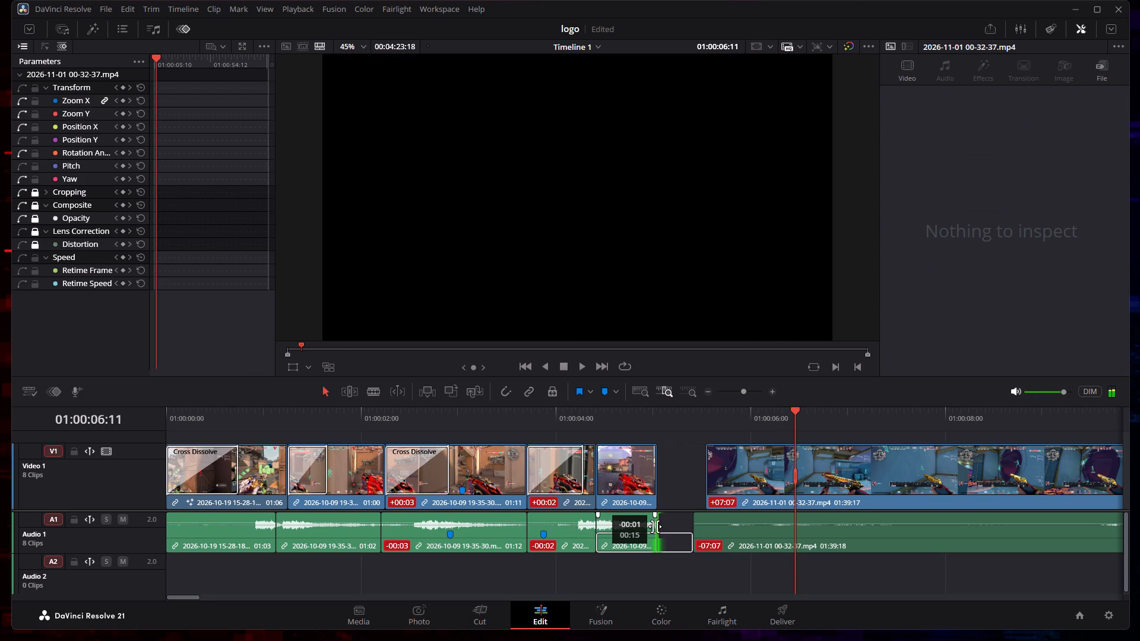
pyautogui.moveTo(655, 526); pyautogui.dragTo(654, 526)
pyautogui.click(660, 591)
pyautogui.moveTo(731, 480); pyautogui.dragTo(678, 480)
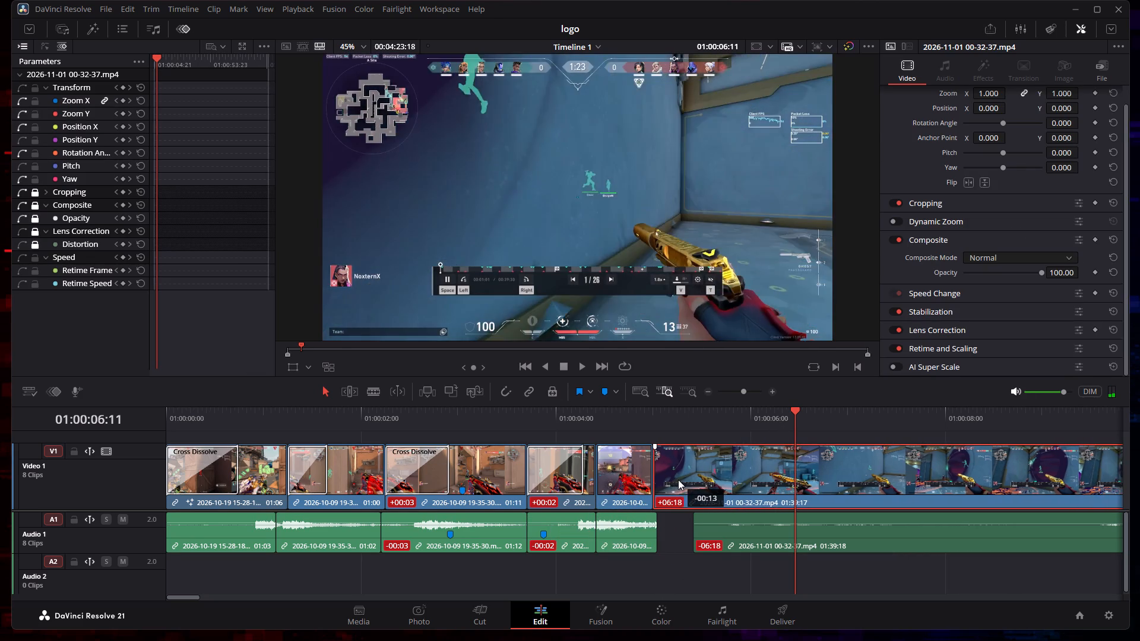
pyautogui.moveTo(678, 480); pyautogui.dragTo(681, 480)
pyautogui.moveTo(718, 537); pyautogui.dragTo(692, 537)
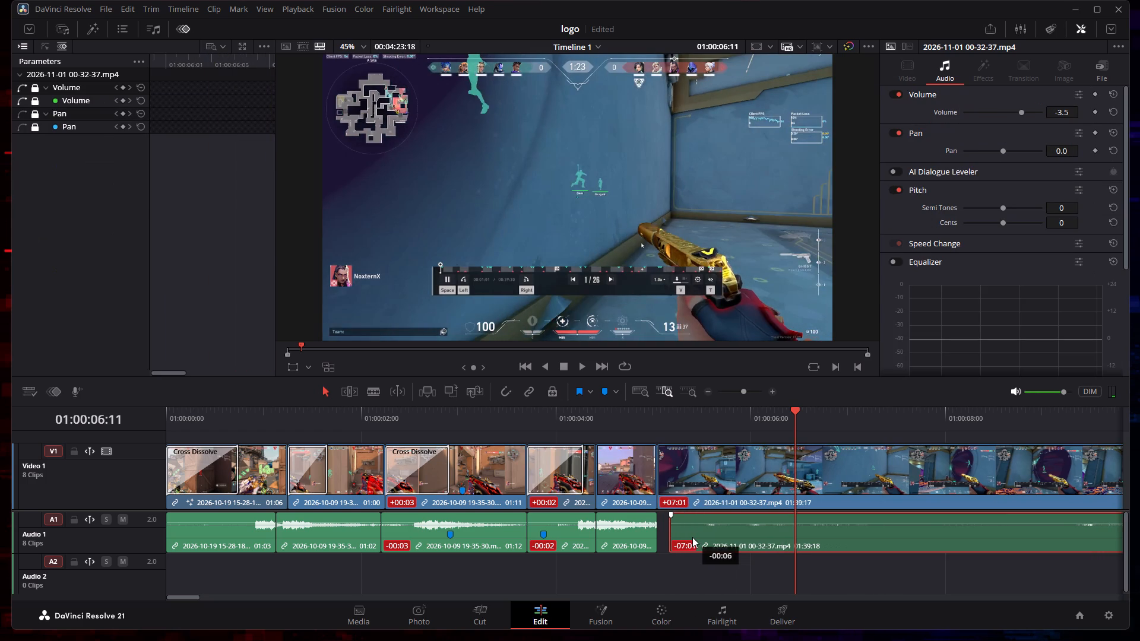
pyautogui.moveTo(692, 537); pyautogui.dragTo(679, 535)
pyautogui.click(673, 586)
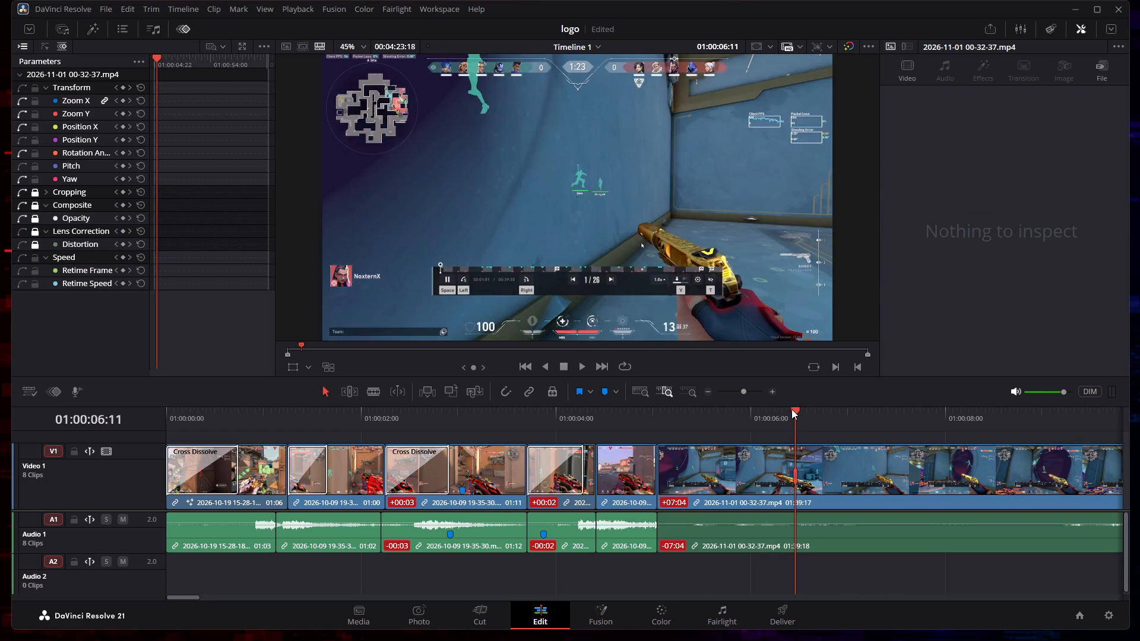
# Play Timeline 1 from the start to review the tightened cuts.
pyautogui.moveTo(793, 410); pyautogui.dragTo(110, 456)
pyautogui.click(582, 363)
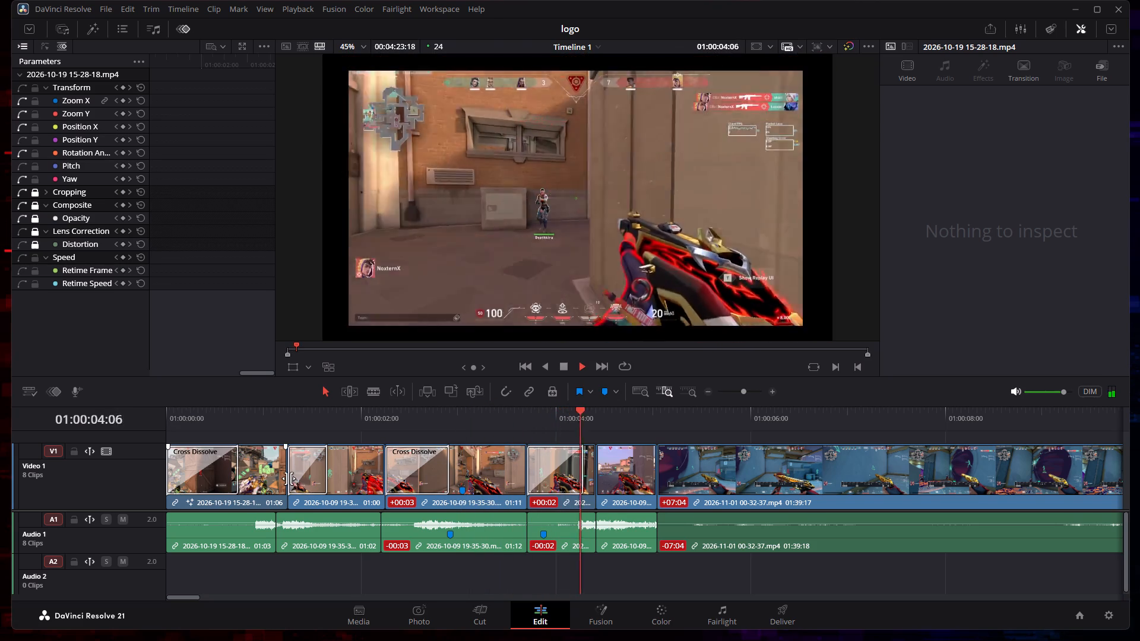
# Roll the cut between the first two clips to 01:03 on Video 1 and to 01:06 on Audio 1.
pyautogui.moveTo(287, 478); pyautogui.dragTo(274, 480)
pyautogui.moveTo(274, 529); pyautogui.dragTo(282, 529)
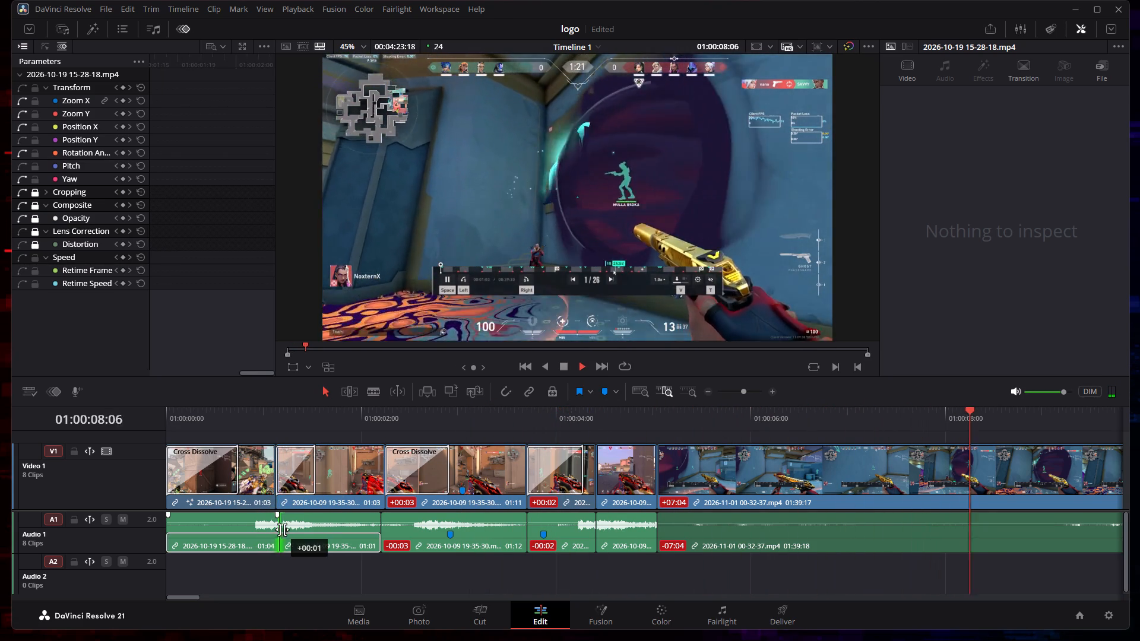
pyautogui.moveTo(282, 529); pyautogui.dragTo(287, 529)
# Stop playback and roll the cut between the first two clips to 01:20 on both Video 1 and Audio 1.
pyautogui.moveTo(275, 485); pyautogui.dragTo(287, 485)
pyautogui.moveTo(781, 414); pyautogui.dragTo(530, 407)
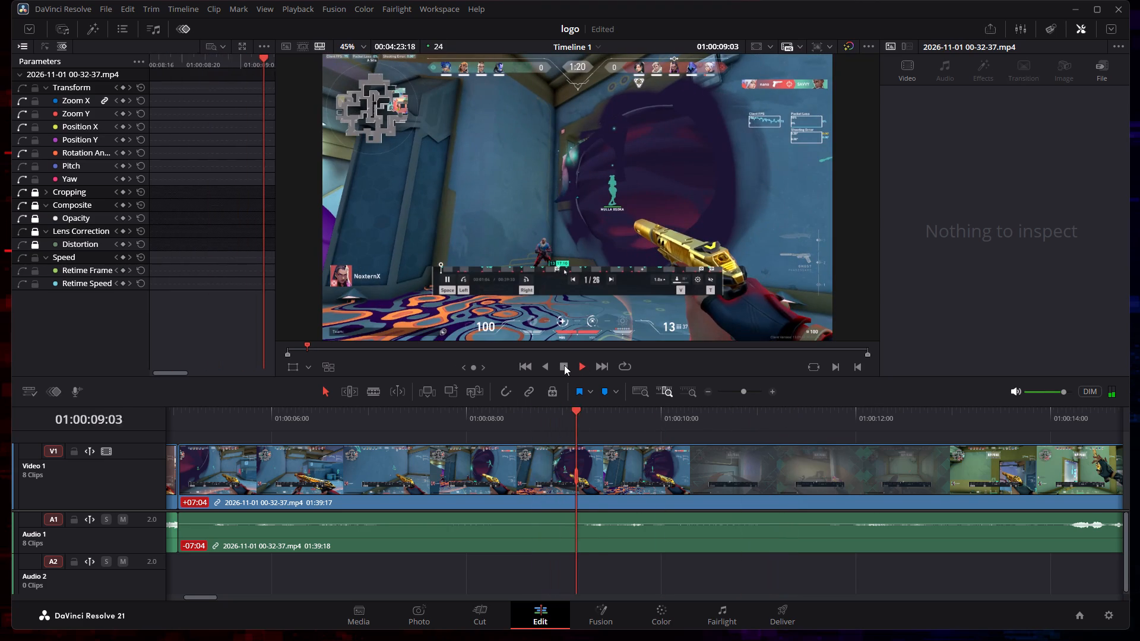
pyautogui.click(560, 367)
pyautogui.moveTo(593, 410); pyautogui.dragTo(59, 450)
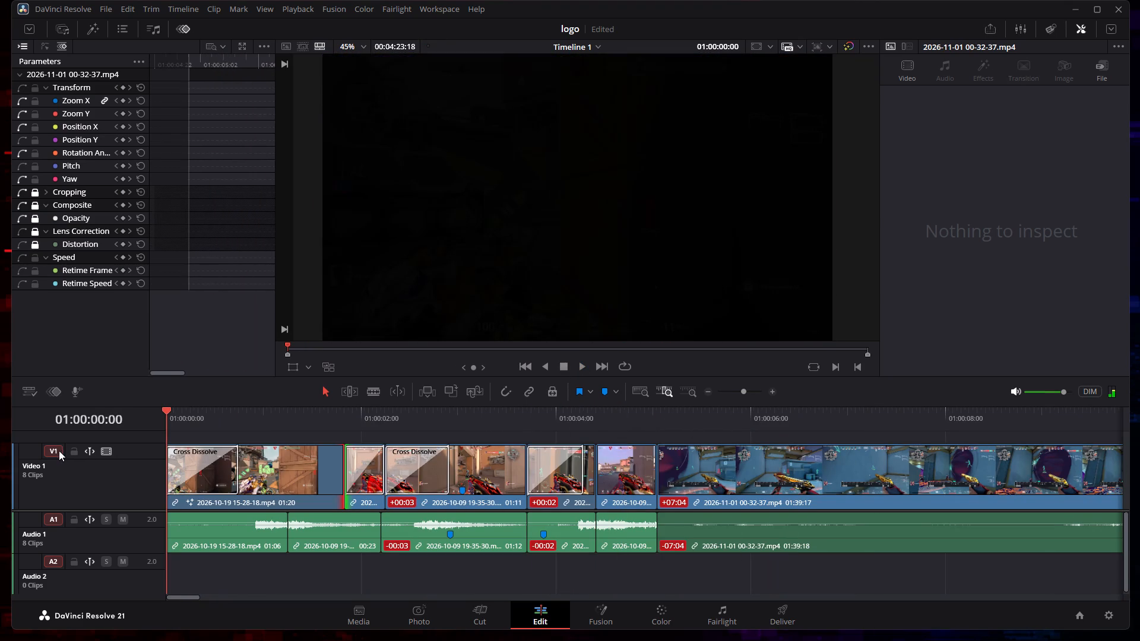
pyautogui.moveTo(59, 450); pyautogui.dragTo(58, 450)
pyautogui.moveTo(286, 520); pyautogui.dragTo(339, 520)
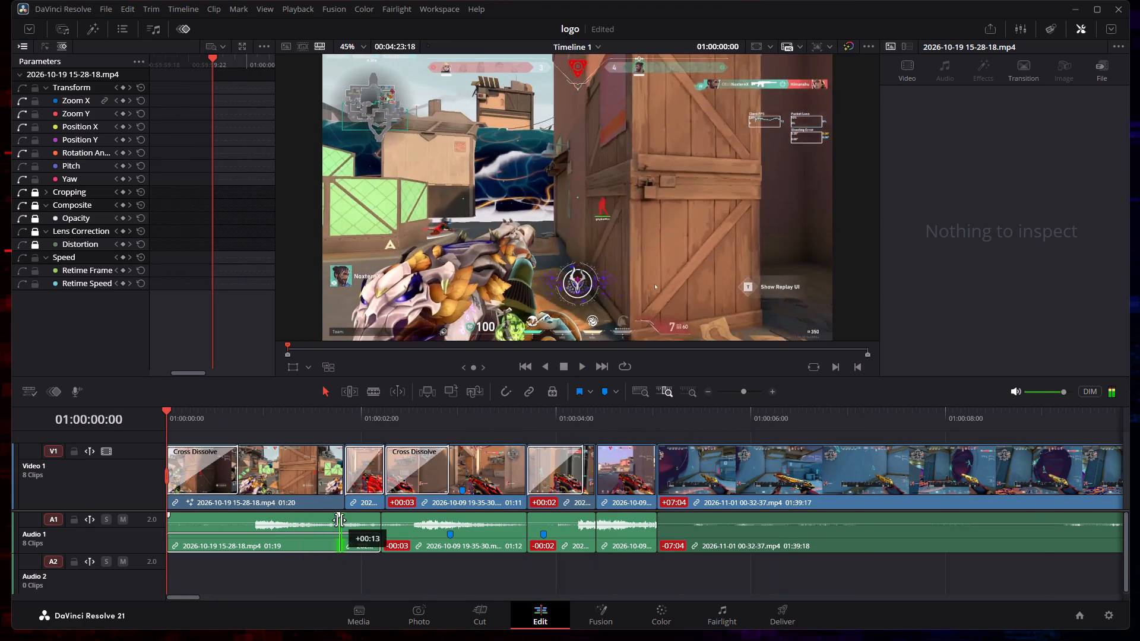
pyautogui.moveTo(339, 520); pyautogui.dragTo(344, 520)
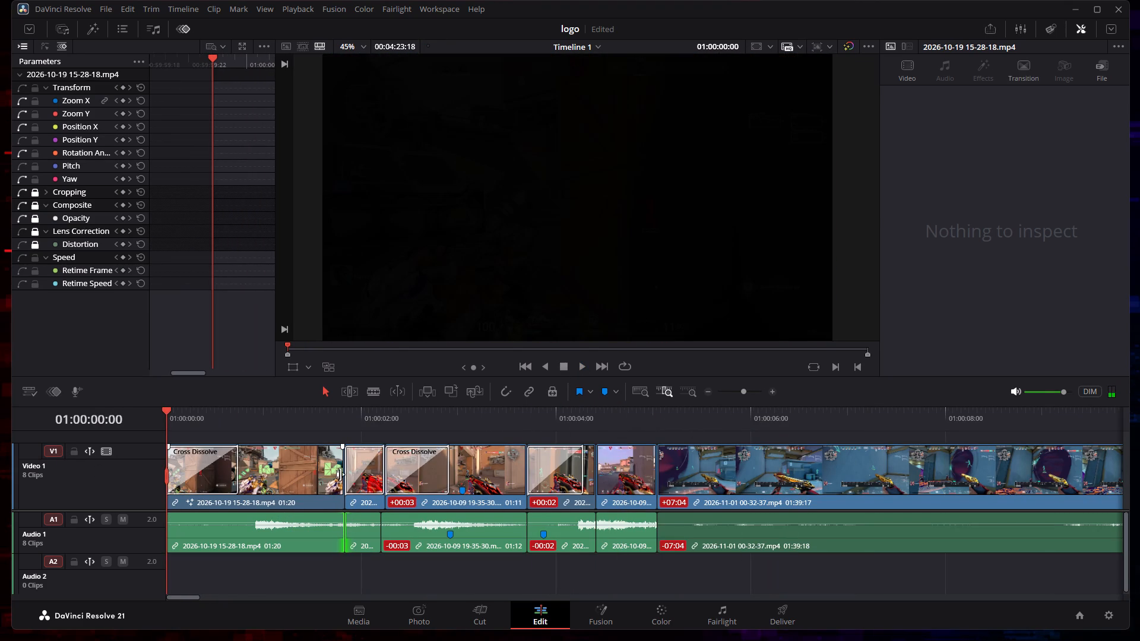
# Trim the end of the first video clip to 01:06 and roll the audio cut below it to 01:06.
pyautogui.moveTo(340, 479); pyautogui.dragTo(297, 483)
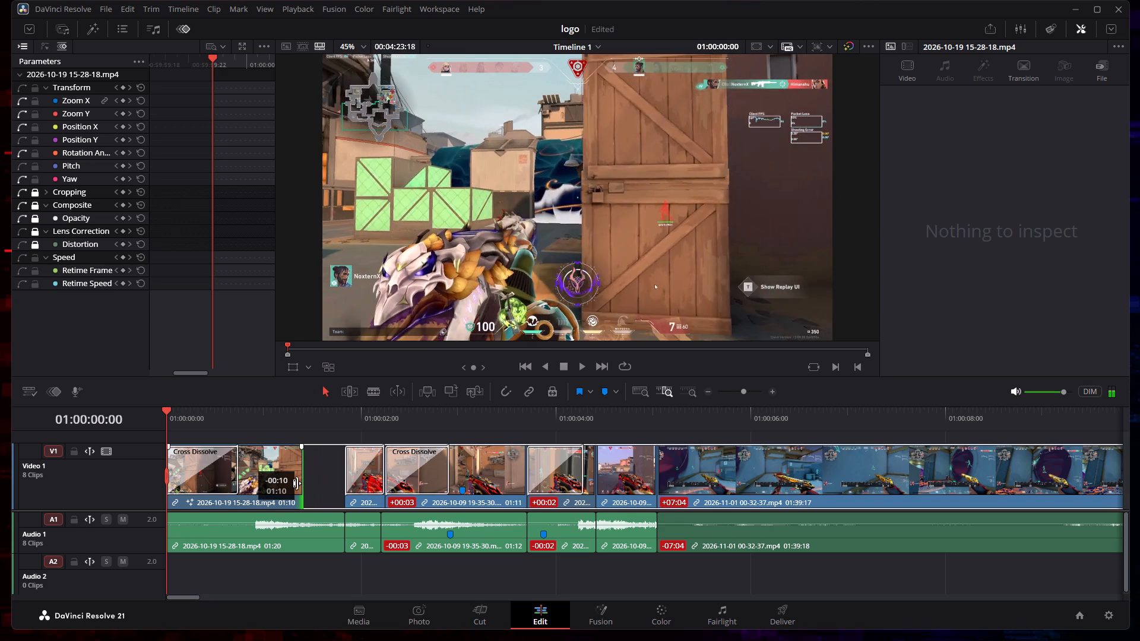
pyautogui.moveTo(297, 483); pyautogui.dragTo(282, 483)
pyautogui.moveTo(343, 540); pyautogui.dragTo(331, 541)
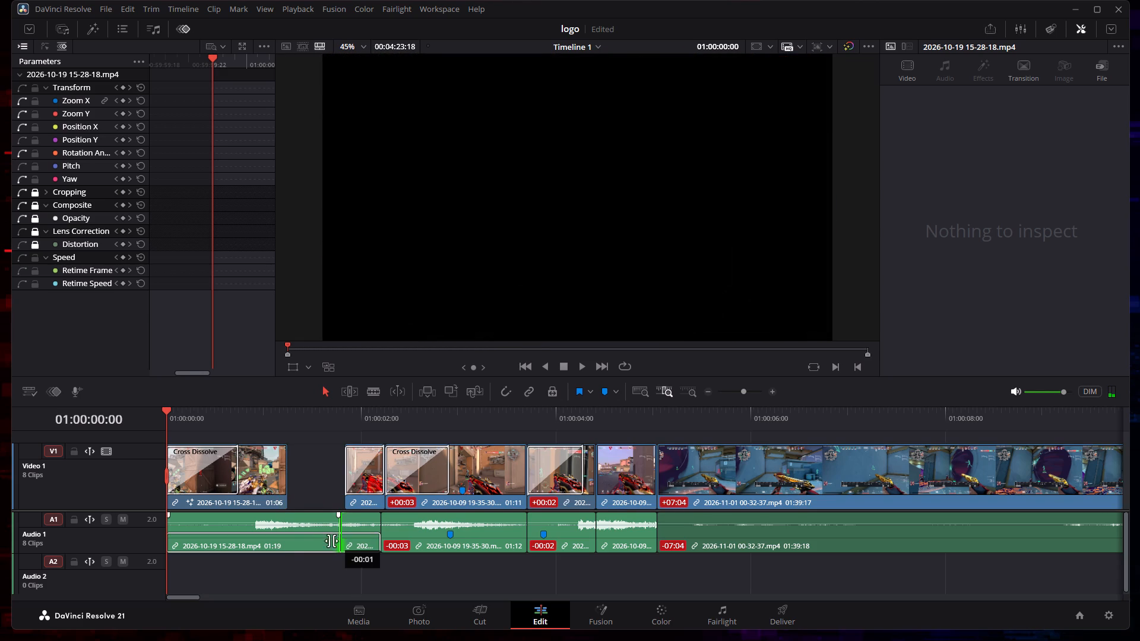
pyautogui.moveTo(331, 541); pyautogui.dragTo(286, 535)
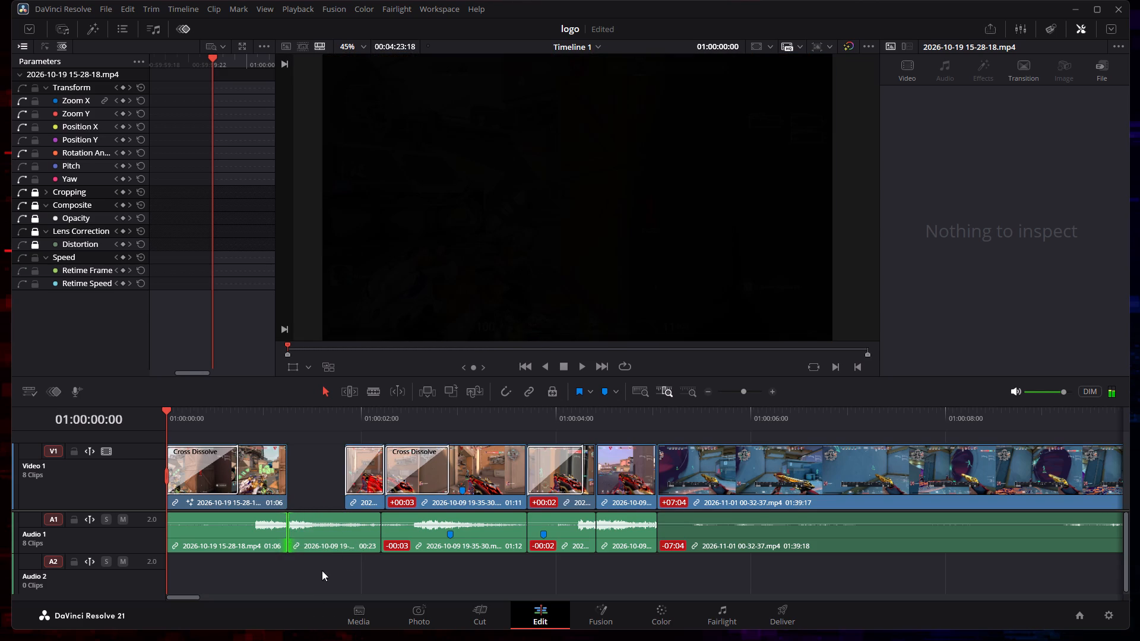
pyautogui.click(312, 577)
# Move the second video clip earlier to meet the first, and roll the audio cut to the moved clip's end.
pyautogui.moveTo(357, 474); pyautogui.dragTo(353, 478)
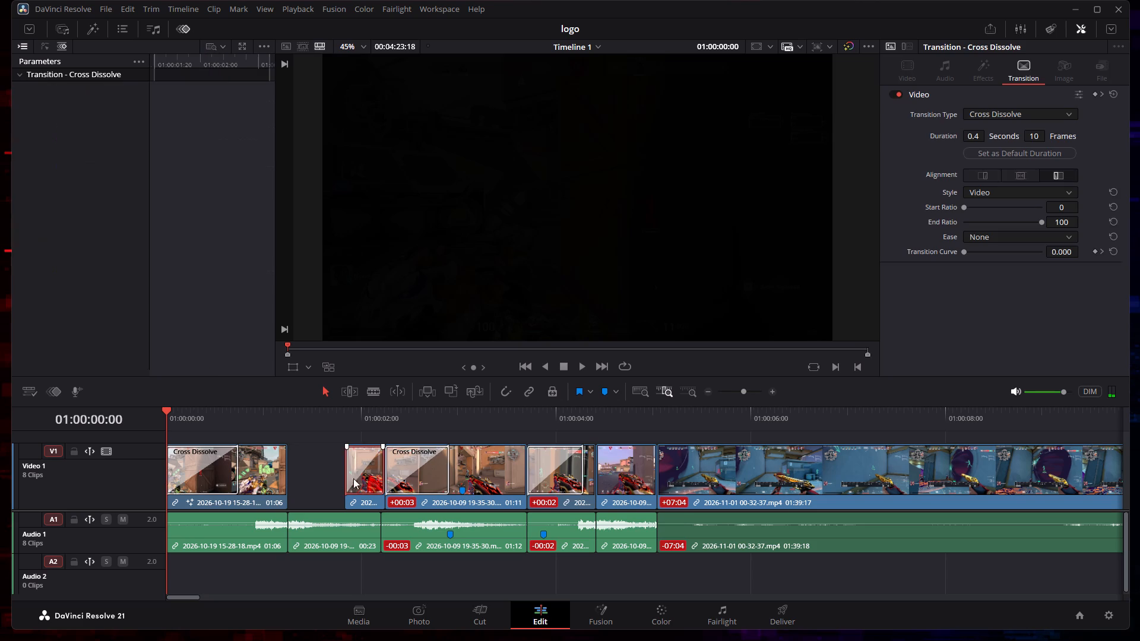
pyautogui.moveTo(353, 478); pyautogui.dragTo(297, 482)
pyautogui.moveTo(354, 506); pyautogui.dragTo(296, 507)
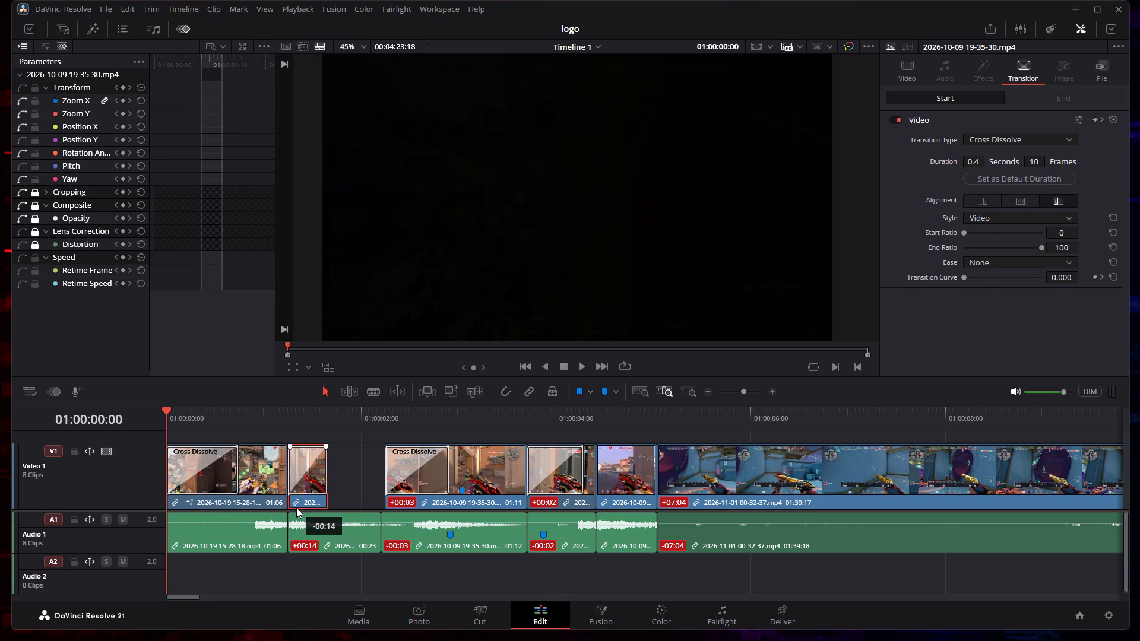
pyautogui.moveTo(296, 507); pyautogui.dragTo(296, 507)
pyautogui.moveTo(380, 535); pyautogui.dragTo(339, 537)
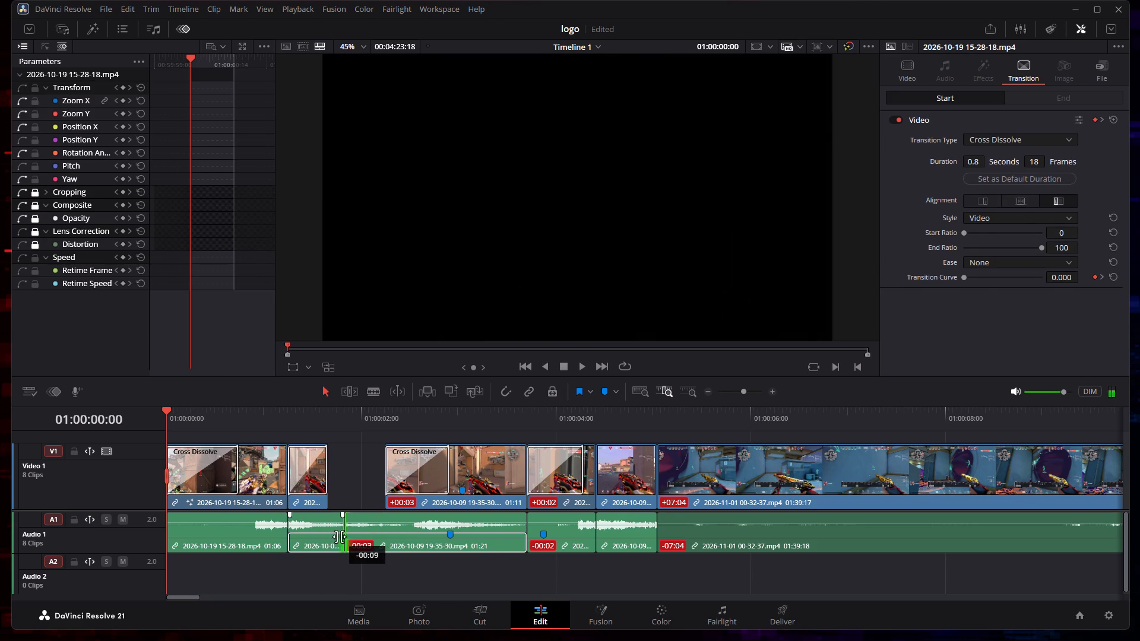
pyautogui.moveTo(339, 537); pyautogui.dragTo(325, 534)
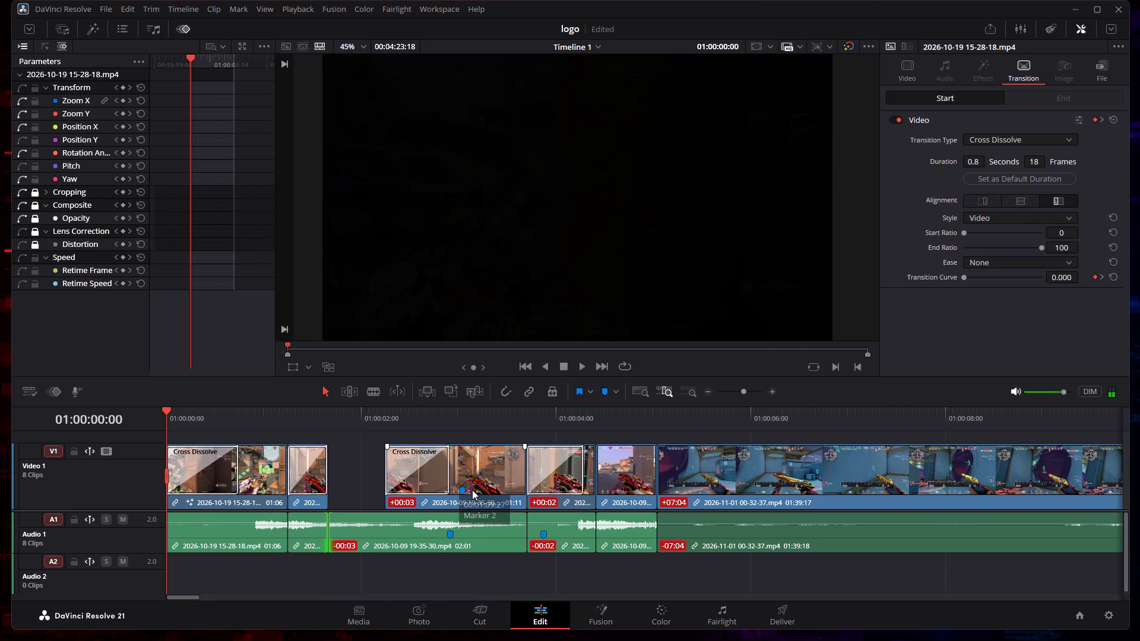
# Move the third video clip earlier to meet the second, and roll the audio cut to its end at 01:11 length.
pyautogui.moveTo(494, 503); pyautogui.dragTo(435, 510)
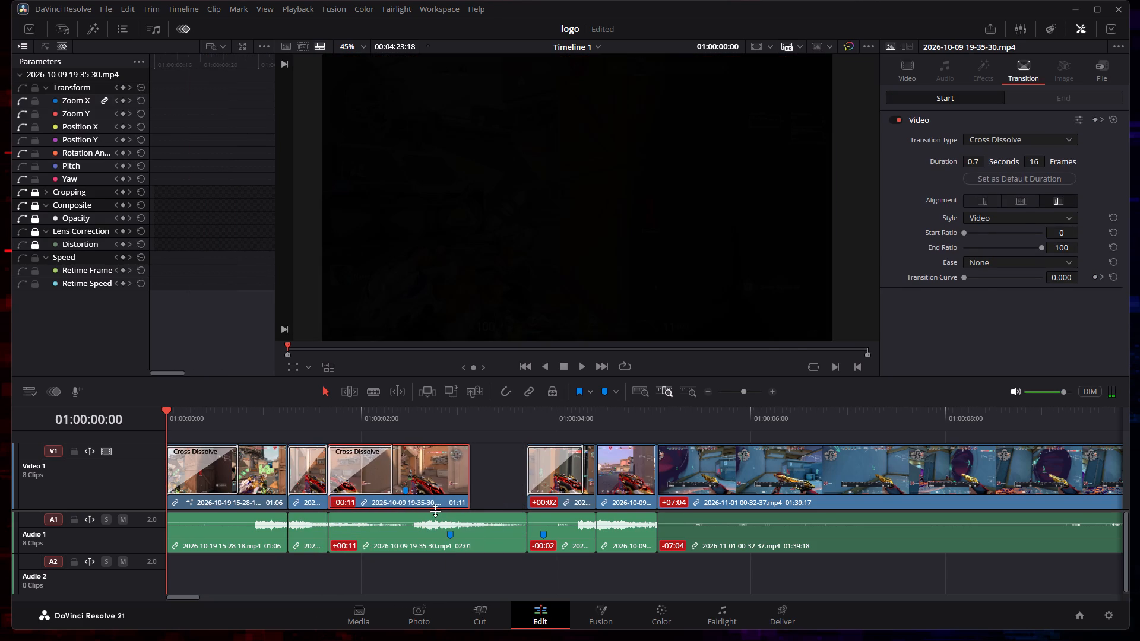
pyautogui.moveTo(525, 547); pyautogui.dragTo(471, 547)
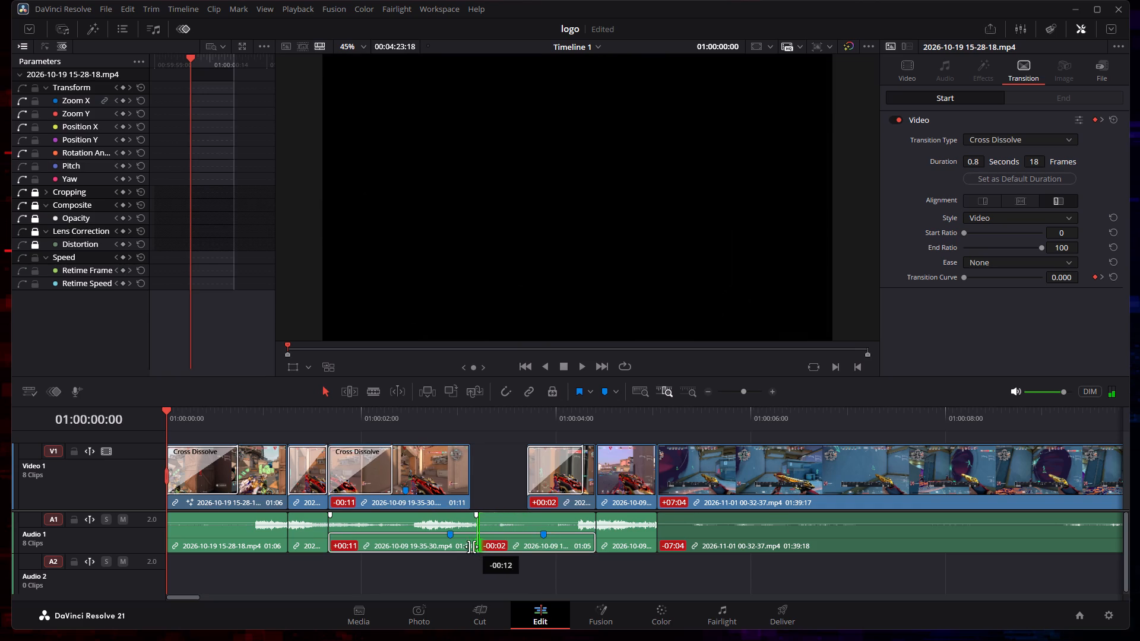
pyautogui.moveTo(471, 547); pyautogui.dragTo(465, 545)
# Move the fourth video clip earlier to meet the third, and roll the audio cut to the moved clip's end.
pyautogui.moveTo(557, 499); pyautogui.dragTo(555, 499)
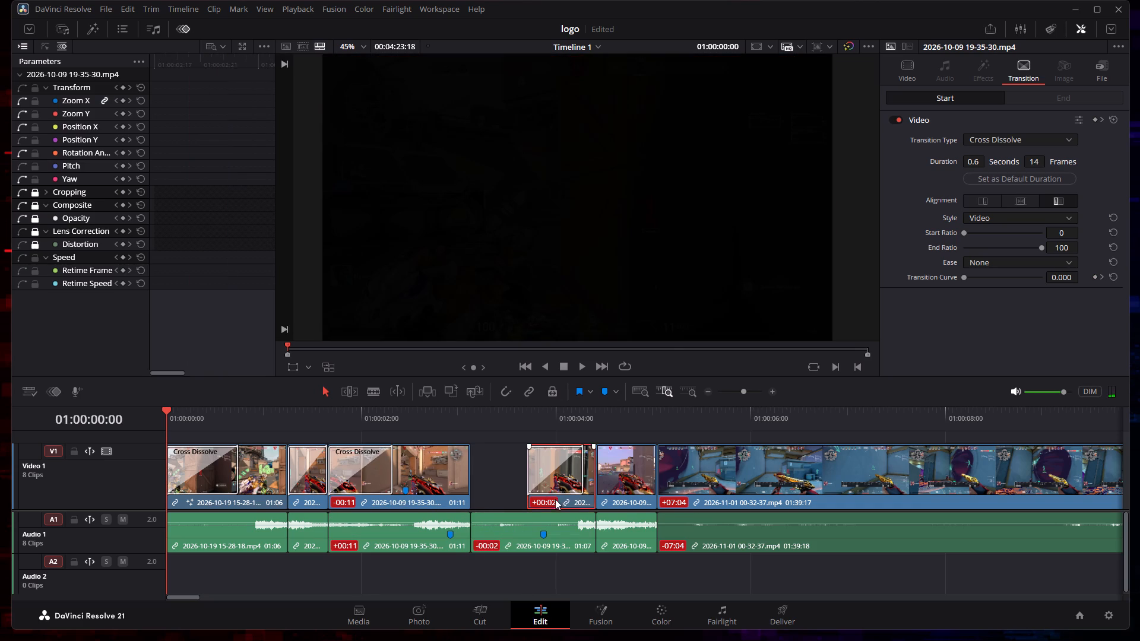
pyautogui.moveTo(555, 499); pyautogui.dragTo(499, 503)
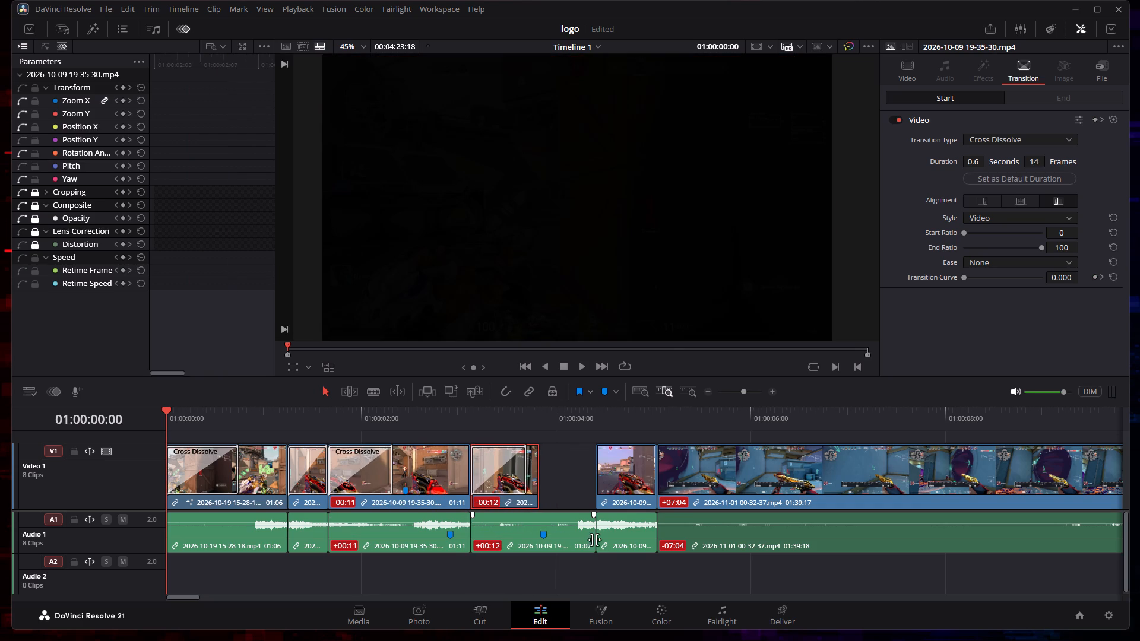
pyautogui.moveTo(594, 540); pyautogui.dragTo(537, 538)
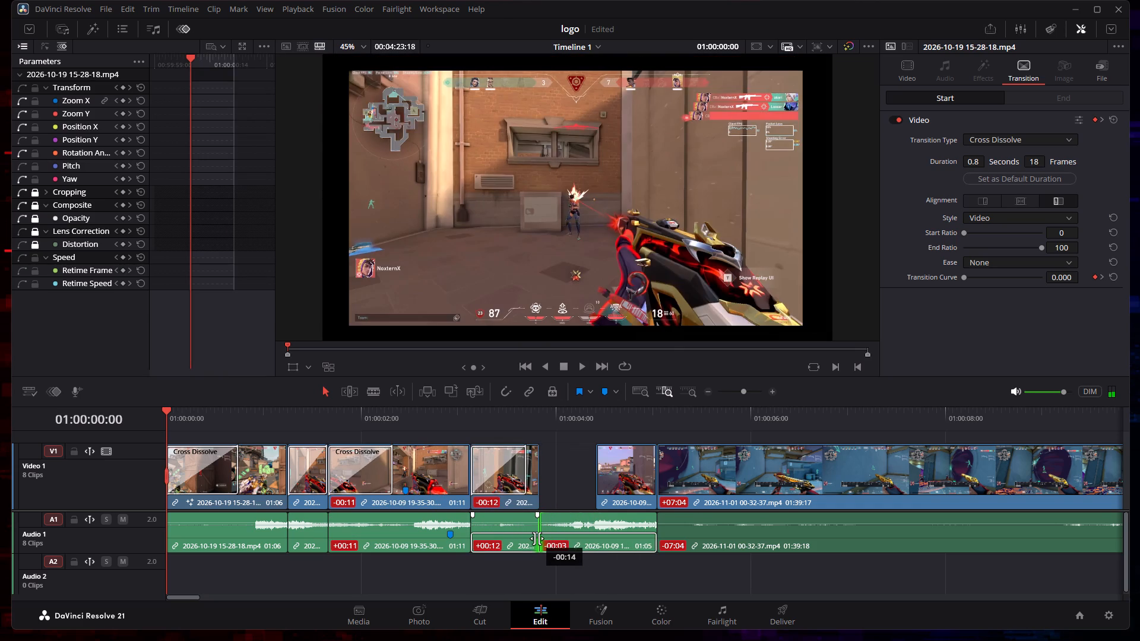
pyautogui.moveTo(537, 538); pyautogui.dragTo(536, 538)
# Move the fifth video clip earlier to meet the fourth, and roll the audio cut to the moved clip's end.
pyautogui.moveTo(613, 499); pyautogui.dragTo(555, 506)
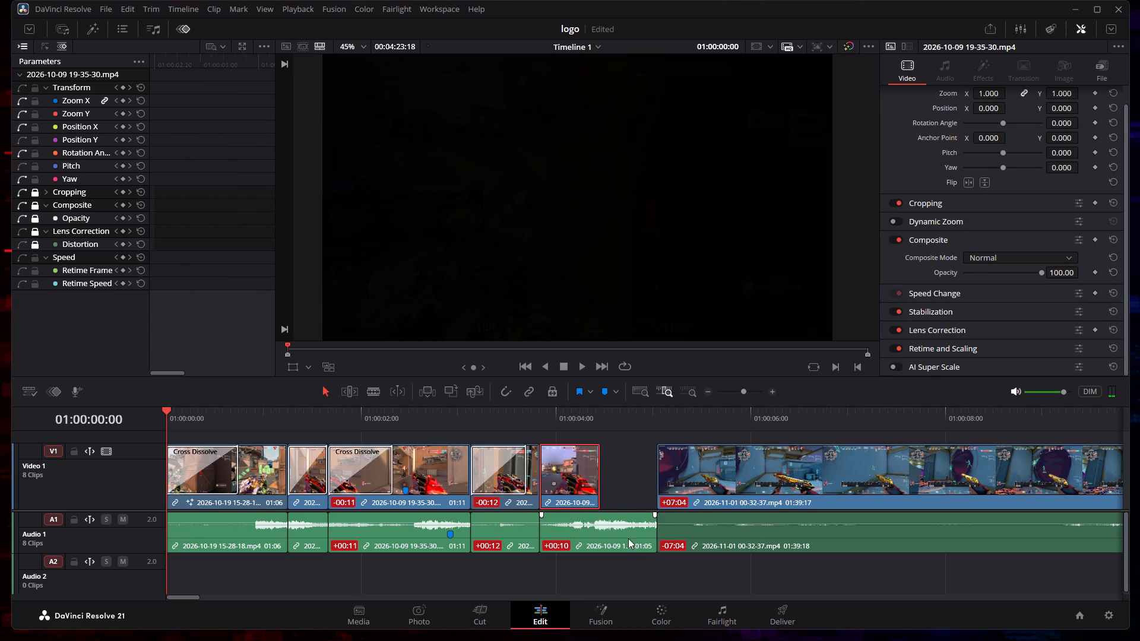
pyautogui.moveTo(655, 537); pyautogui.dragTo(608, 539)
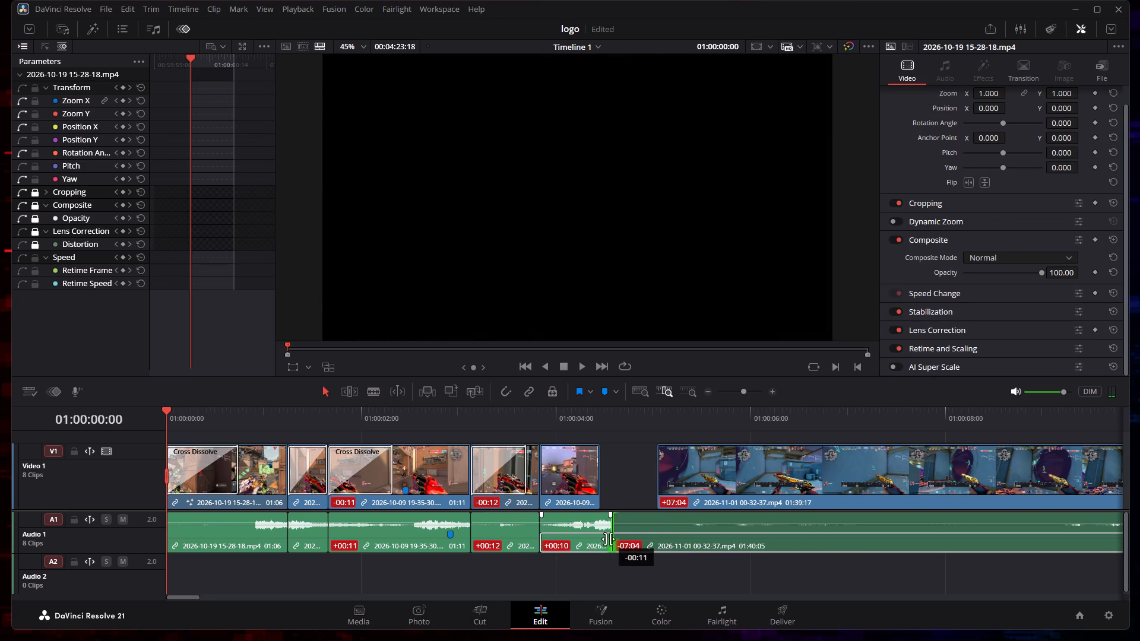
pyautogui.moveTo(608, 539); pyautogui.dragTo(597, 538)
pyautogui.moveTo(689, 488); pyautogui.dragTo(645, 492)
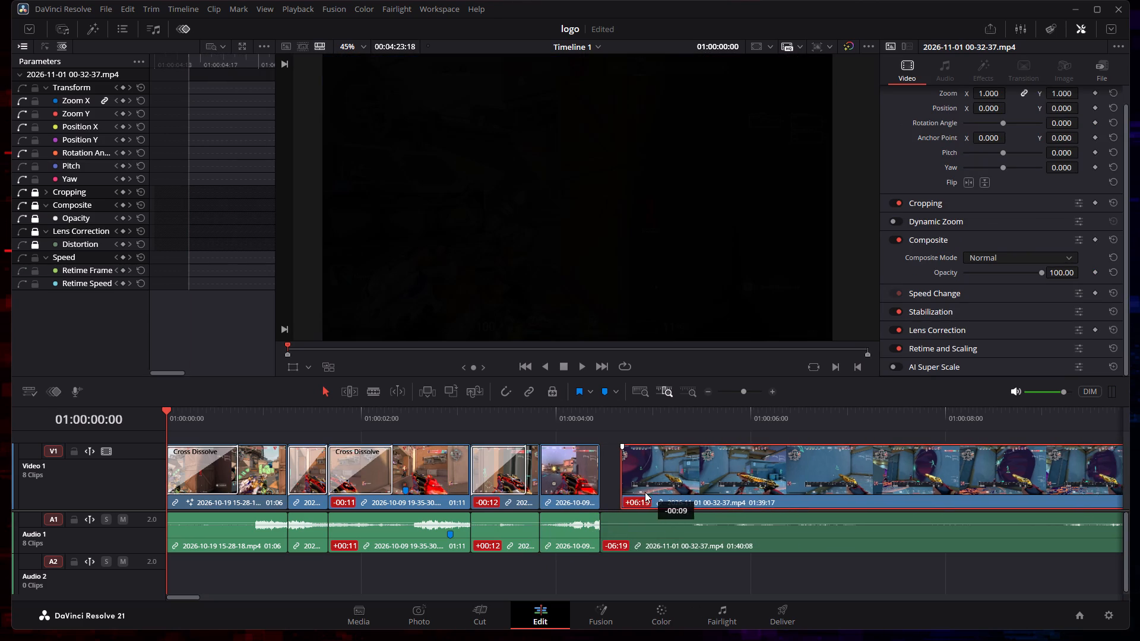
pyautogui.moveTo(645, 492); pyautogui.dragTo(631, 492)
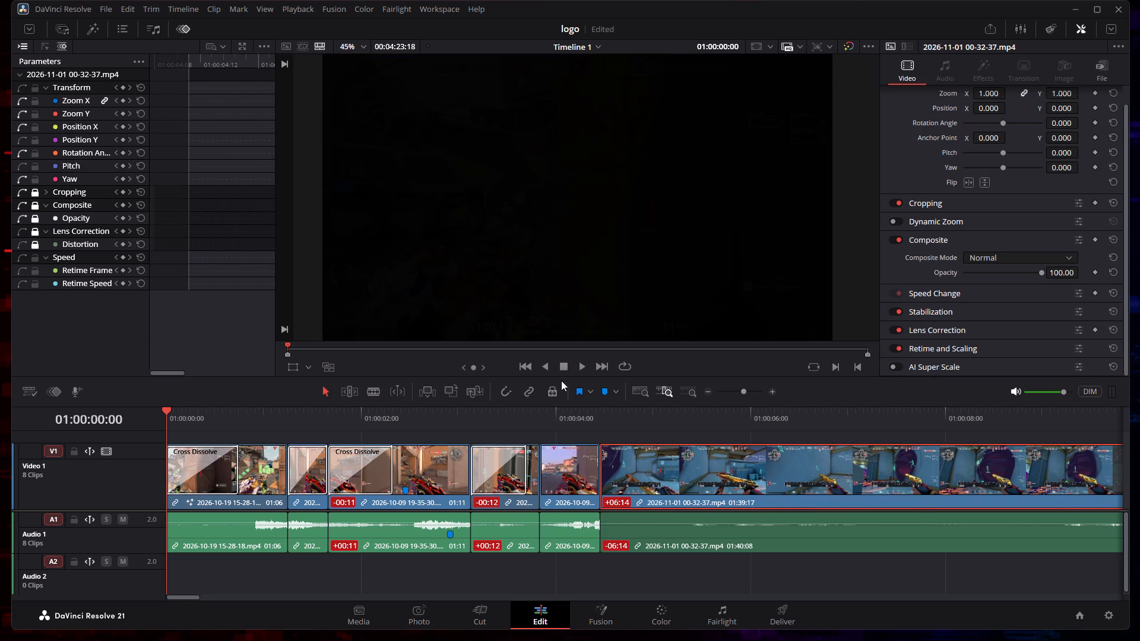
# Play the tightened opening from the start into the long recording, and return the playhead to 01:00:00:00.
pyautogui.click(581, 362)
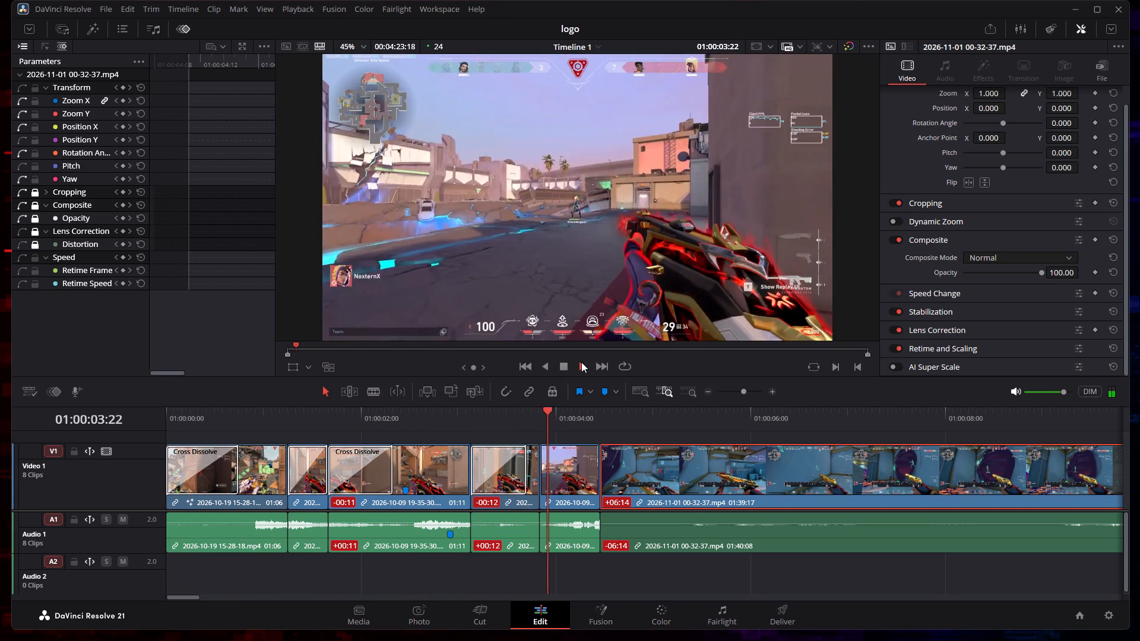
pyautogui.click(567, 363)
pyautogui.moveTo(657, 410); pyautogui.dragTo(613, 421)
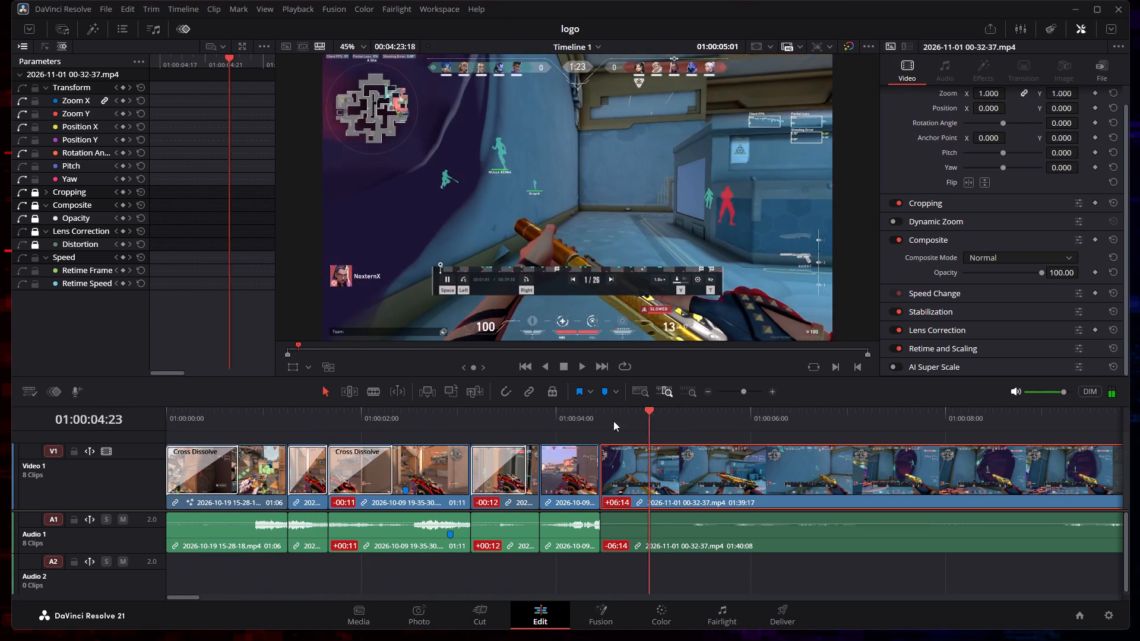
pyautogui.moveTo(613, 421); pyautogui.dragTo(100, 455)
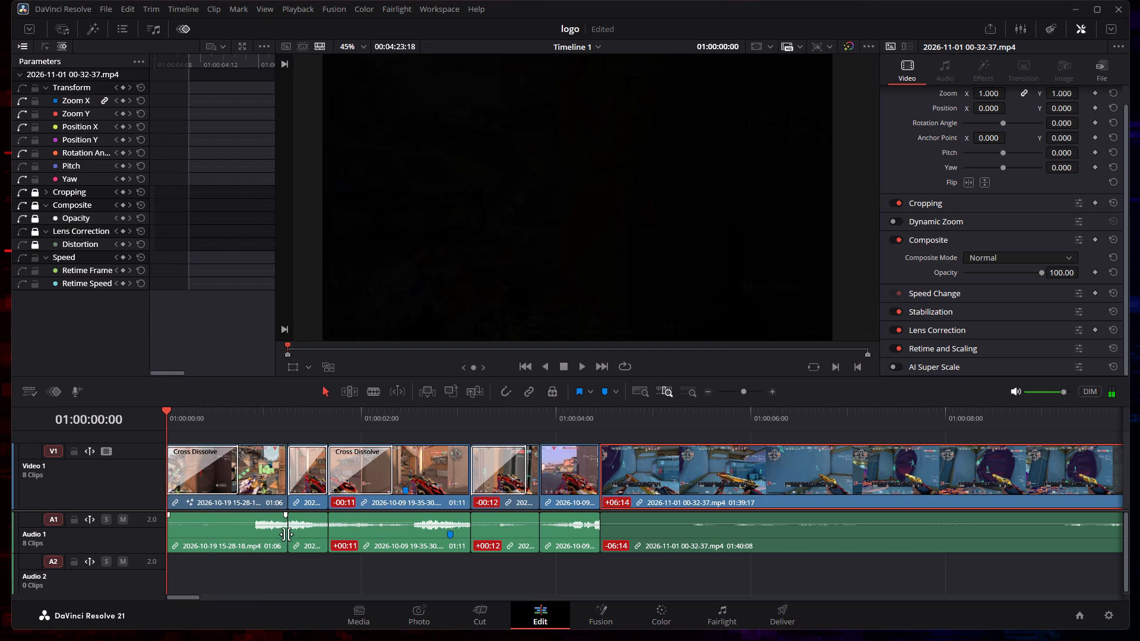
# Cut 14 frames off the first audio clip's start, move it back to the timeline start, and extend its end to 01:06.
pyautogui.click(280, 532)
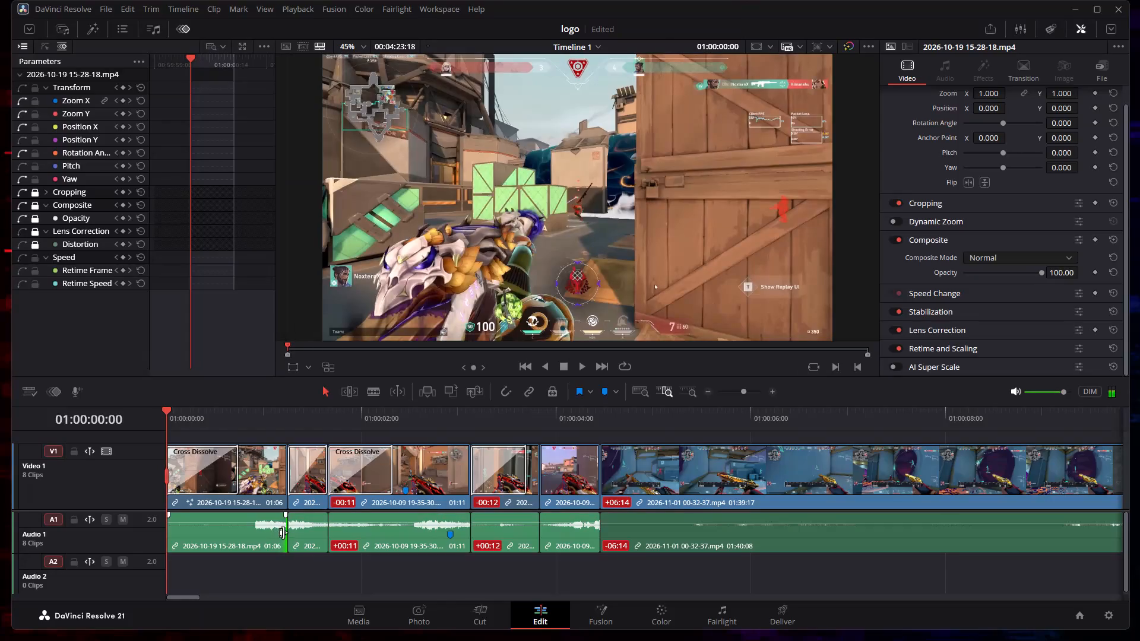
pyautogui.click(261, 471)
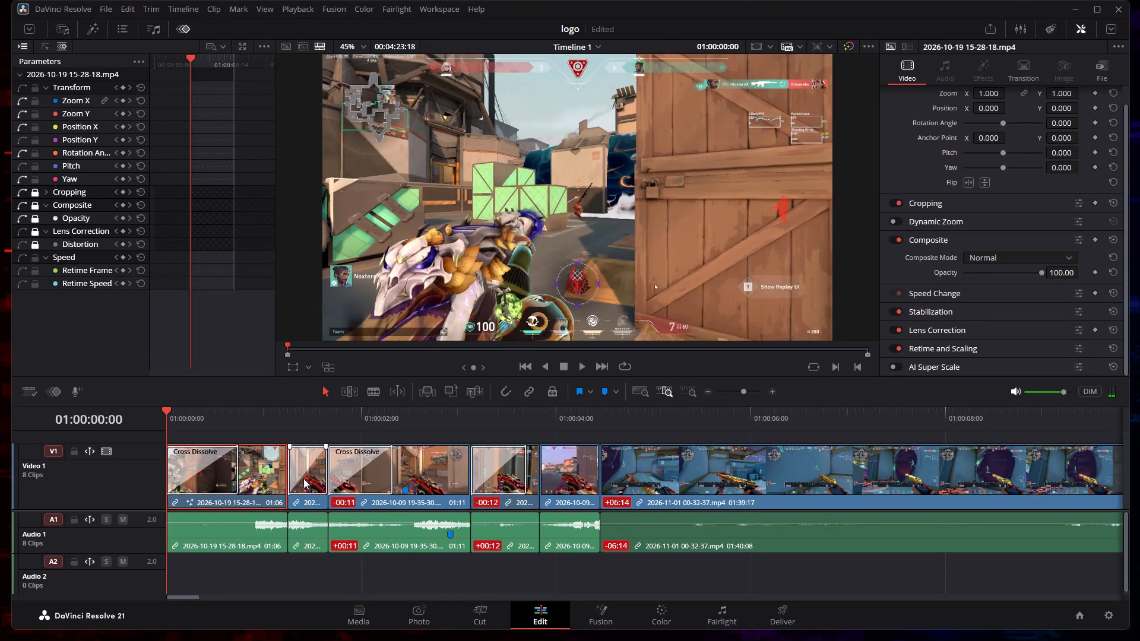
pyautogui.click(286, 538)
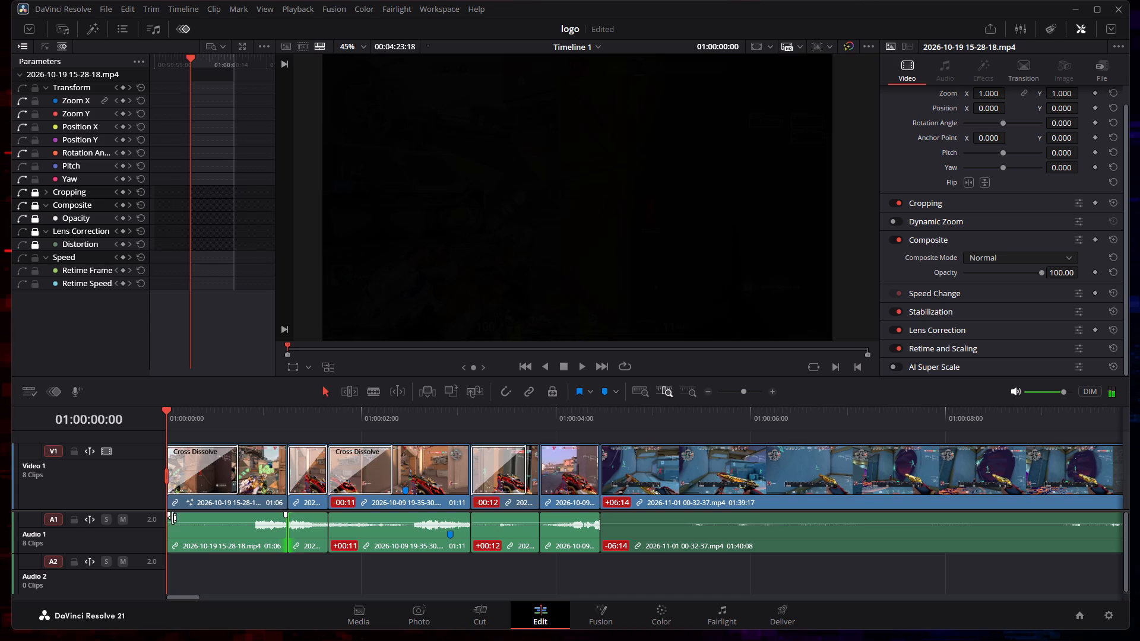
pyautogui.moveTo(168, 525); pyautogui.dragTo(201, 526)
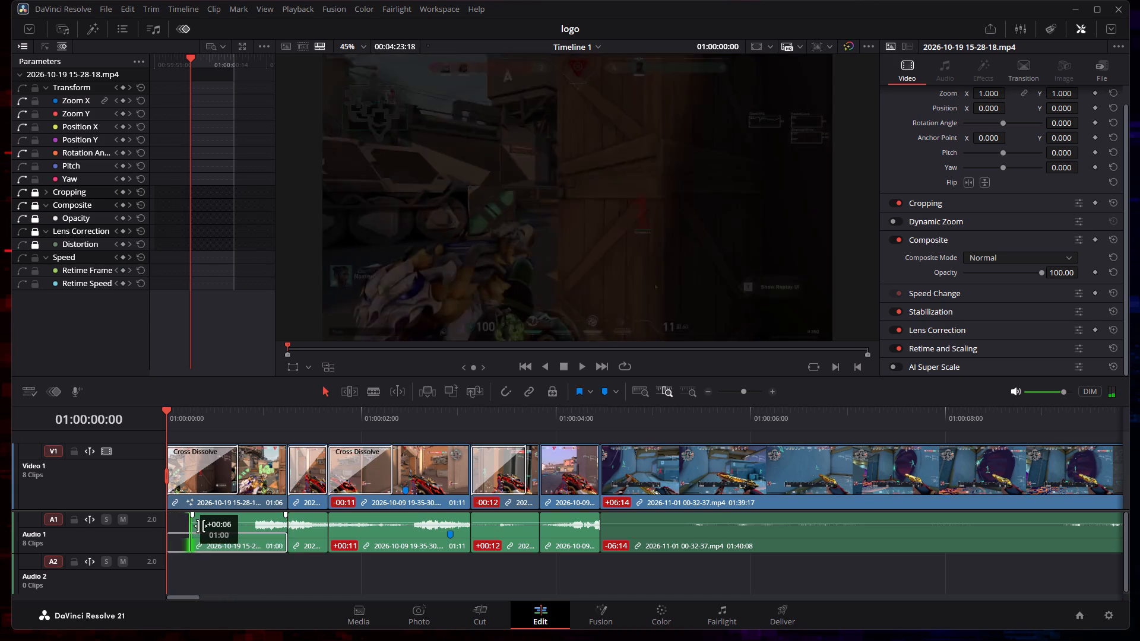
pyautogui.moveTo(201, 526); pyautogui.dragTo(227, 526)
pyautogui.moveTo(261, 549); pyautogui.dragTo(229, 549)
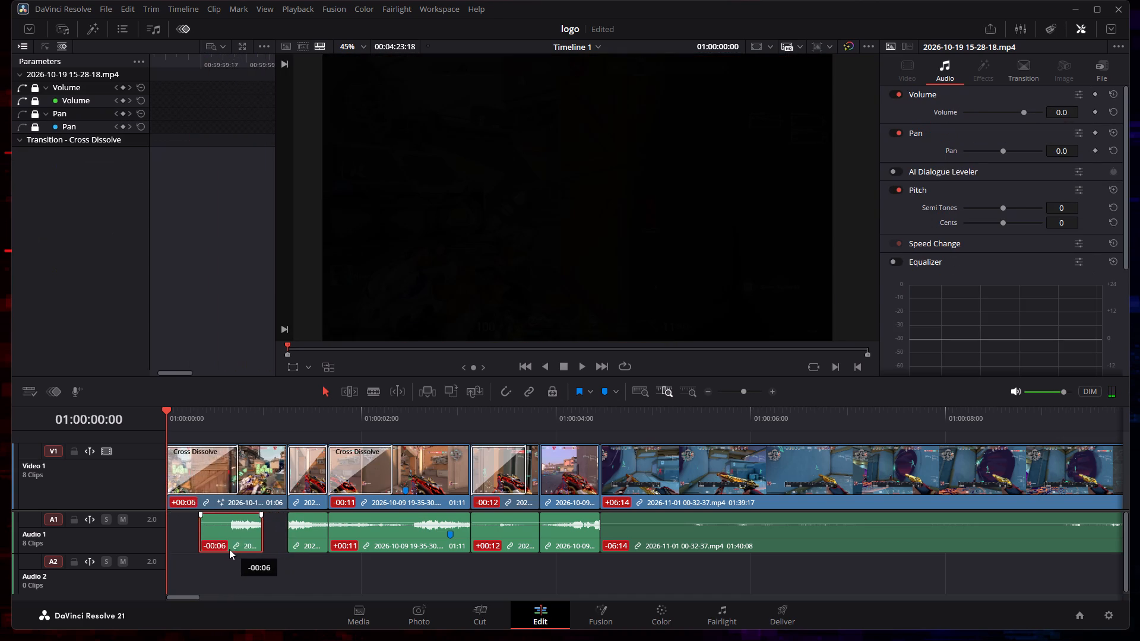
pyautogui.moveTo(229, 549); pyautogui.dragTo(200, 547)
pyautogui.moveTo(229, 532); pyautogui.dragTo(236, 532)
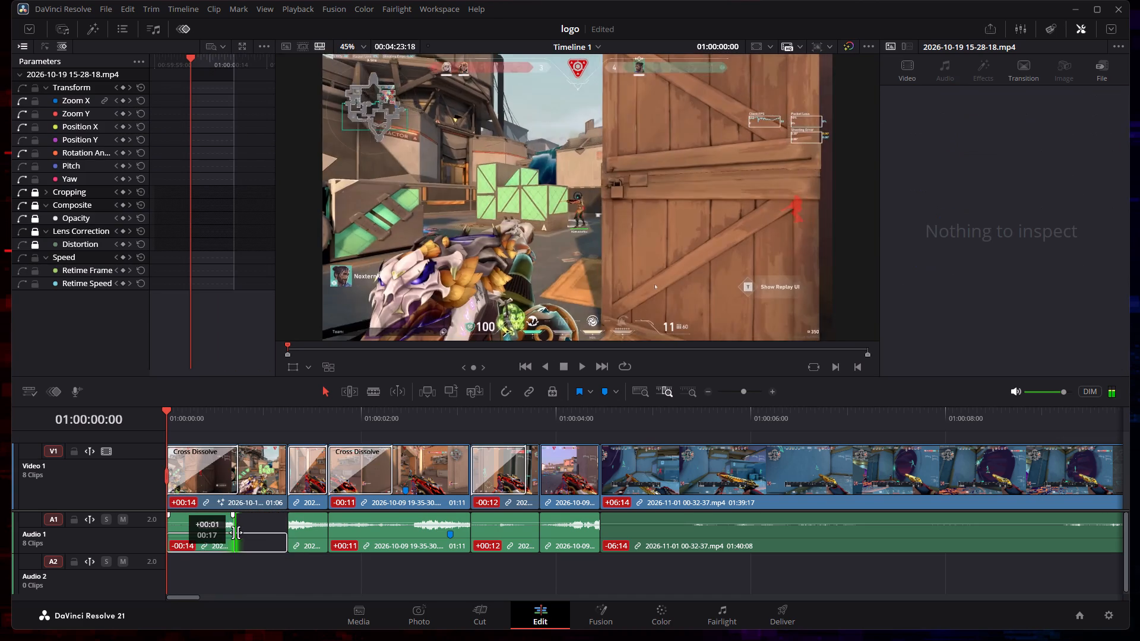
pyautogui.moveTo(236, 532); pyautogui.dragTo(287, 534)
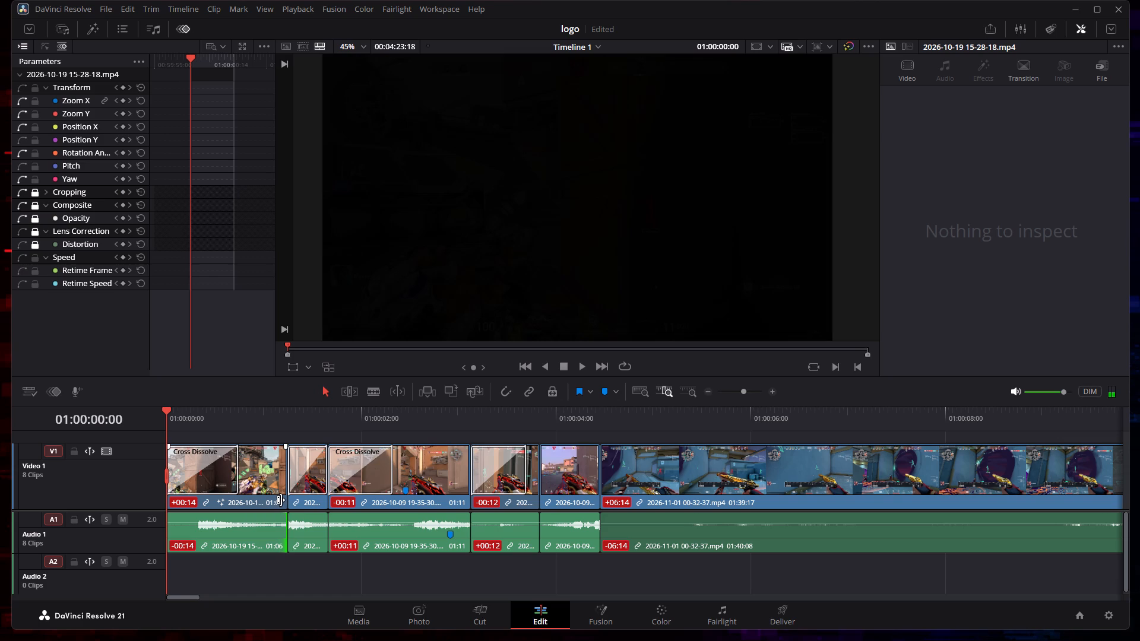
# Shorten the end of the first video clip to just past its Cross Dissolve.
pyautogui.moveTo(283, 500); pyautogui.dragTo(235, 503)
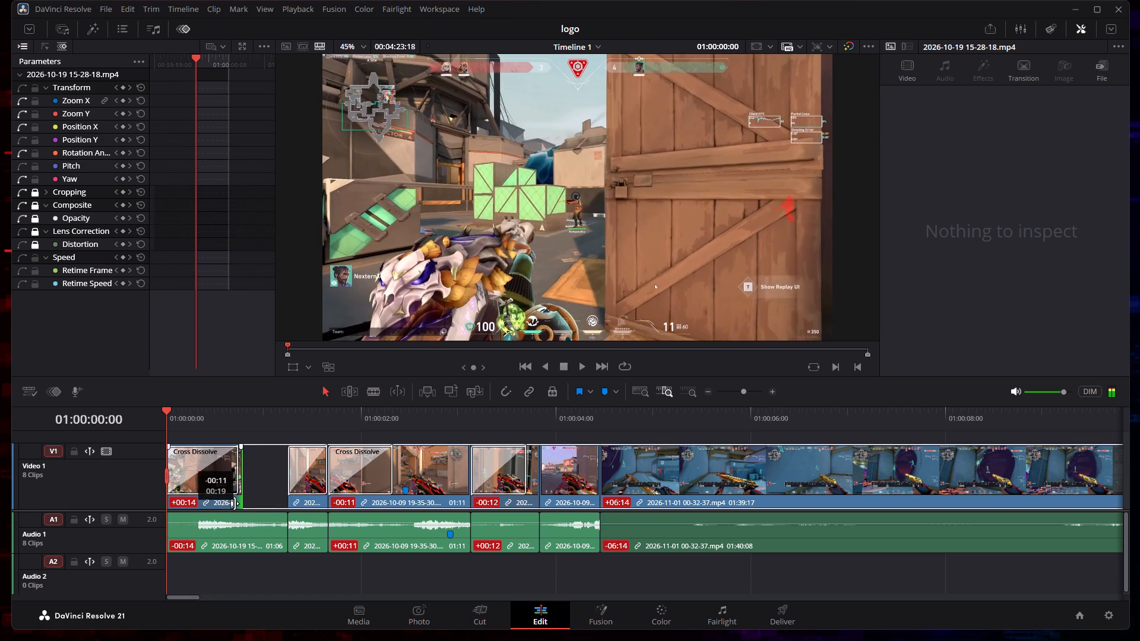
pyautogui.moveTo(235, 503); pyautogui.dragTo(245, 504)
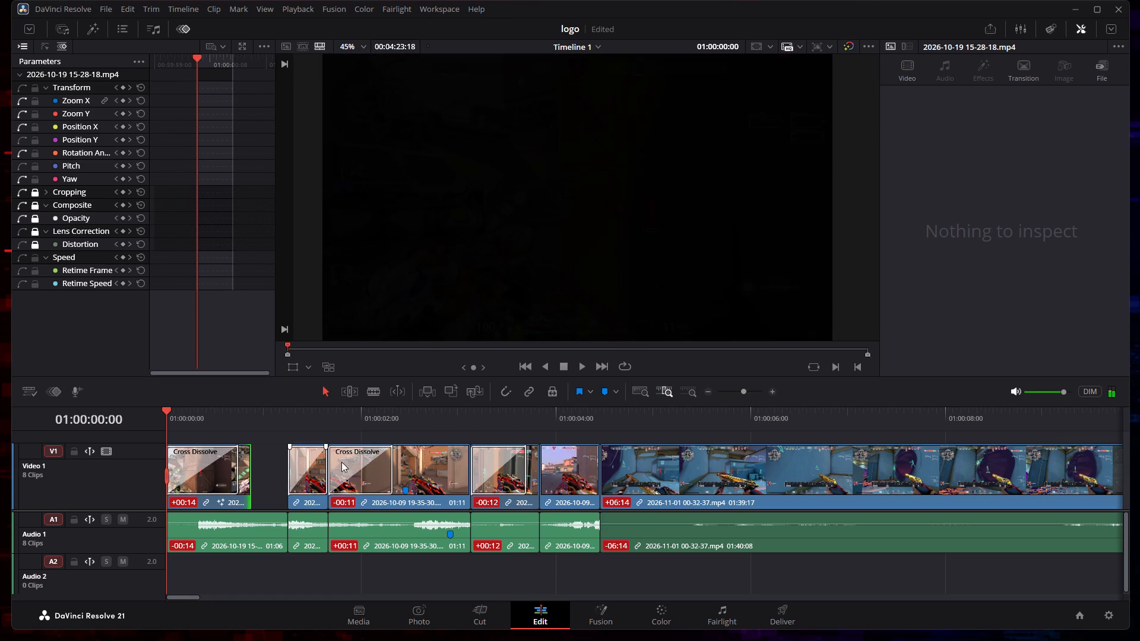
# Play the opening from the start to check the shortened first video clip against its shifted audio.
pyautogui.click(582, 369)
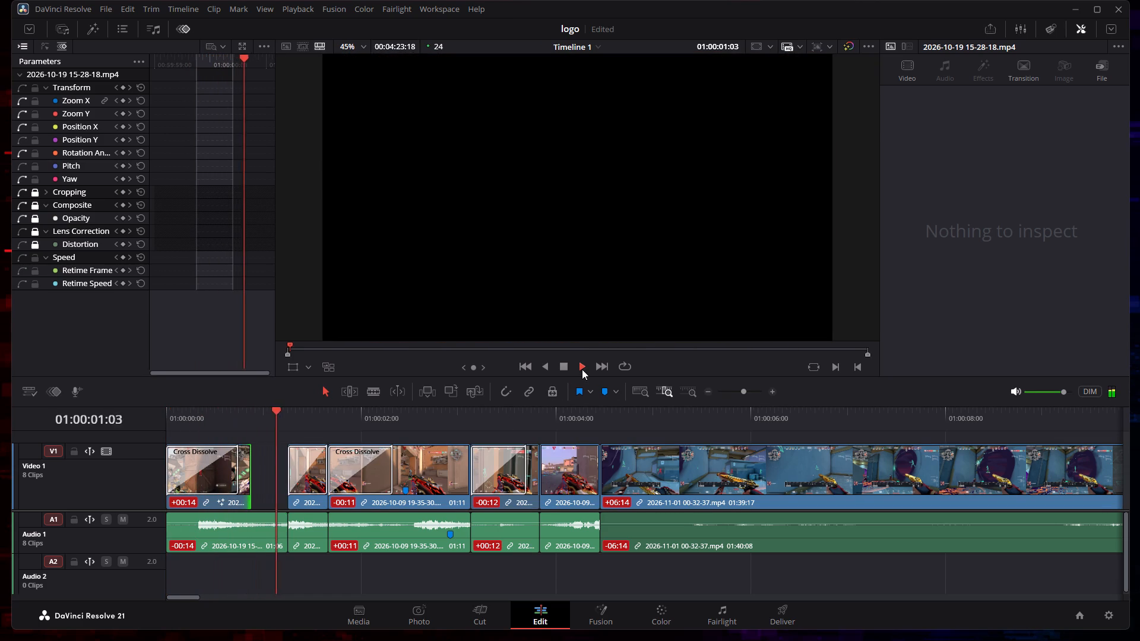
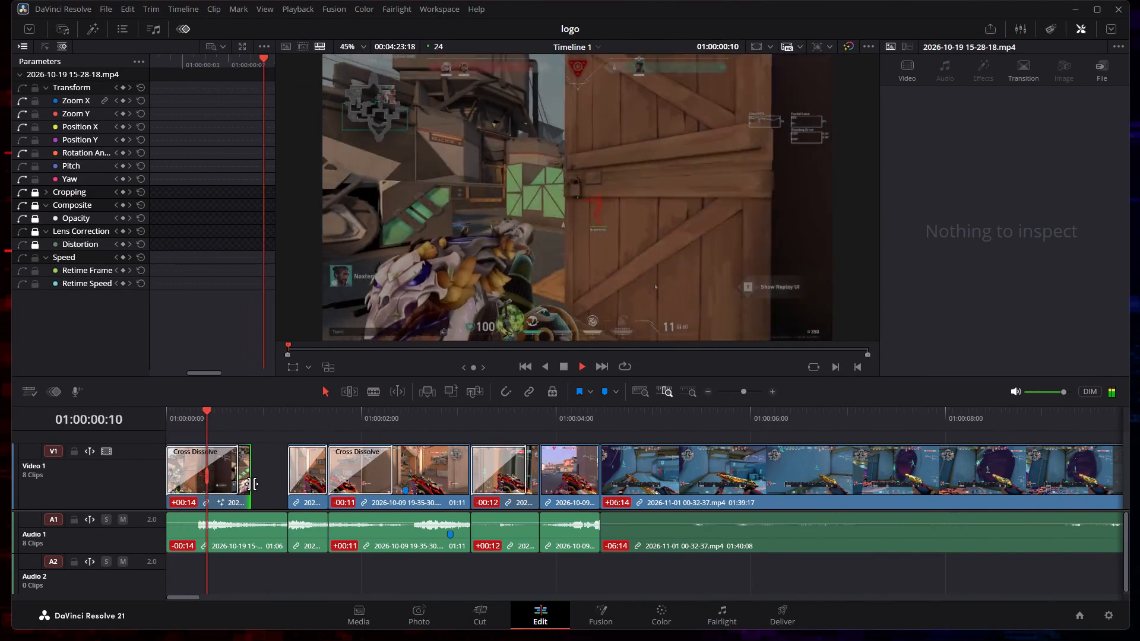
# Stop playback and extend the end of the first video clip to close the gap before the second clip.
pyautogui.click(568, 366)
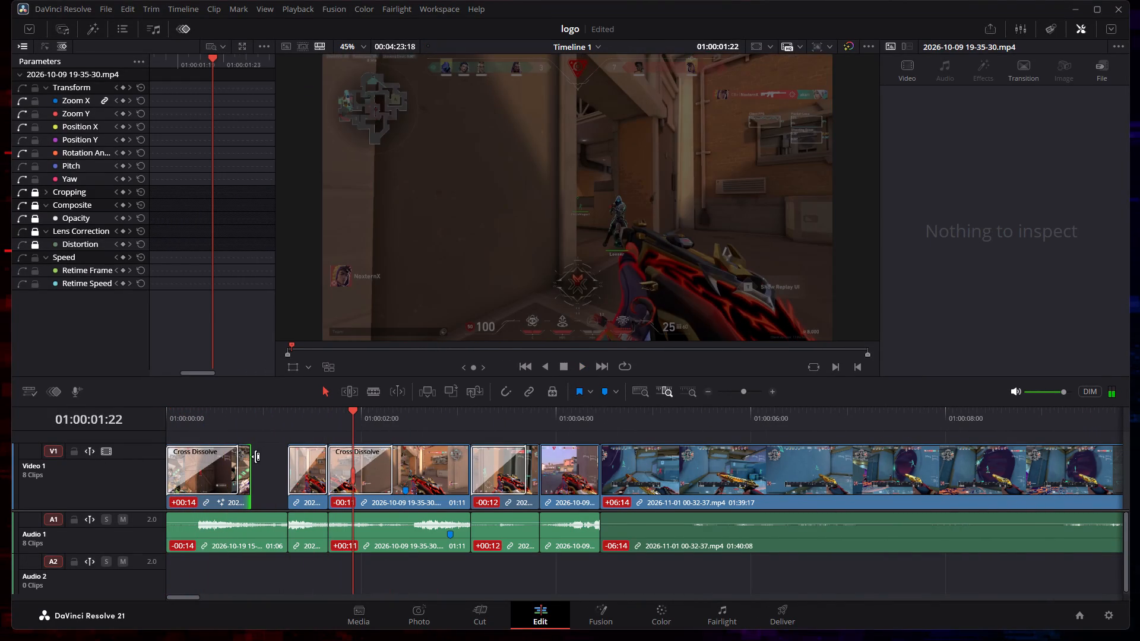
pyautogui.click(249, 464)
pyautogui.moveTo(251, 465); pyautogui.dragTo(278, 466)
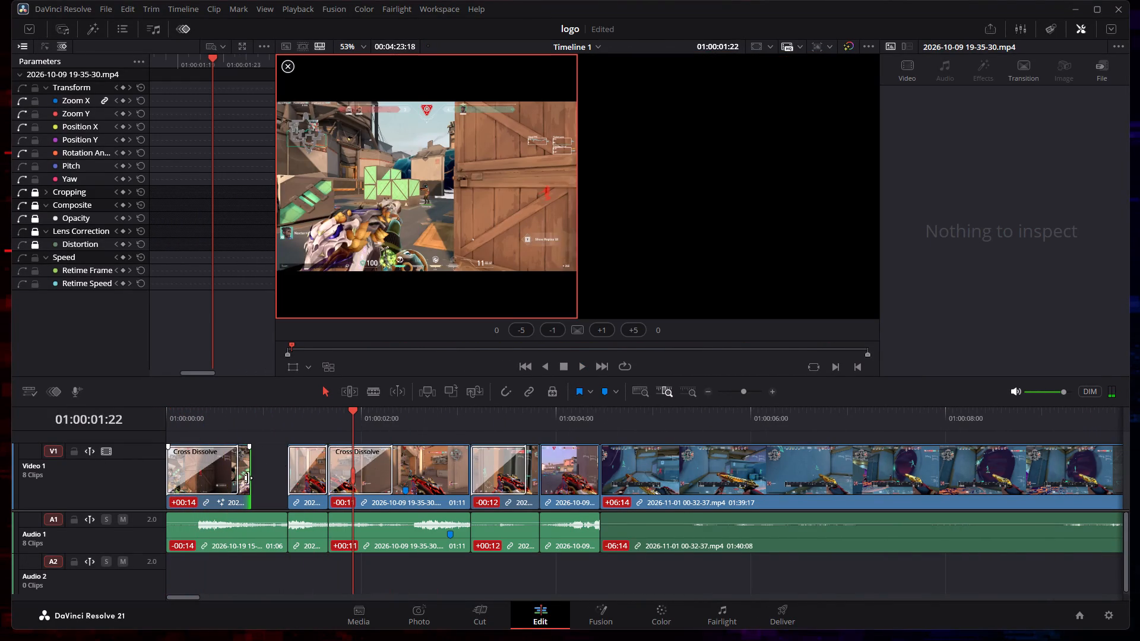
pyautogui.moveTo(250, 479); pyautogui.dragTo(288, 479)
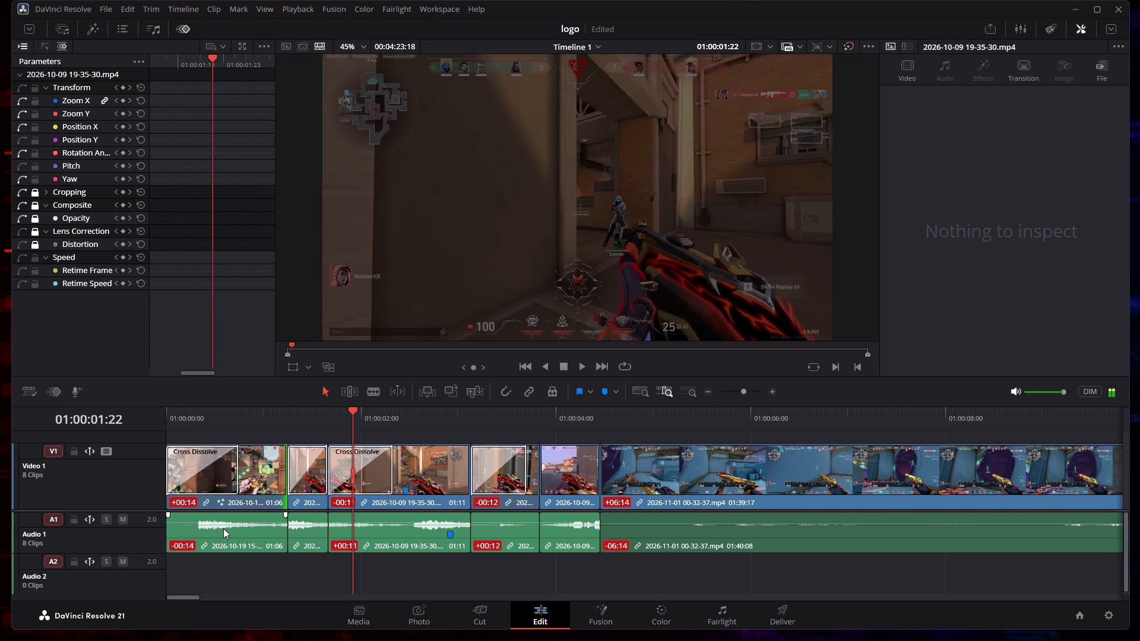
# Play the timeline from its start through the opening clips to review the edit, stopping in the long last clip.
pyautogui.moveTo(357, 410); pyautogui.dragTo(153, 433)
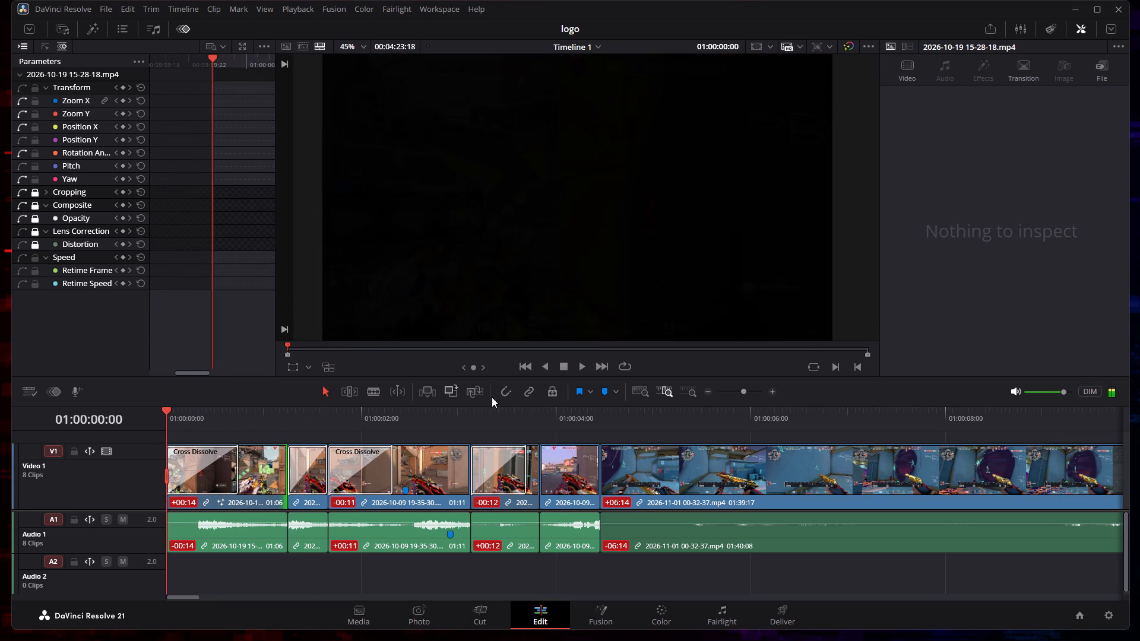
pyautogui.click(591, 367)
pyautogui.click(582, 365)
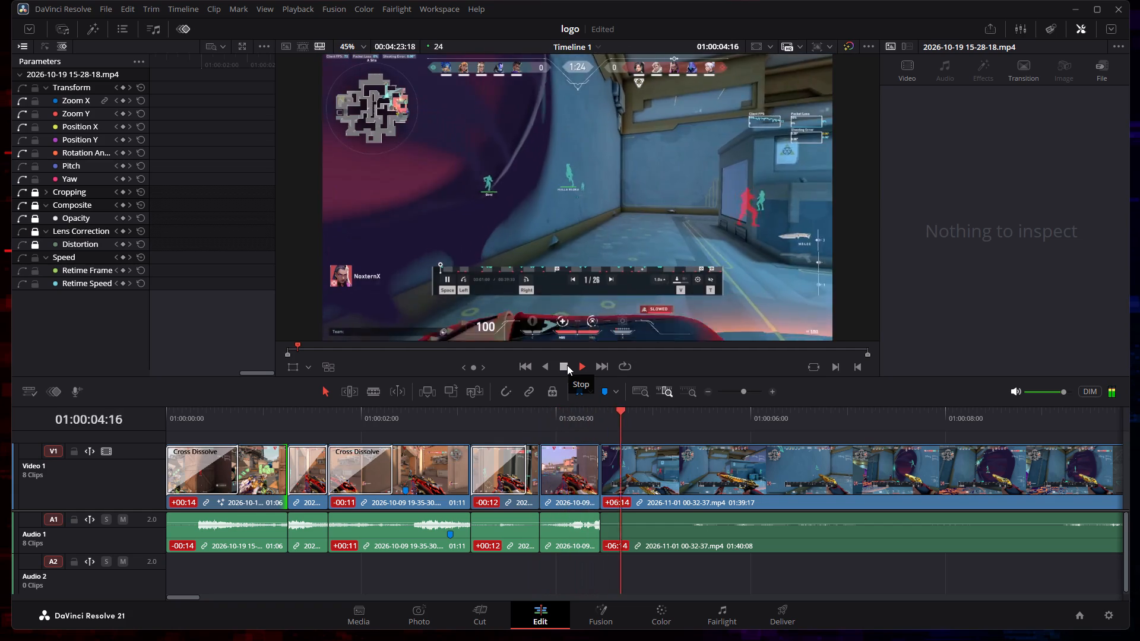
pyautogui.click(567, 365)
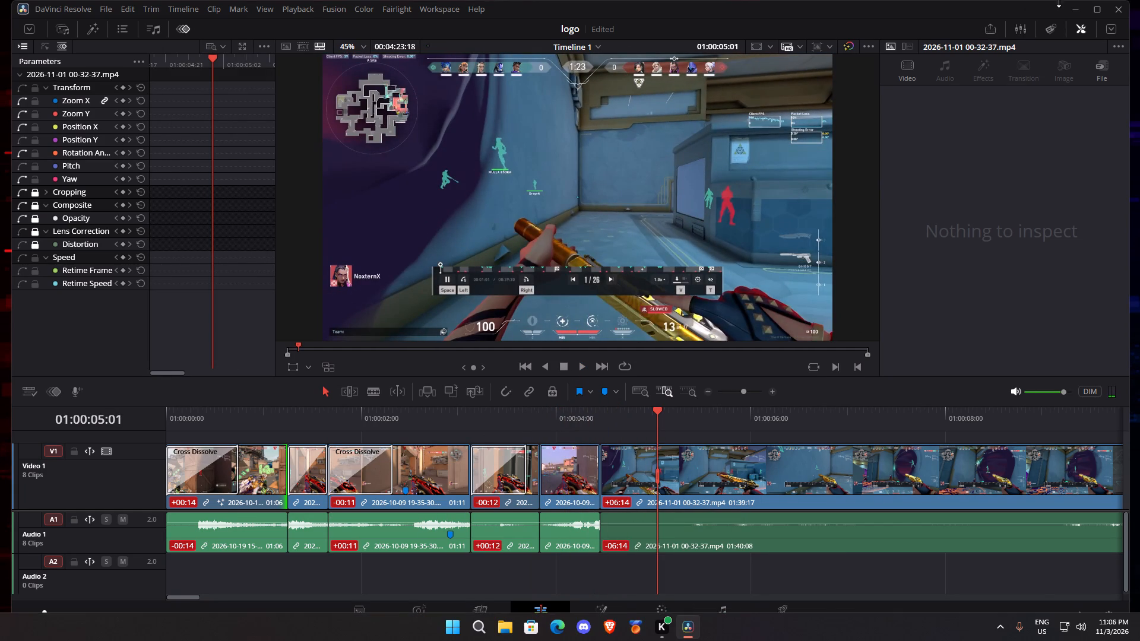
# Hide the Inspector.
pyautogui.click(1082, 34)
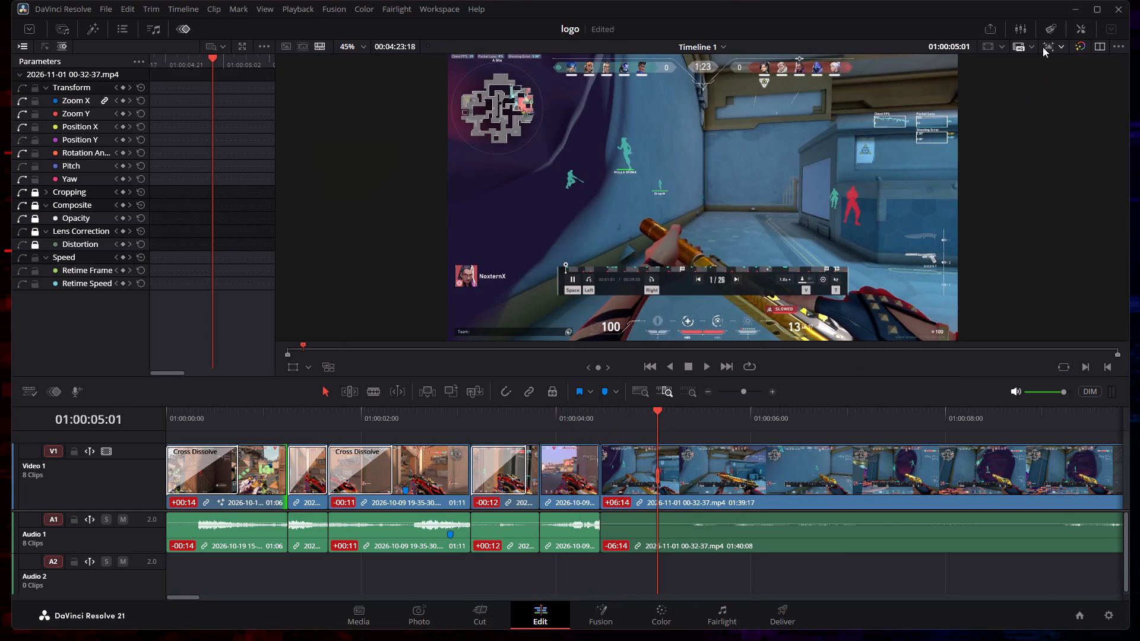
# Change two of the timeline viewer's mode options.
pyautogui.click(1055, 45)
pyautogui.click(1065, 74)
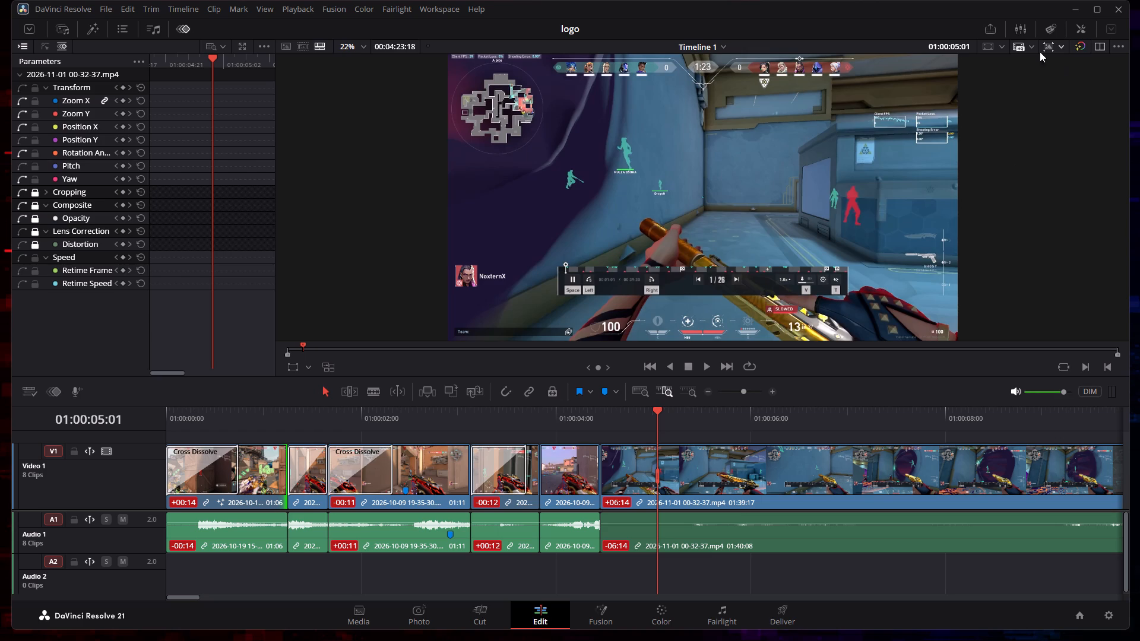
pyautogui.click(1026, 49)
pyautogui.click(1028, 73)
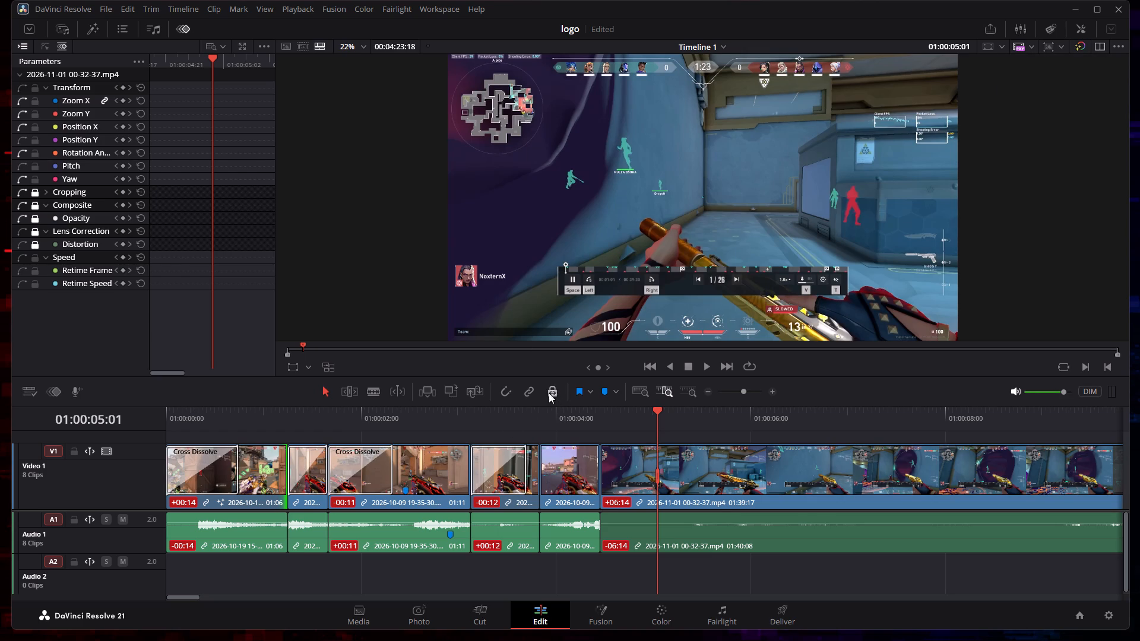
# Select the last clip's Rotation Angle in the keyframe editor, hide the parameter list and show the curve graph.
pyautogui.click(72, 158)
pyautogui.click(24, 151)
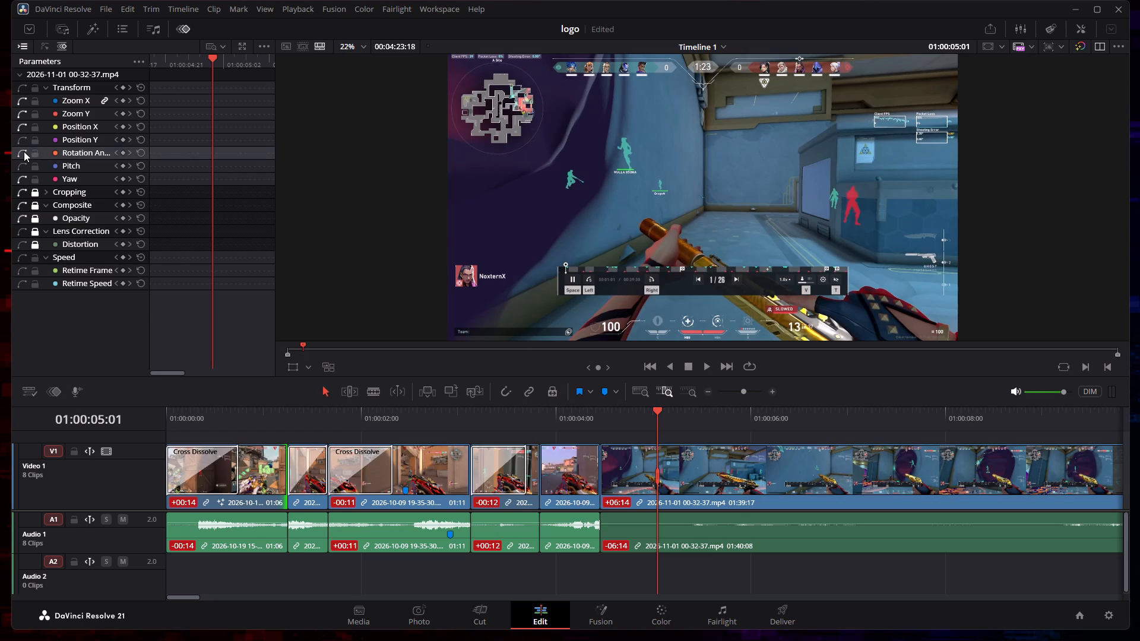
pyautogui.click(23, 151)
pyautogui.tripleClick(23, 151)
pyautogui.doubleClick(23, 151)
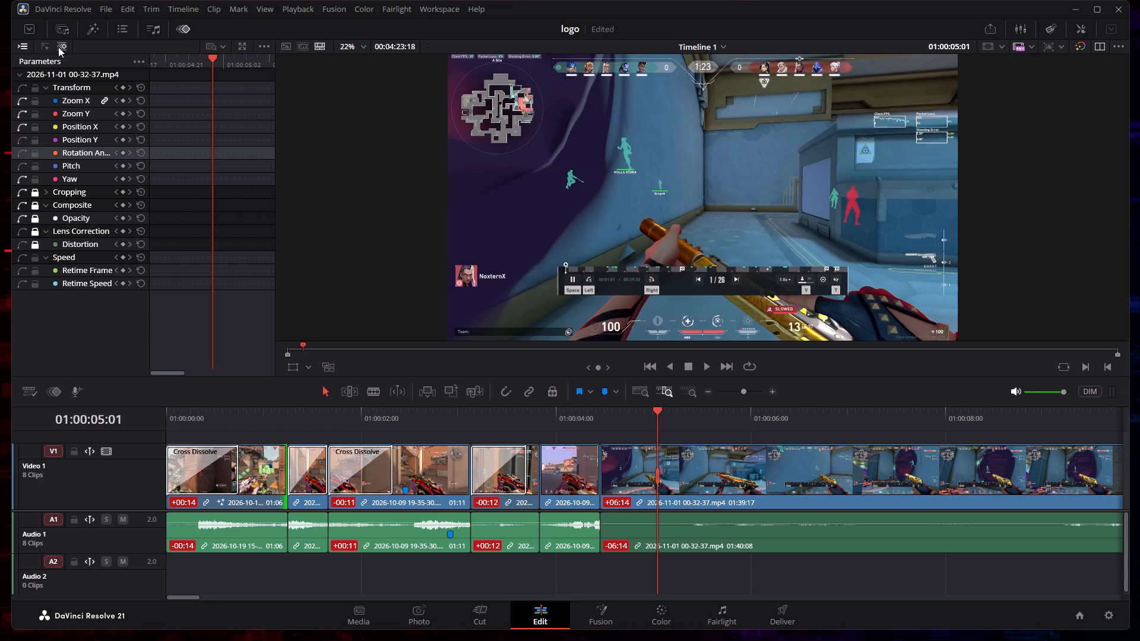
pyautogui.click(59, 46)
pyautogui.tripleClick(59, 46)
pyautogui.click(18, 50)
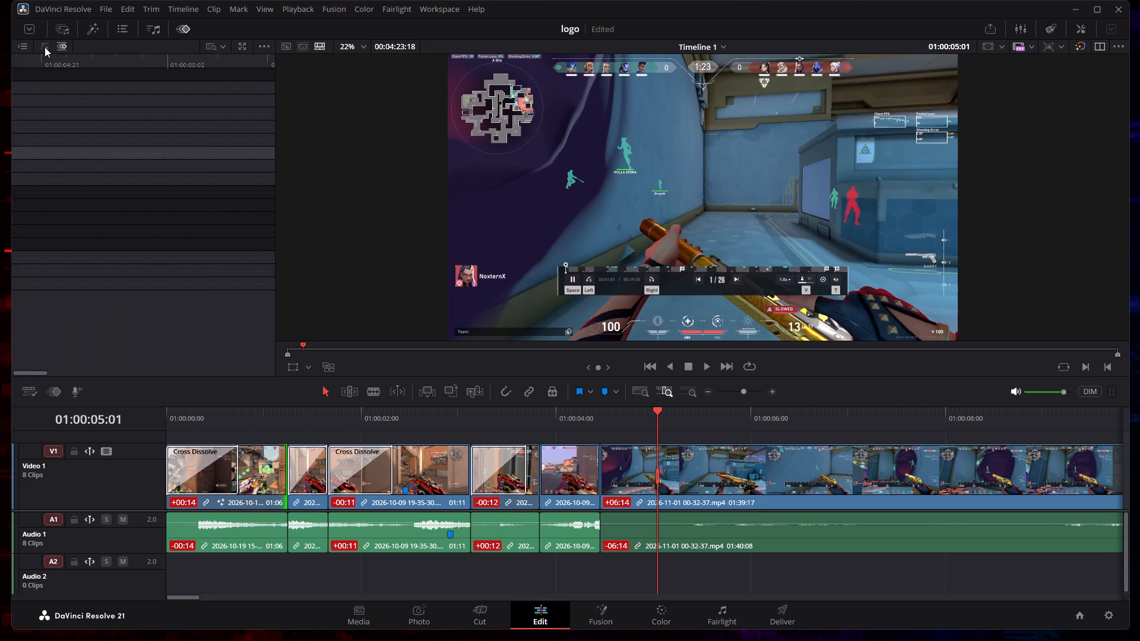
pyautogui.click(45, 47)
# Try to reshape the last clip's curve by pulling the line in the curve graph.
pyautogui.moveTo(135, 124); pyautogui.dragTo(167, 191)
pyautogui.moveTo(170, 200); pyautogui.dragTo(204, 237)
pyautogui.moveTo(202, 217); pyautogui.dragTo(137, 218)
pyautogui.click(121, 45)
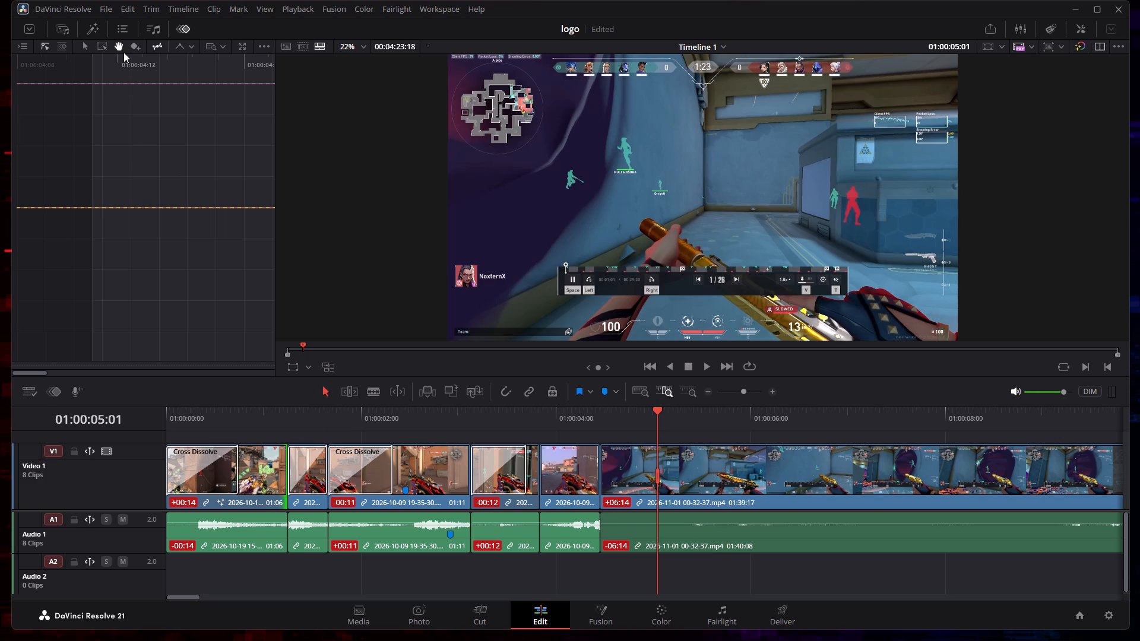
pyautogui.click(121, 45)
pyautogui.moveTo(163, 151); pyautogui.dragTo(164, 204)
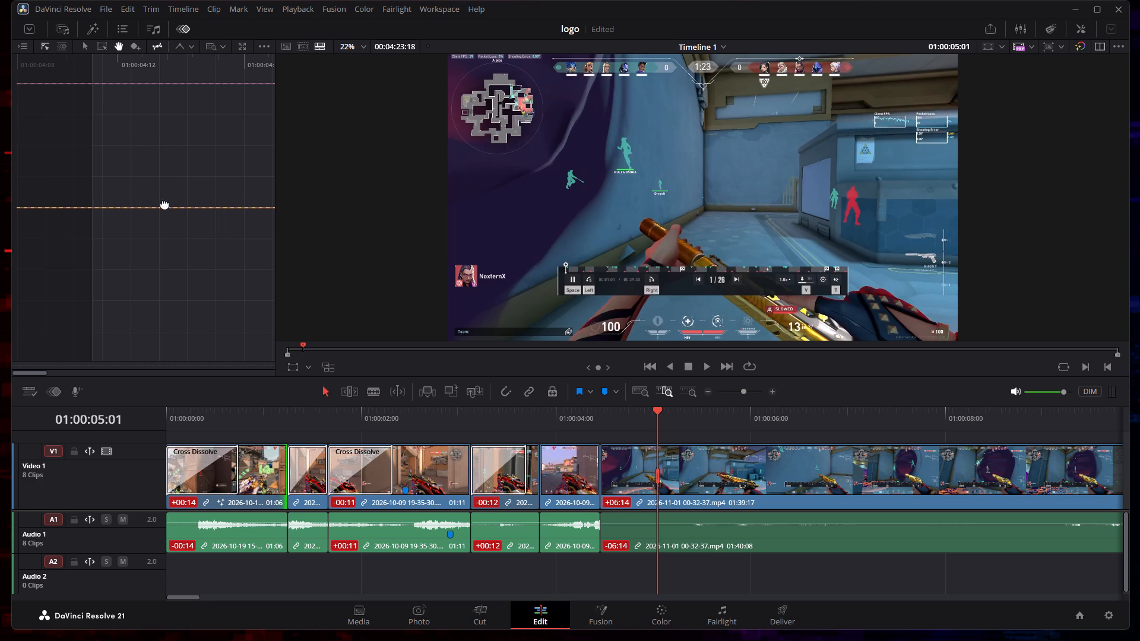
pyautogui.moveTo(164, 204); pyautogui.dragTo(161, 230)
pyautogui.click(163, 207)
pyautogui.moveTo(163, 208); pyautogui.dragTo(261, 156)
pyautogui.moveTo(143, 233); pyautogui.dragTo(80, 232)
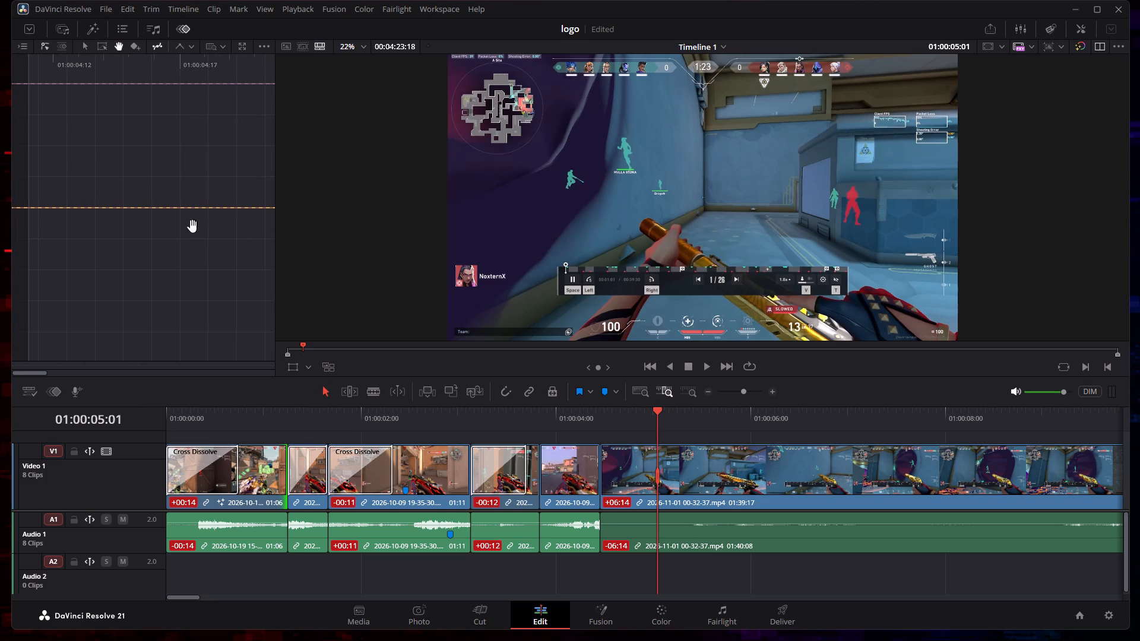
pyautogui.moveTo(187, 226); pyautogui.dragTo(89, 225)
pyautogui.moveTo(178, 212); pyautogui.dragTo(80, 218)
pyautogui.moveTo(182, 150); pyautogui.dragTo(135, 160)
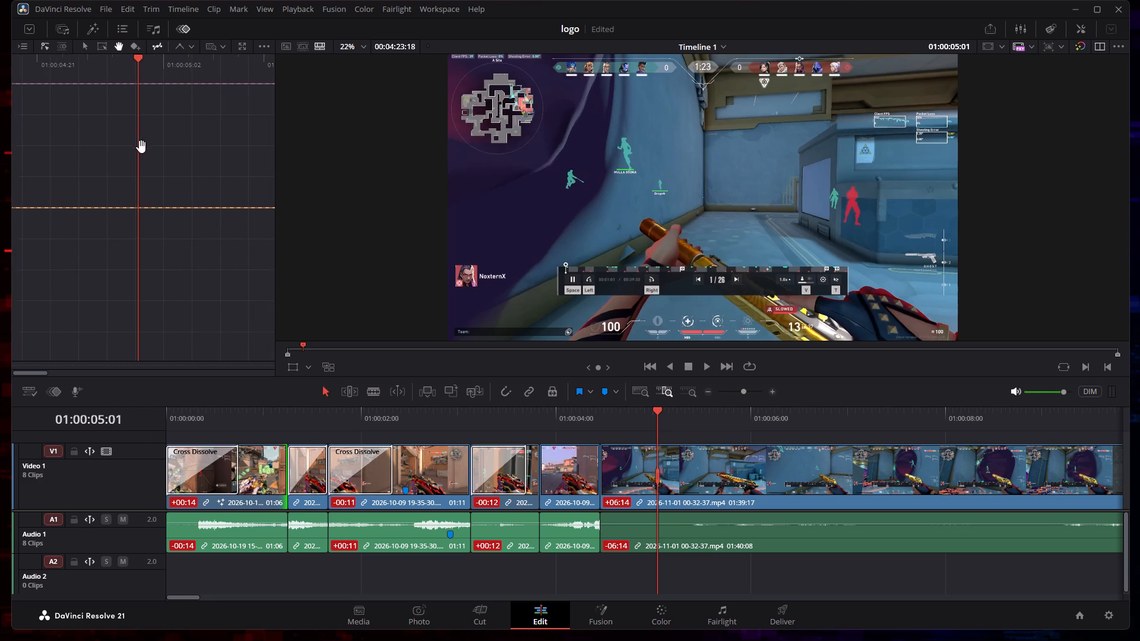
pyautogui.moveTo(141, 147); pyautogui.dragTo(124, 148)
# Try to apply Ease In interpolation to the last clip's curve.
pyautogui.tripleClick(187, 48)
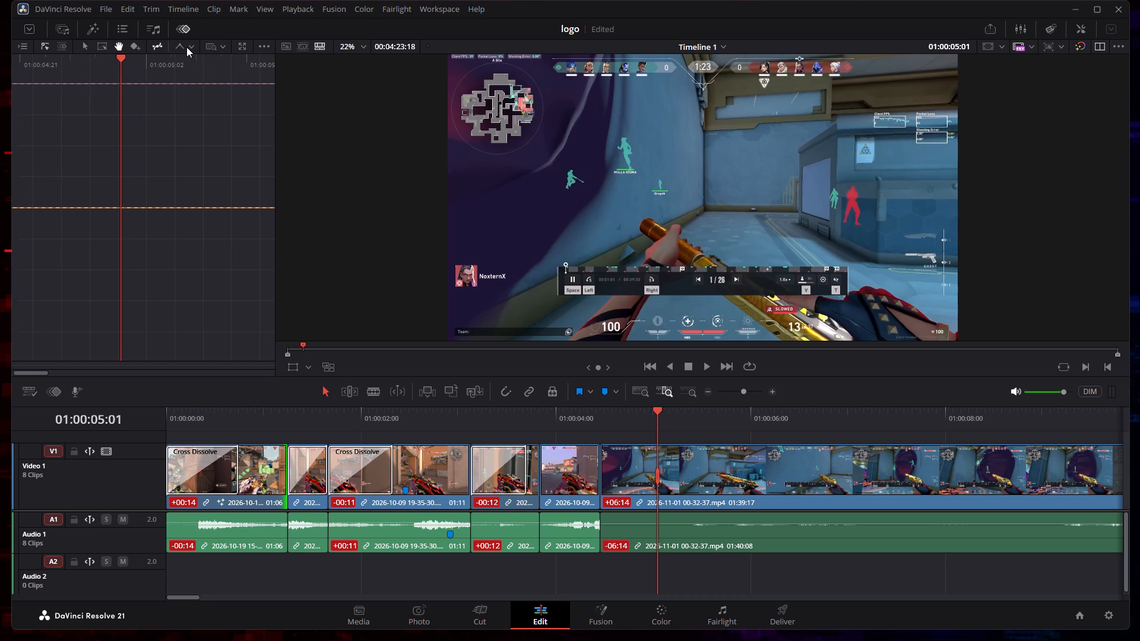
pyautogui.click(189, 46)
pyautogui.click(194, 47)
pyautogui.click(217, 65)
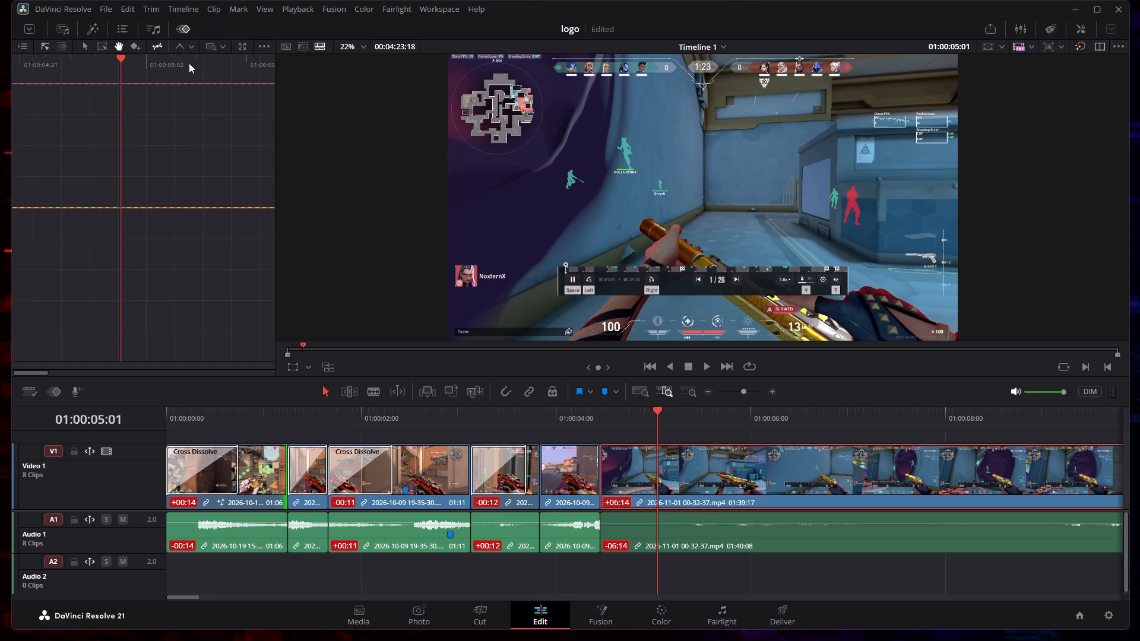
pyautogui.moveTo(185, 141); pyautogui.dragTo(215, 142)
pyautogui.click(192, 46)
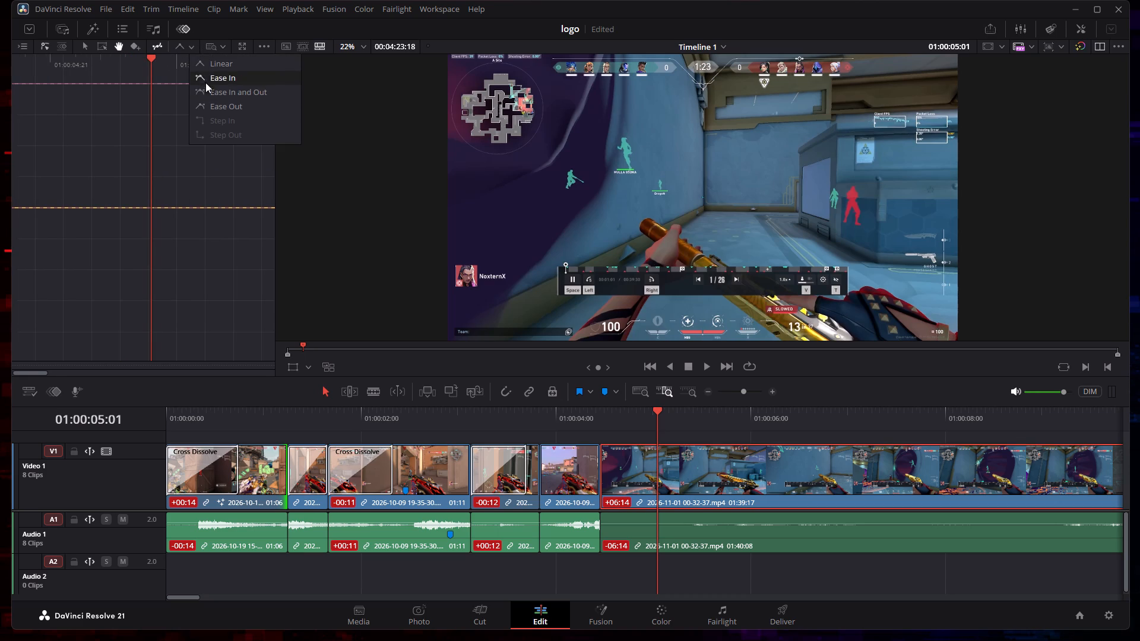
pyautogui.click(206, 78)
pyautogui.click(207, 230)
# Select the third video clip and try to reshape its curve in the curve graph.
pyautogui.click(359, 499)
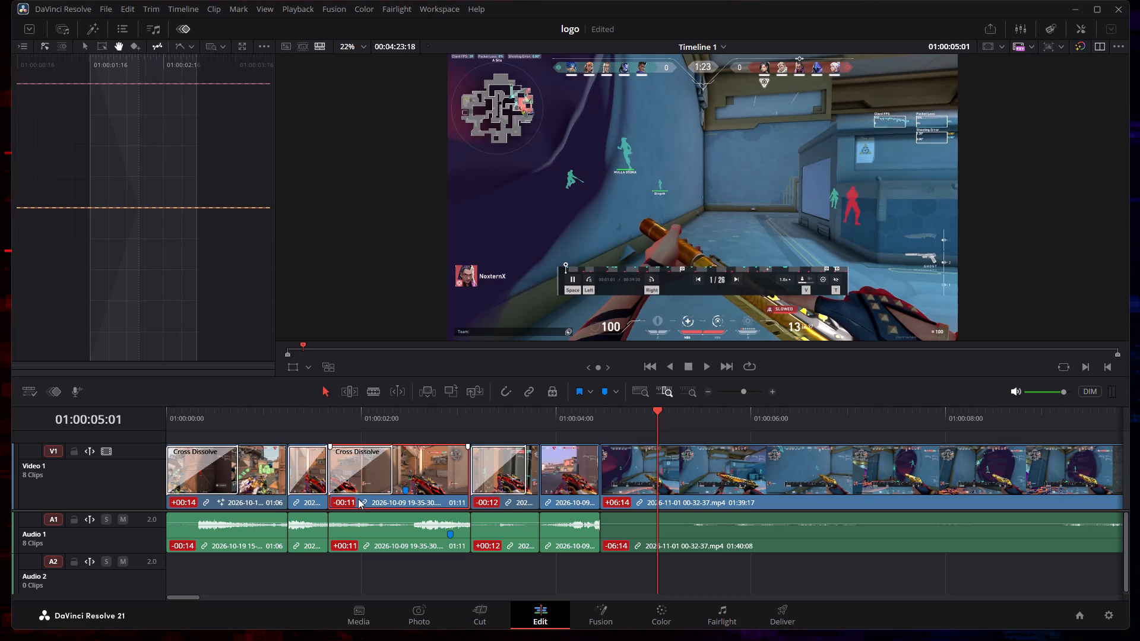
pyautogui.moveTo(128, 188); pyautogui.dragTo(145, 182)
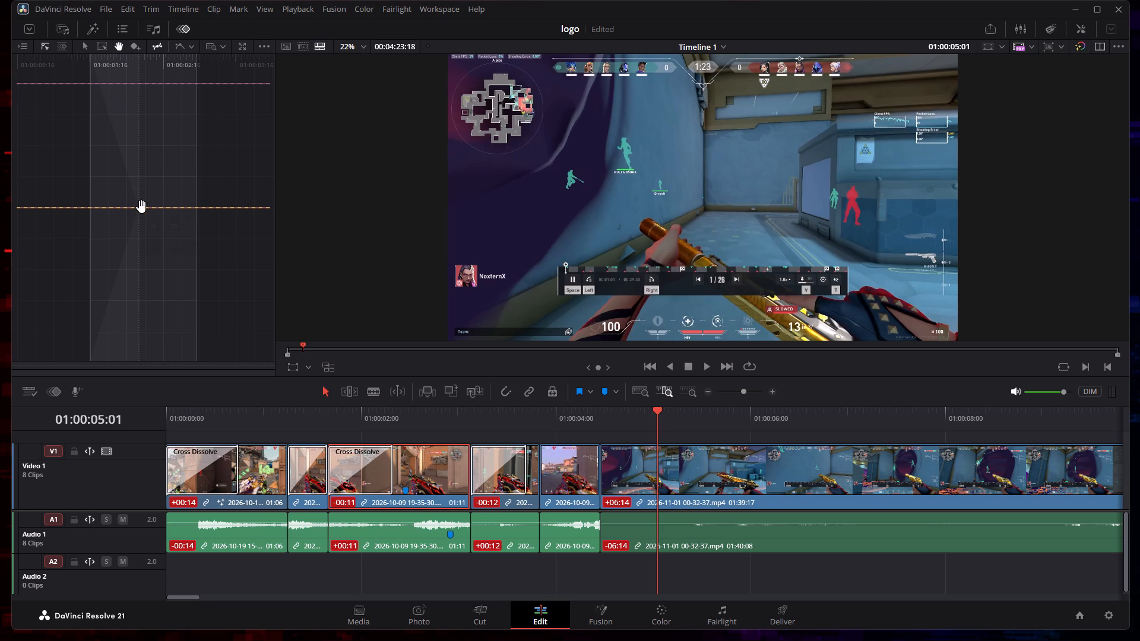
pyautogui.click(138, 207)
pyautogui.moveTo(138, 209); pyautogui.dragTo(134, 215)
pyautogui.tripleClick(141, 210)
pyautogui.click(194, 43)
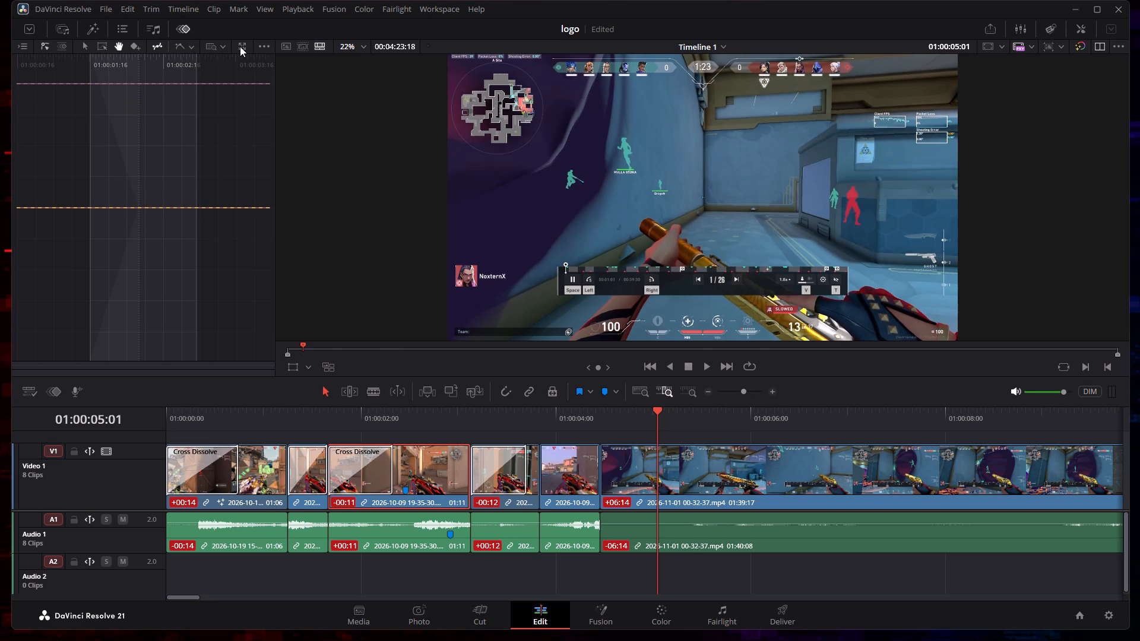
# Detach the Keyframe Editor into a floating window and place it beside the viewer, clear of the timeline.
pyautogui.click(240, 46)
pyautogui.click(119, 50)
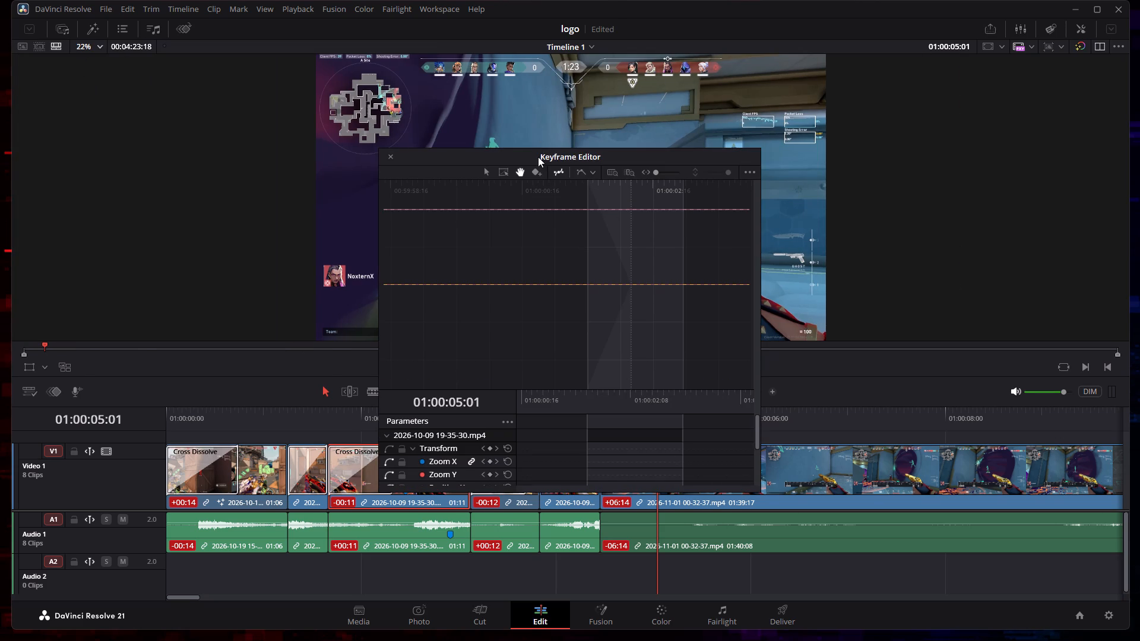
pyautogui.moveTo(538, 157); pyautogui.dragTo(905, 82)
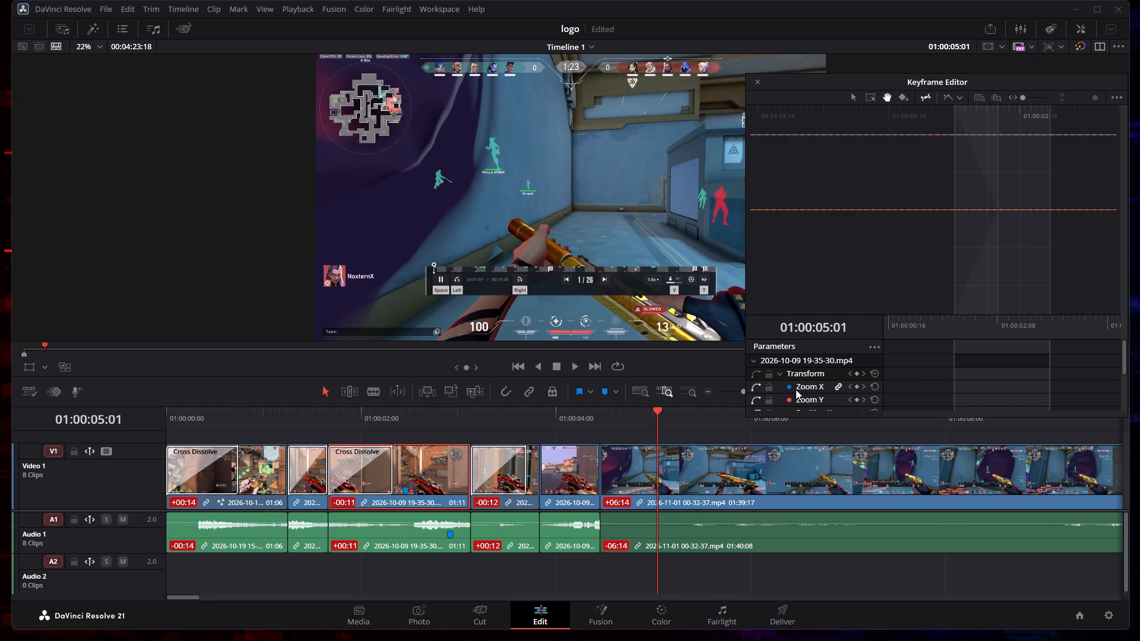
# Select the third clip's Position X curve and try its reset and keyframe navigation controls.
pyautogui.scroll(-6, 796, 389)
pyautogui.scroll(2, 821, 382)
pyautogui.click(822, 372)
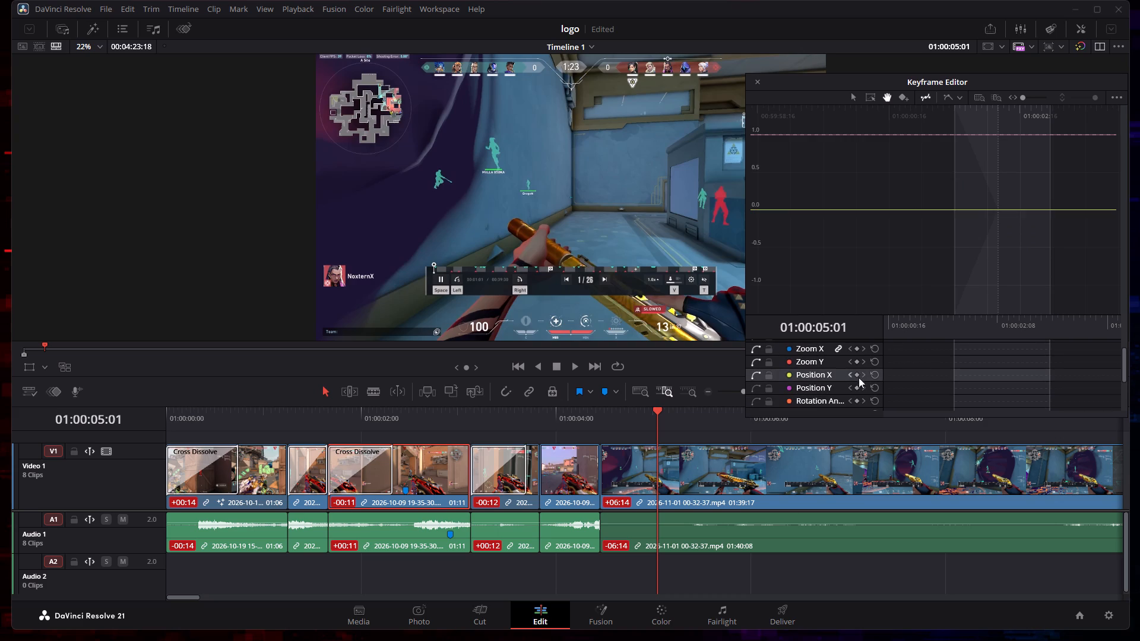
pyautogui.click(870, 376)
pyautogui.click(863, 376)
pyautogui.click(809, 379)
# Lock the third clip's Position Y parameter and hide the Position X curve.
pyautogui.moveTo(771, 388); pyautogui.dragTo(774, 396)
pyautogui.click(754, 374)
pyautogui.click(758, 394)
pyautogui.moveTo(824, 386); pyautogui.dragTo(825, 386)
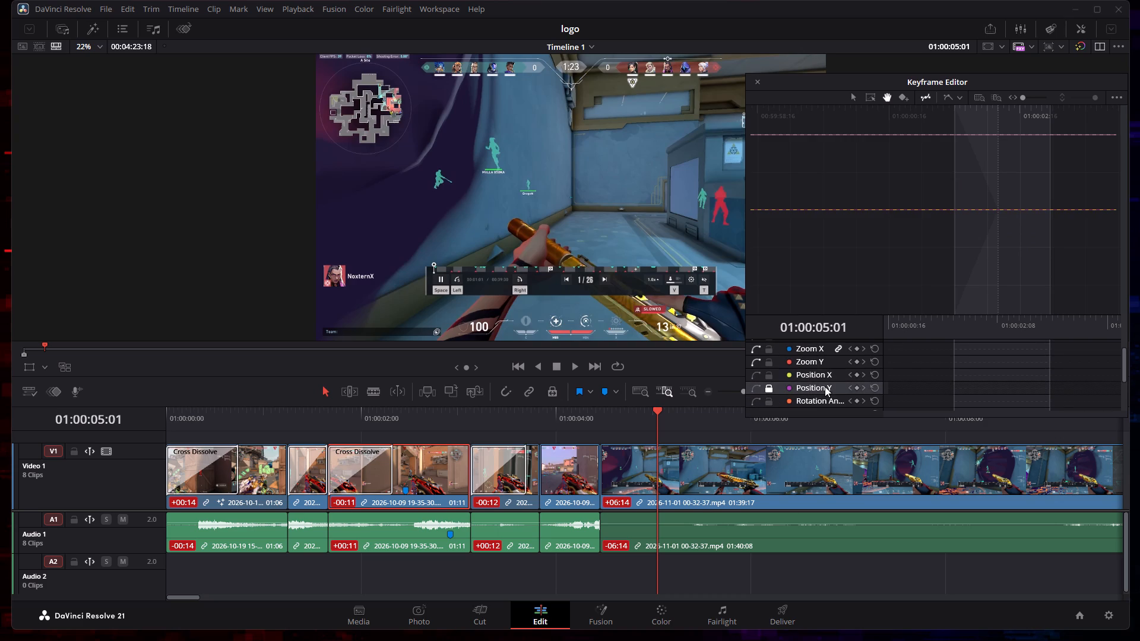
pyautogui.moveTo(825, 386); pyautogui.dragTo(883, 389)
pyautogui.tripleClick(862, 388)
# Show the third clip's Rotation Angle curve and lock its linked Zoom X and Zoom Y parameters.
pyautogui.click(758, 401)
pyautogui.click(832, 400)
pyautogui.click(851, 401)
pyautogui.click(772, 364)
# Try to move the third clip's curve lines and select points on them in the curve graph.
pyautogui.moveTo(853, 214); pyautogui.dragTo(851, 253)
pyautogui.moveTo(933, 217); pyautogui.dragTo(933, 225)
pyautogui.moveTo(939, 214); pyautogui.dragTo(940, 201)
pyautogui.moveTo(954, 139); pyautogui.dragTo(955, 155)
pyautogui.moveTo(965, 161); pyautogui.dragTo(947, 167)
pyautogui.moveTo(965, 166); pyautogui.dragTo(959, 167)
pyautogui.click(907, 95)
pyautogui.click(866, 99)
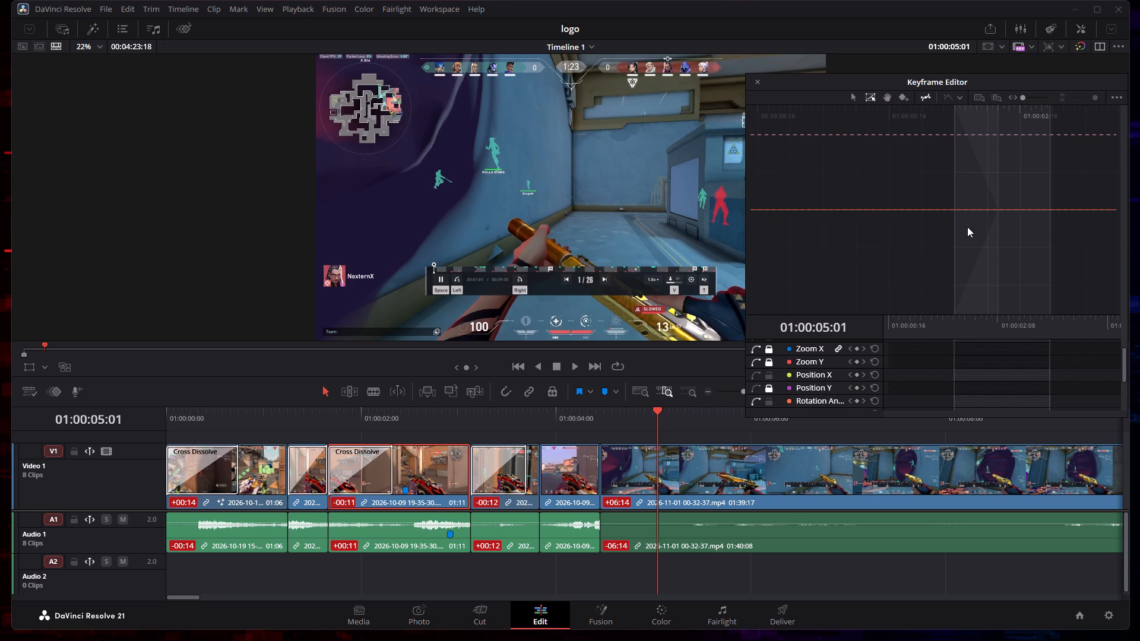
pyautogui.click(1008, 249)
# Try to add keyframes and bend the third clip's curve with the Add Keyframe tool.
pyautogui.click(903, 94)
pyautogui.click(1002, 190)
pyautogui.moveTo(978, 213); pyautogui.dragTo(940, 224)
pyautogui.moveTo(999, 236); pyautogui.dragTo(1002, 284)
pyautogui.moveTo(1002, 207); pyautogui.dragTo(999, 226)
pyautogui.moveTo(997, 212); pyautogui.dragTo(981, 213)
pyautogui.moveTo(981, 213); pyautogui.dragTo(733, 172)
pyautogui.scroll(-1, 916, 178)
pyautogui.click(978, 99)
# Select the Cross Dissolve transition at the start of the third video clip.
pyautogui.click(449, 474)
pyautogui.click(358, 456)
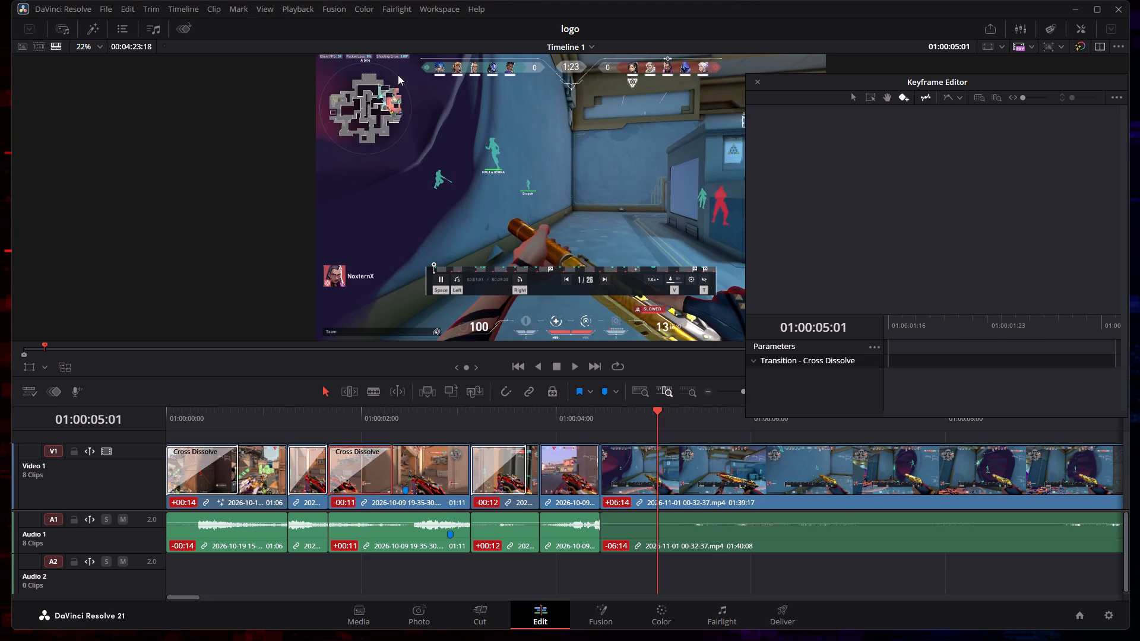
# Open the Fairlight bus format settings.
pyautogui.click(391, 11)
pyautogui.click(406, 24)
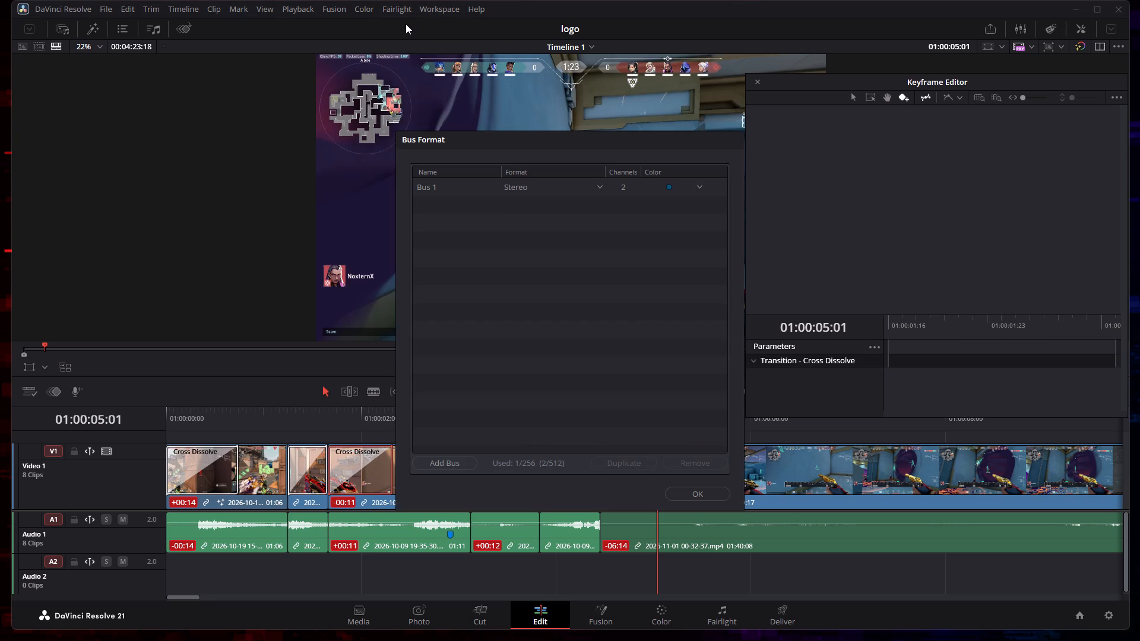
# Set Bus 1 to the 5.0 Film format and give it a green colour.
pyautogui.click(502, 192)
pyautogui.click(552, 249)
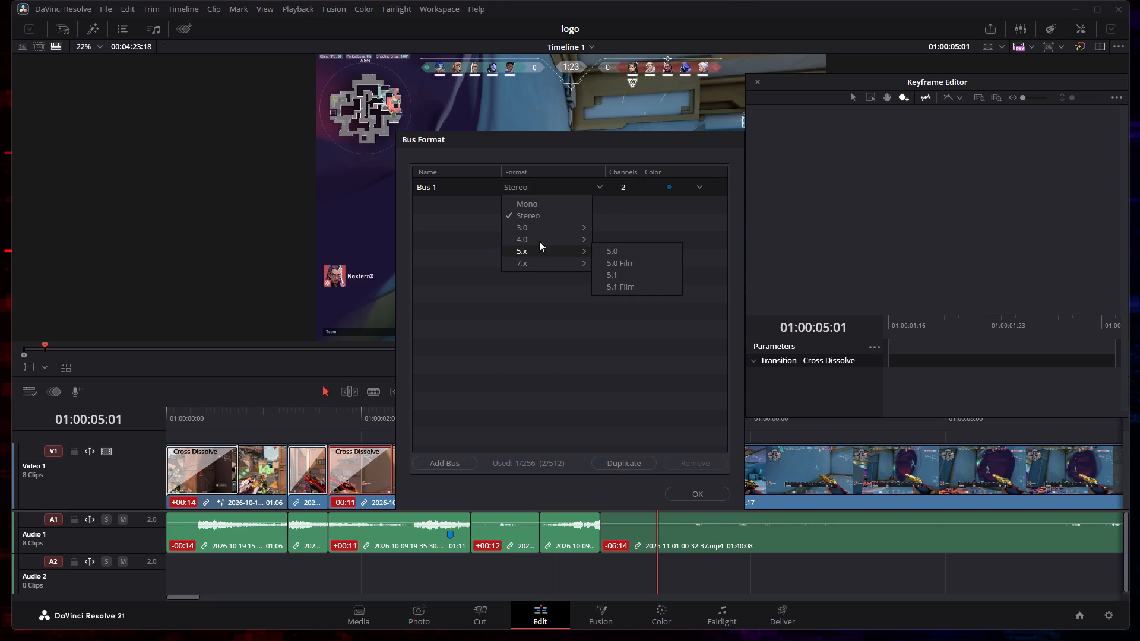
pyautogui.click(569, 249)
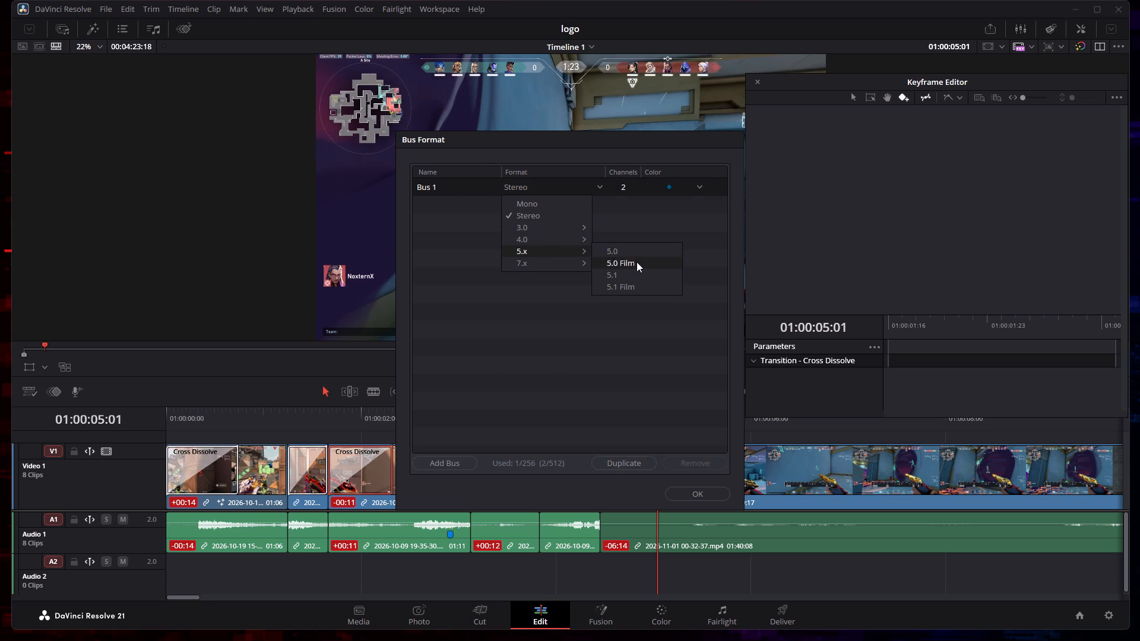
pyautogui.click(636, 262)
pyautogui.click(733, 199)
pyautogui.click(701, 185)
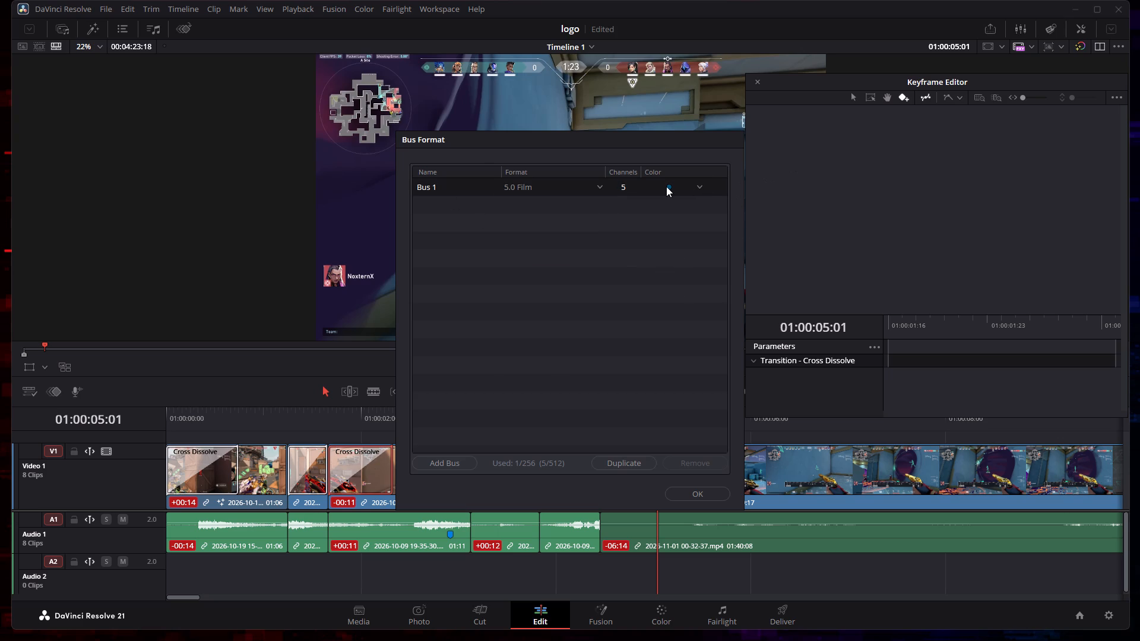
pyautogui.click(676, 269)
pyautogui.click(778, 193)
# Duplicate Bus 1 and accept the bus format settings.
pyautogui.click(625, 468)
pyautogui.click(698, 497)
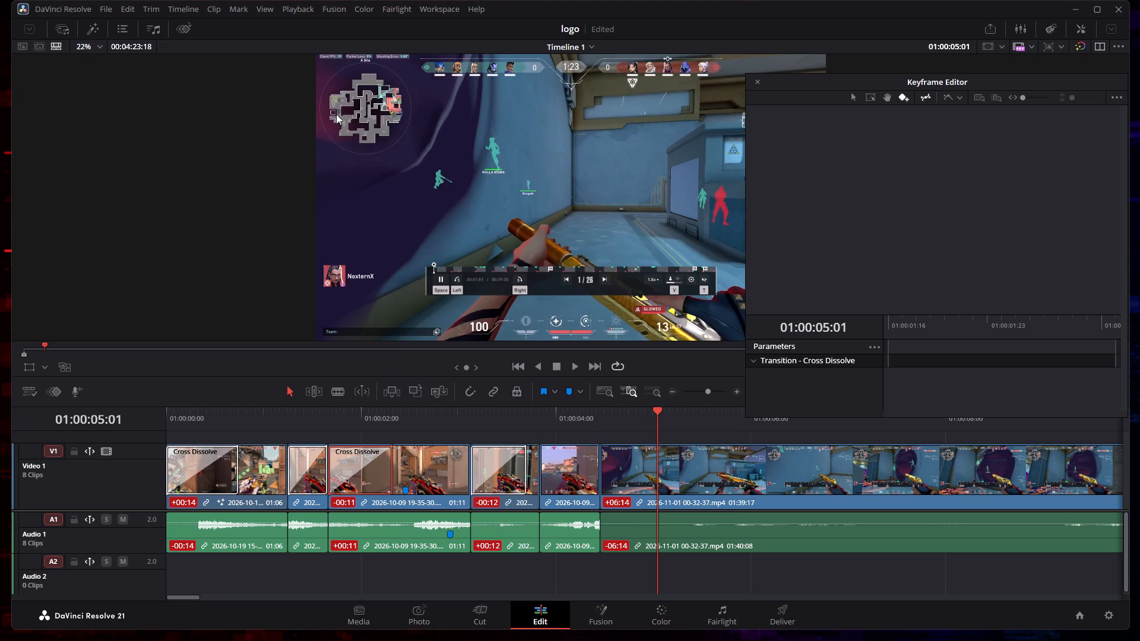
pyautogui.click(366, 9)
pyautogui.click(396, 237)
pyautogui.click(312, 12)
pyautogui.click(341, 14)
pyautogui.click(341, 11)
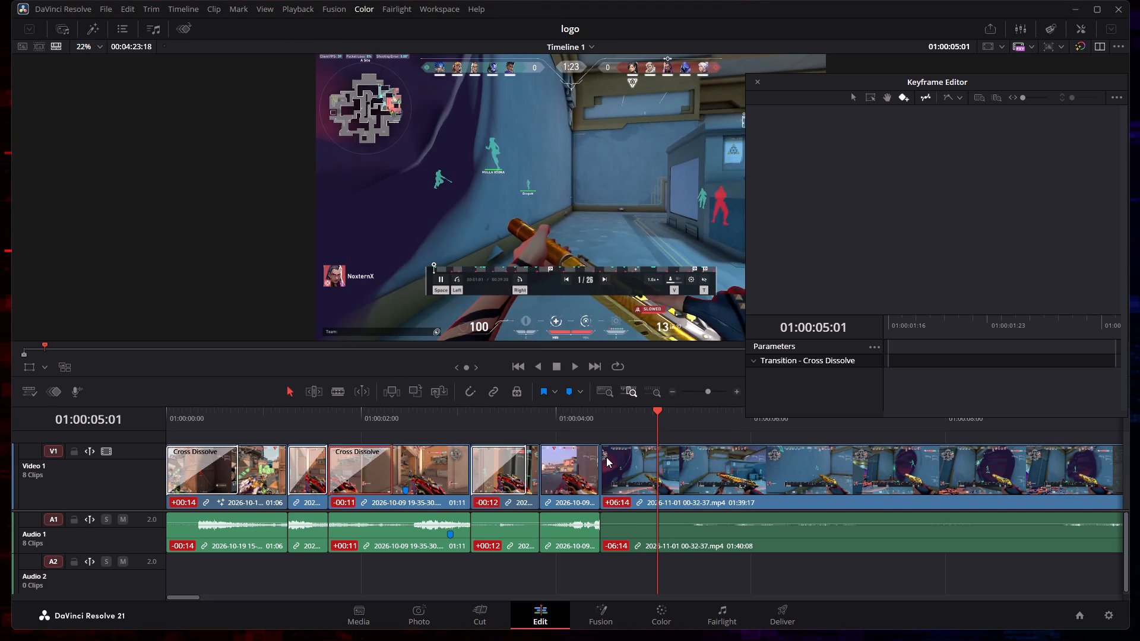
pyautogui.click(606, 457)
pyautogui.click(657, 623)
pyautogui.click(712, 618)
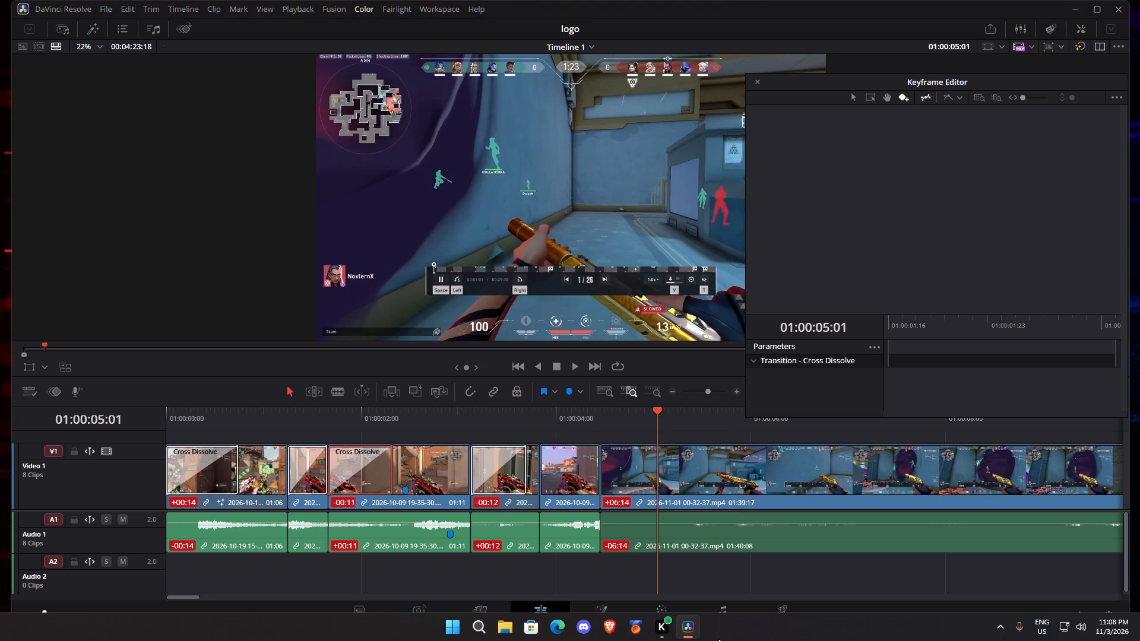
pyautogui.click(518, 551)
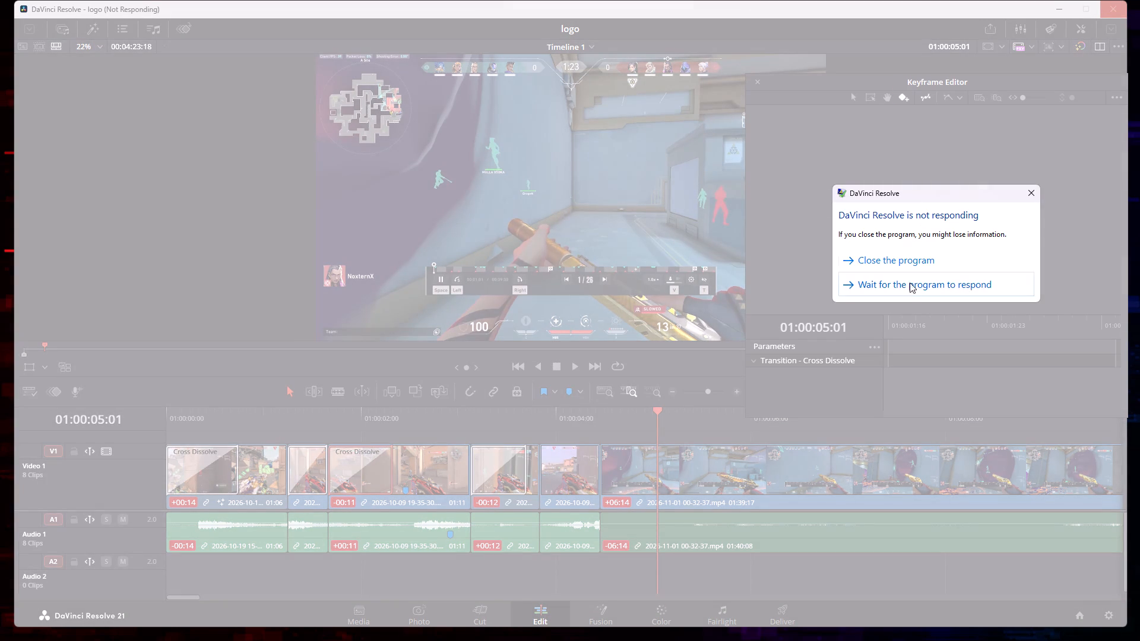
# Dismiss the program error dialog and close the frozen DaVinci Resolve from the desktop.
pyautogui.click(910, 287)
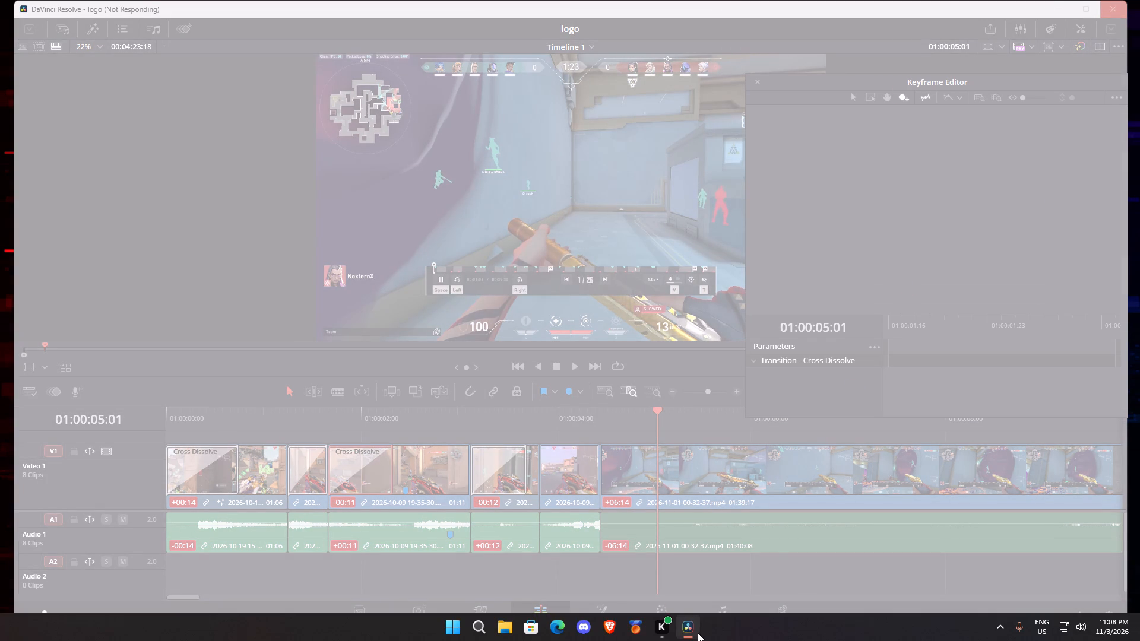
pyautogui.rightClick(698, 633)
pyautogui.click(693, 579)
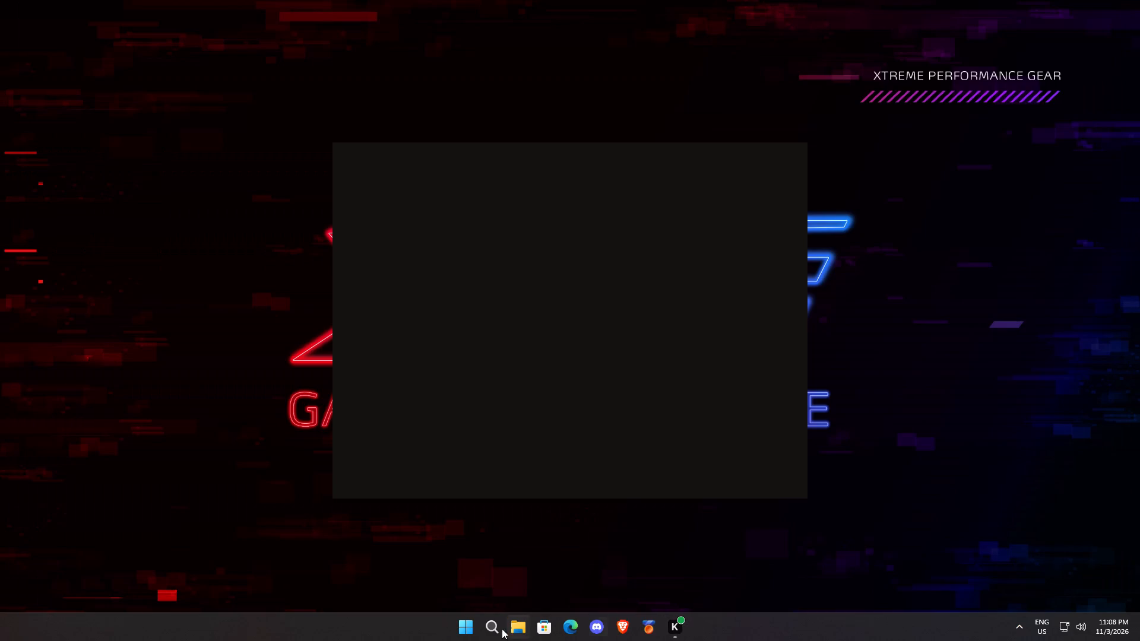